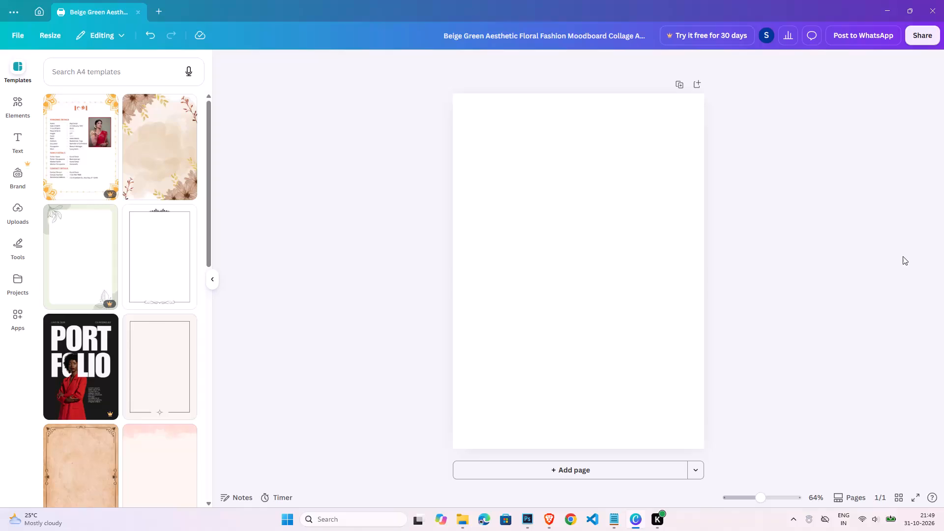
Search the elements library for "shape" and add the rounded rectangle to the blank page.
click(25, 141)
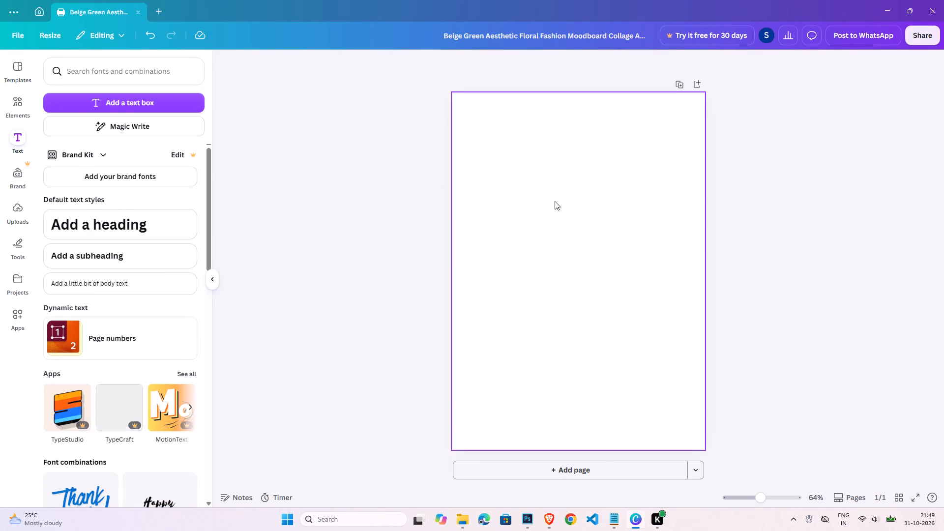
click(9, 93)
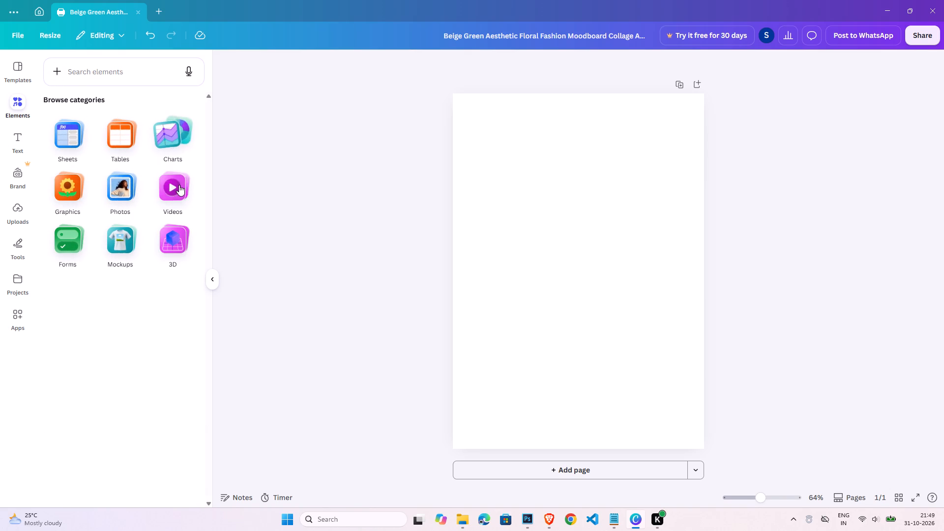
click(91, 76)
text(sh)
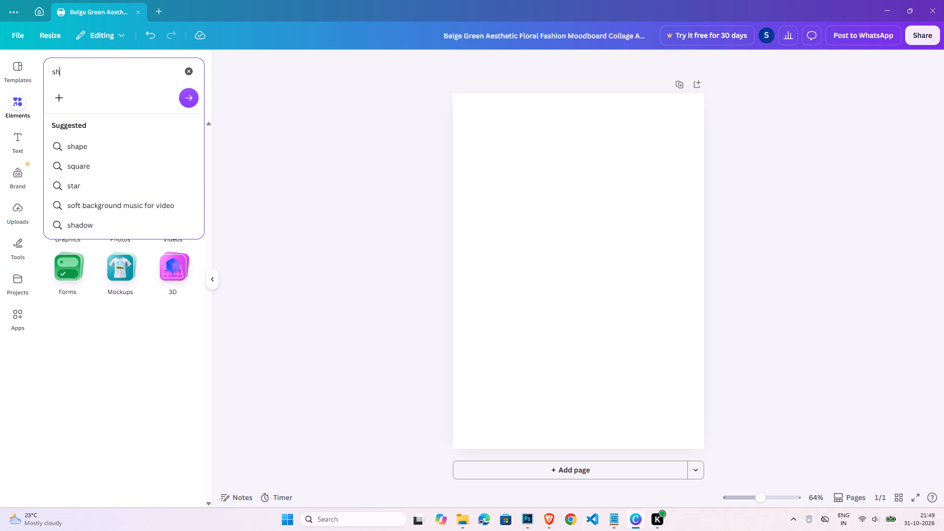
click(101, 153)
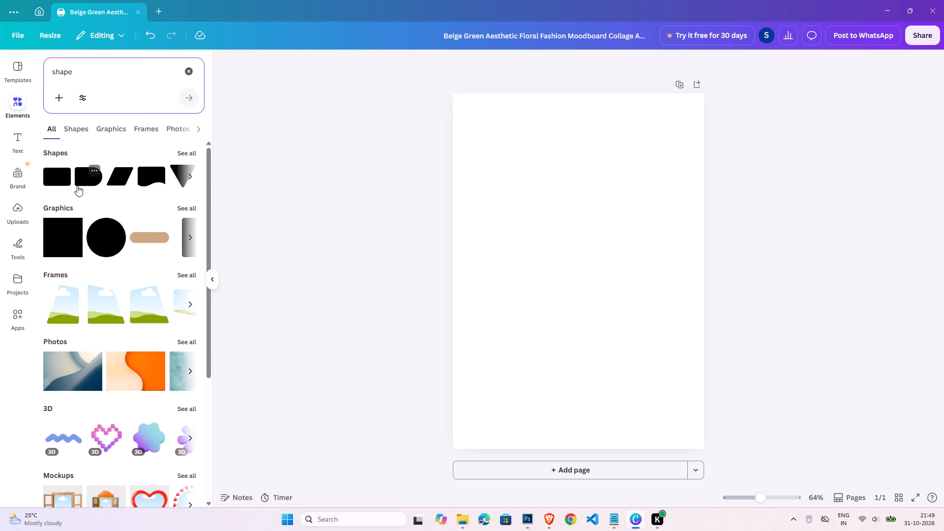
click(45, 177)
click(799, 219)
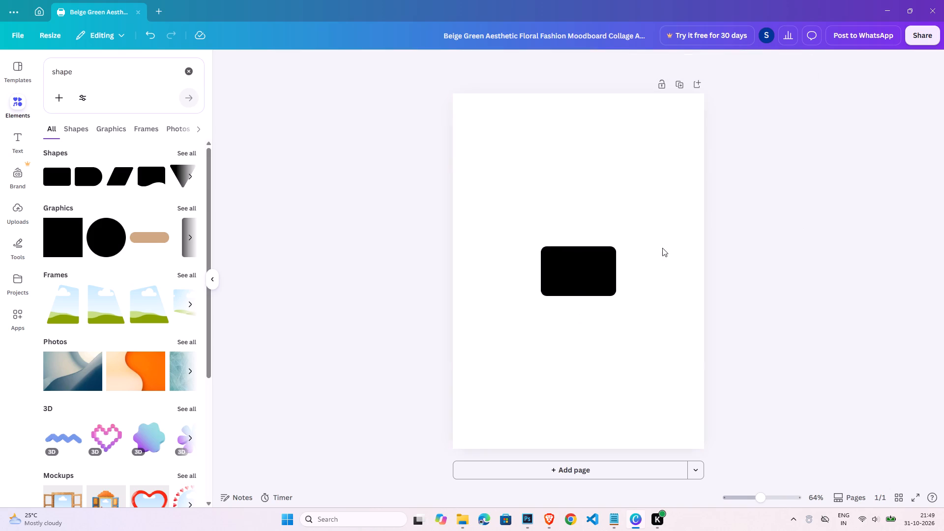
Move the black rectangle over the page's top edge and stretch it across the full page width.
drag(573, 257, 458, 67)
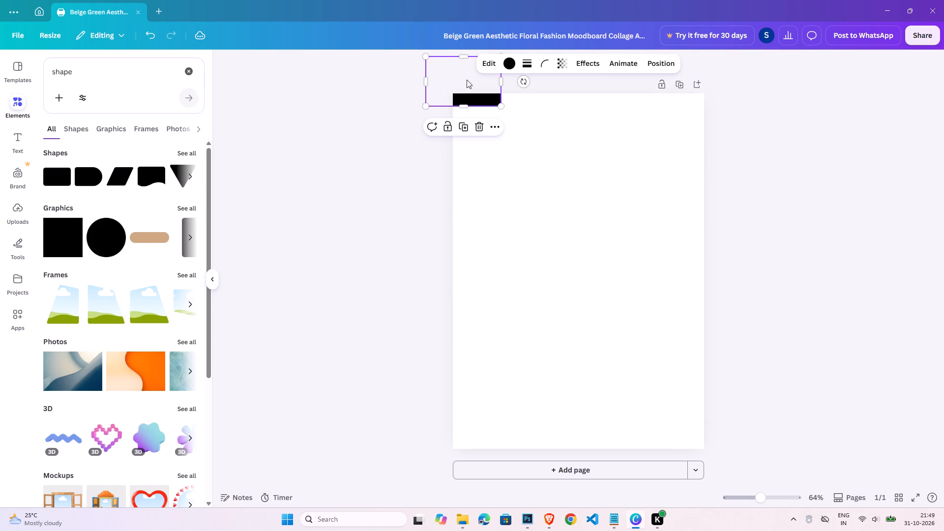
drag(501, 86, 718, 88)
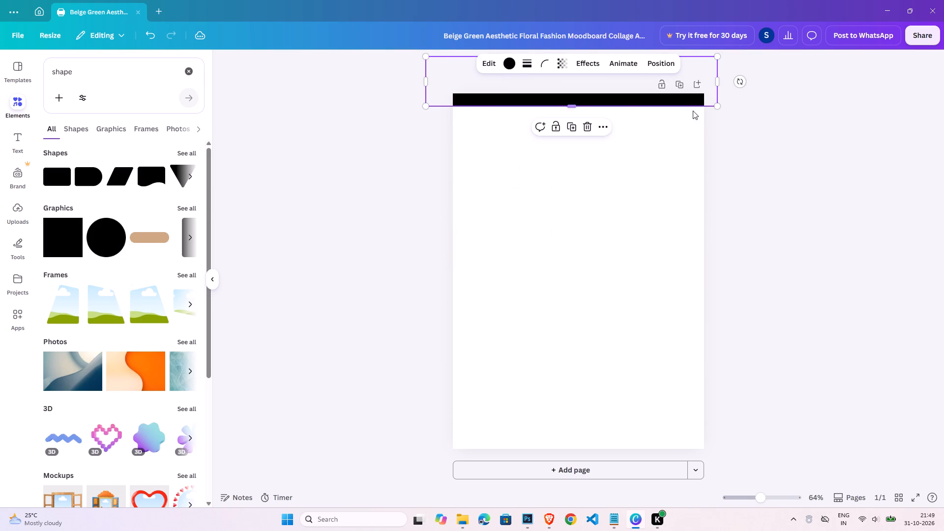
Colour the top band medium-dark blue and reduce its height to a thin strip along the page's top edge.
click(514, 60)
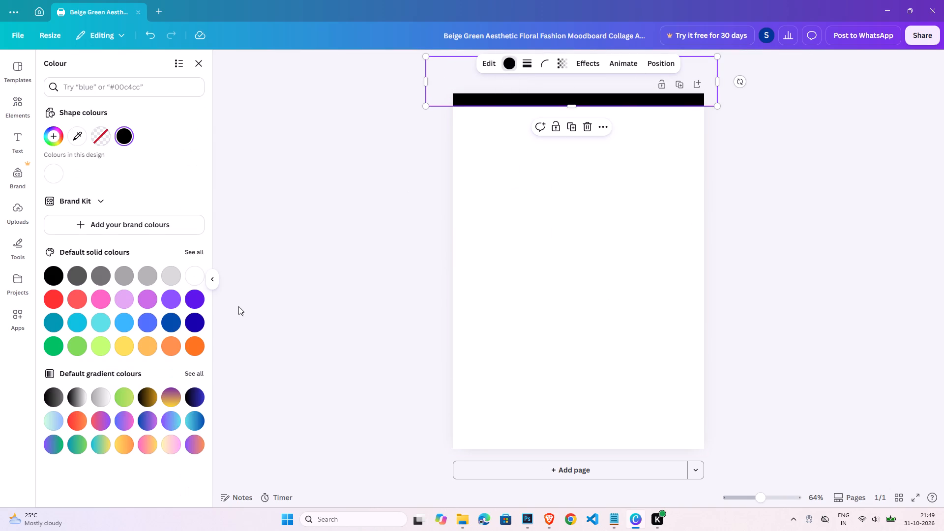
click(192, 324)
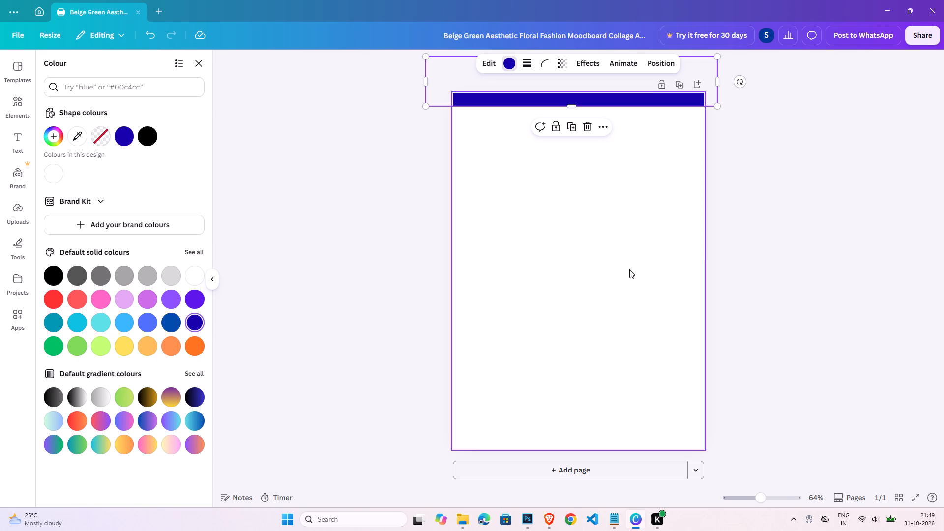
click(171, 324)
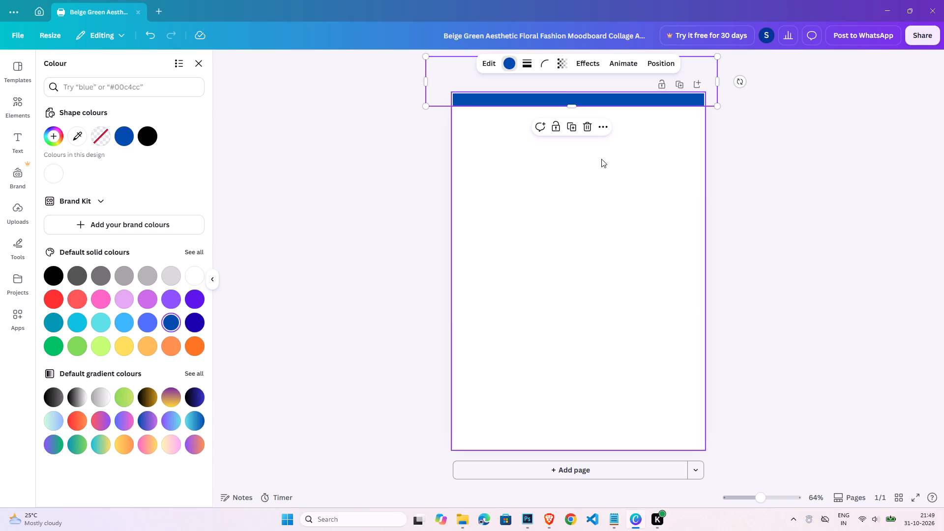
drag(573, 108, 573, 102)
double_click(840, 180)
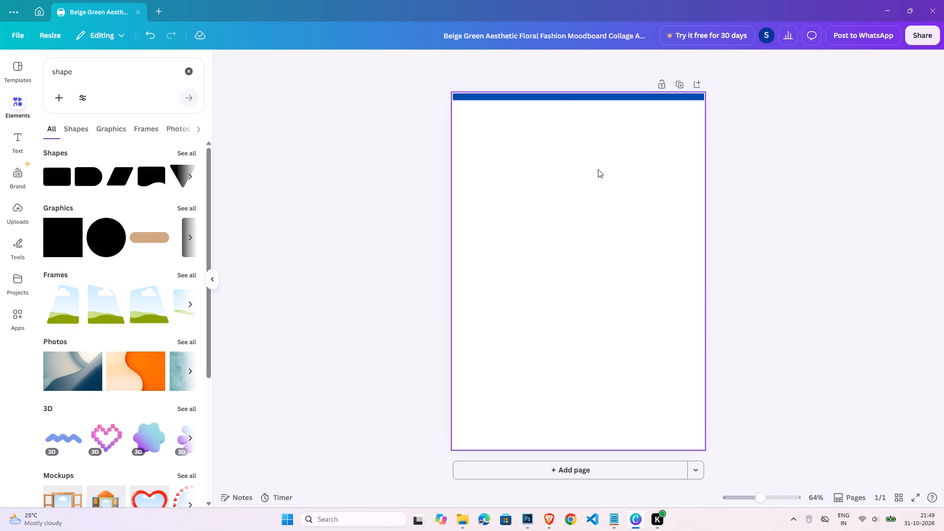
Duplicate the blue top band and place the copy across the lower half of the page.
click(554, 95)
key(ctrl+c)
key(ctrl+v)
drag(636, 99, 639, 343)
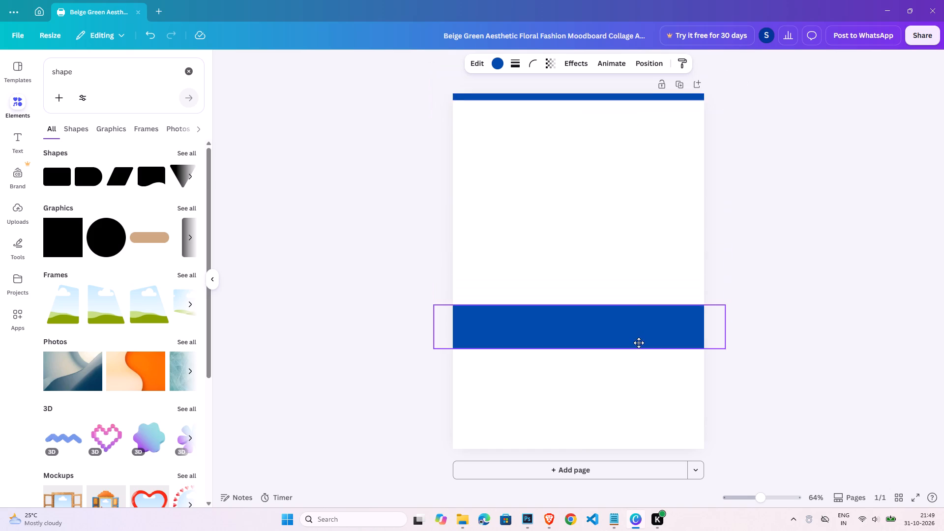
drag(639, 343, 639, 343)
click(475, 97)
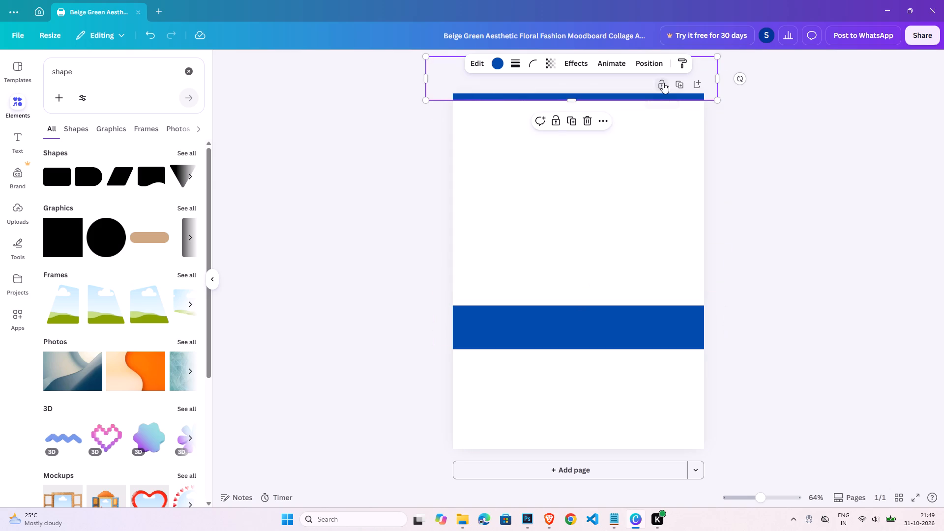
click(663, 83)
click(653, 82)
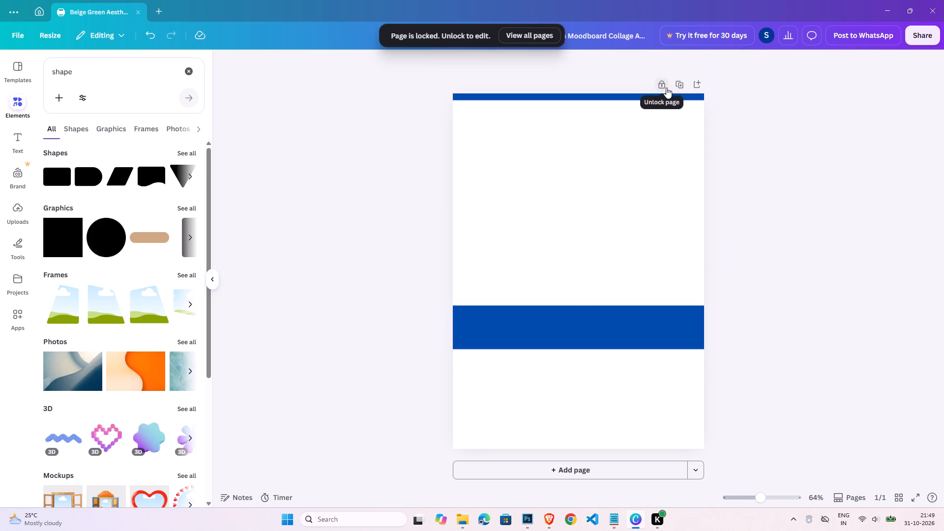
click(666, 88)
Lock the thin blue band at the page's top edge in place.
scroll(736, 147, up, 2)
click(605, 95)
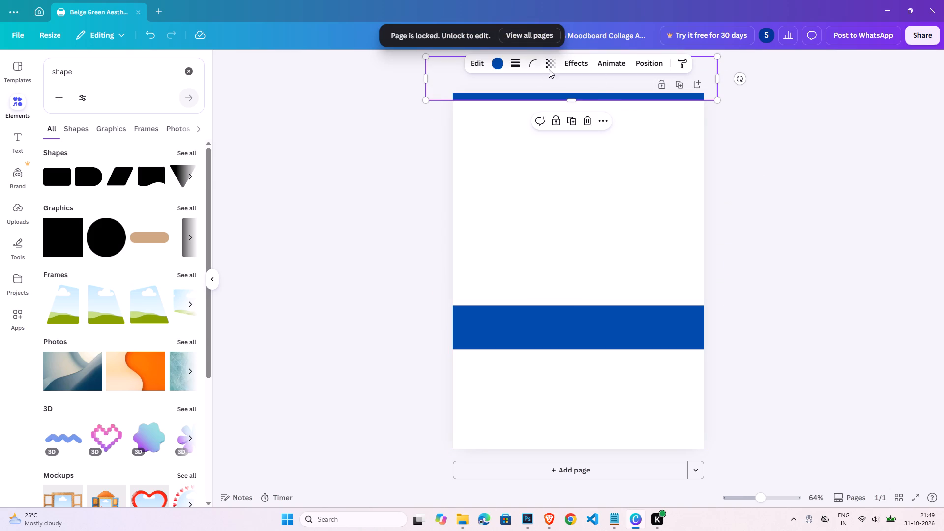
scroll(673, 97, up, 3)
click(751, 496)
scroll(728, 313, up, 1)
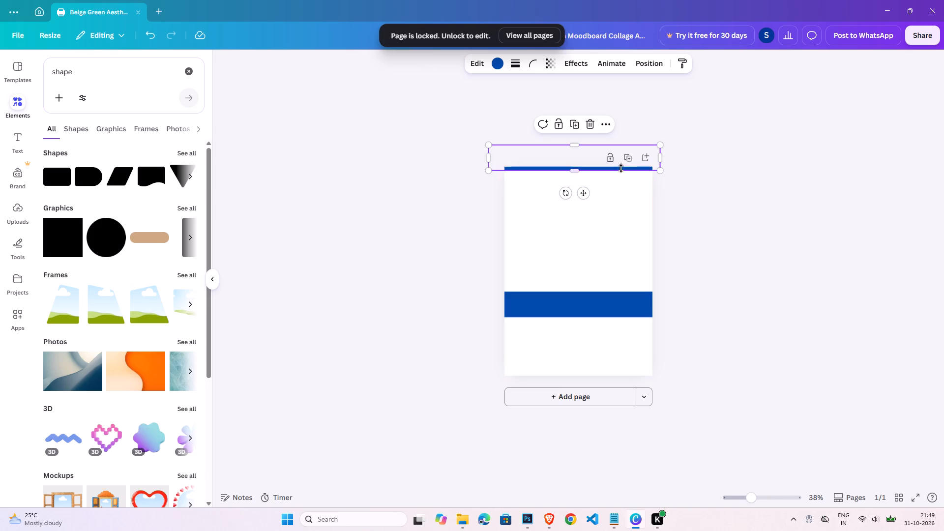
click(558, 124)
click(770, 201)
Increase the lower blue band's height and position it so it fills the bottom third or so of the page.
click(558, 296)
drag(582, 303, 575, 292)
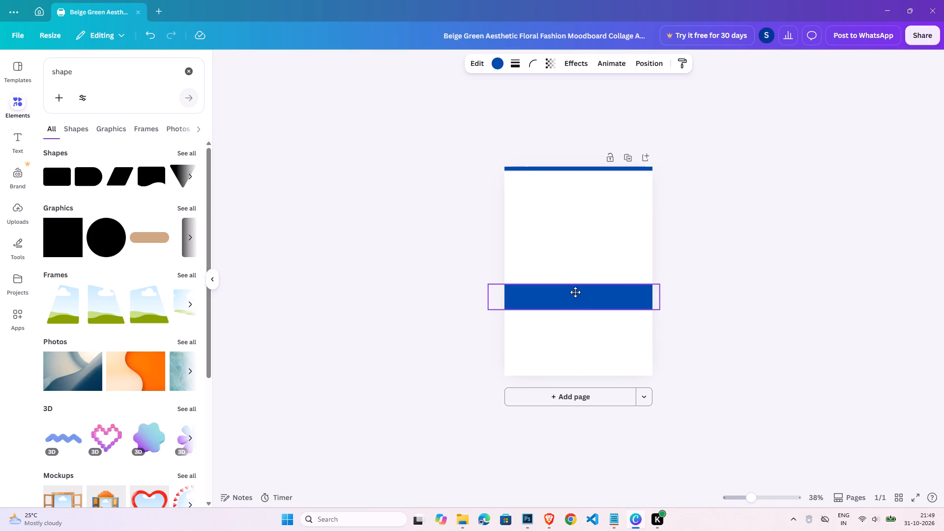
drag(575, 292, 575, 291)
drag(591, 308, 594, 368)
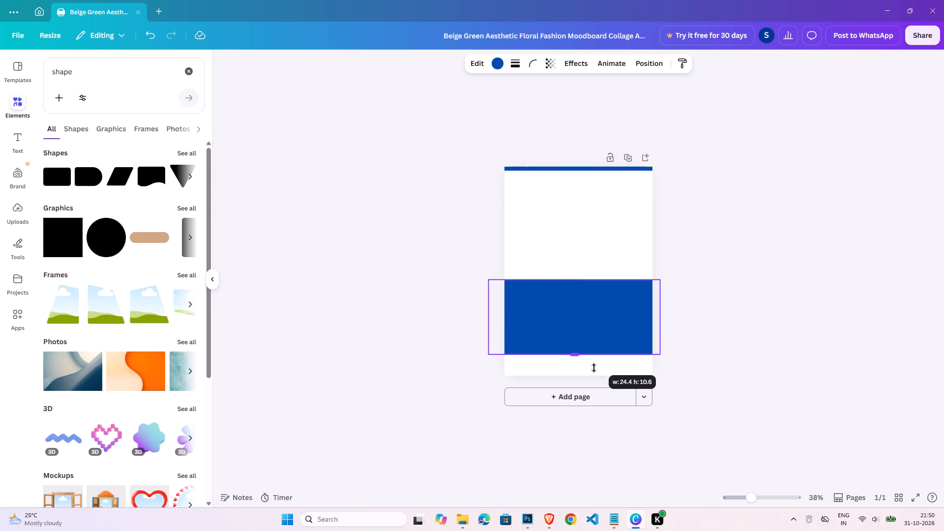
drag(594, 368, 594, 384)
drag(617, 297, 616, 327)
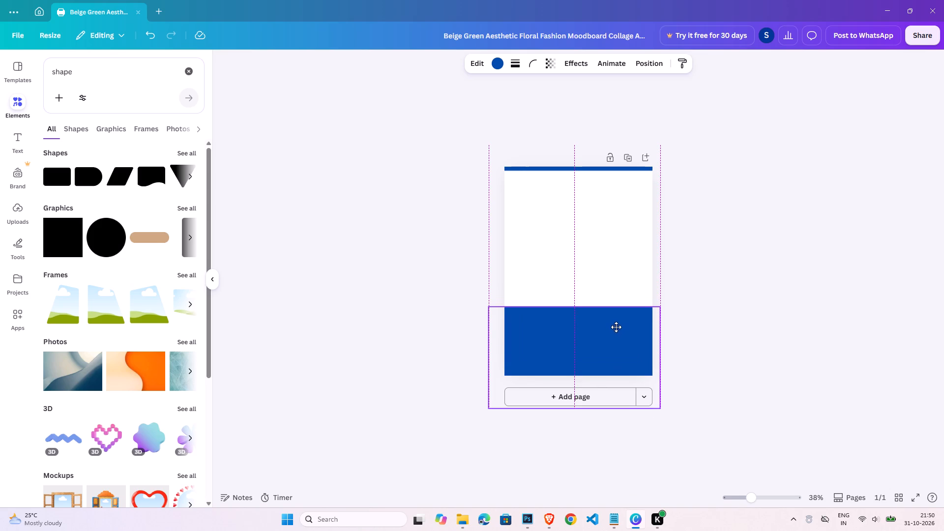
drag(616, 327, 618, 314)
Change the bottom block's colour from the default solid colours to light grey.
click(501, 65)
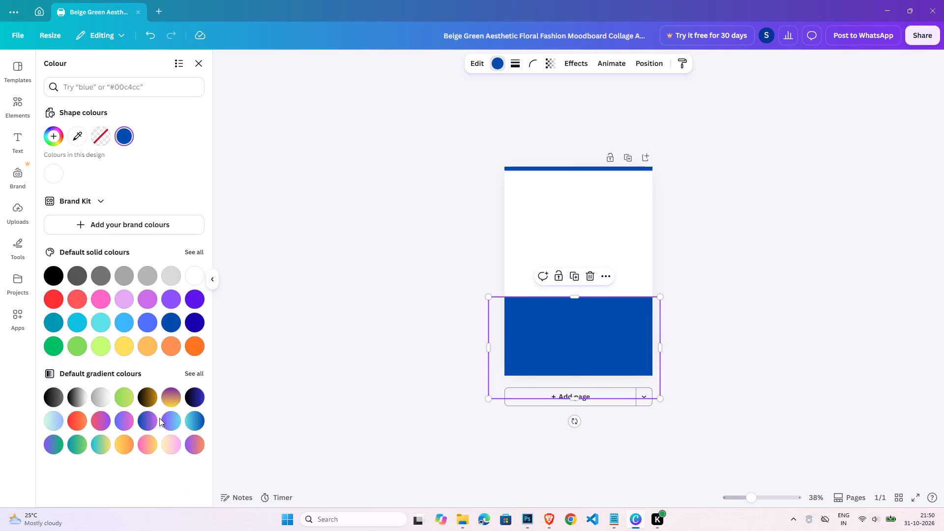
click(177, 279)
double_click(714, 282)
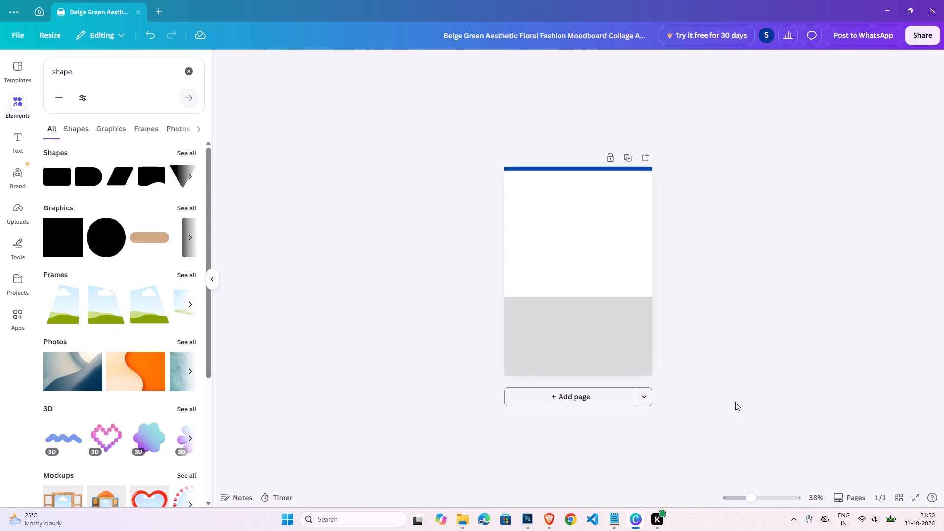
click(701, 356)
Lock the light grey bottom block in place.
click(509, 324)
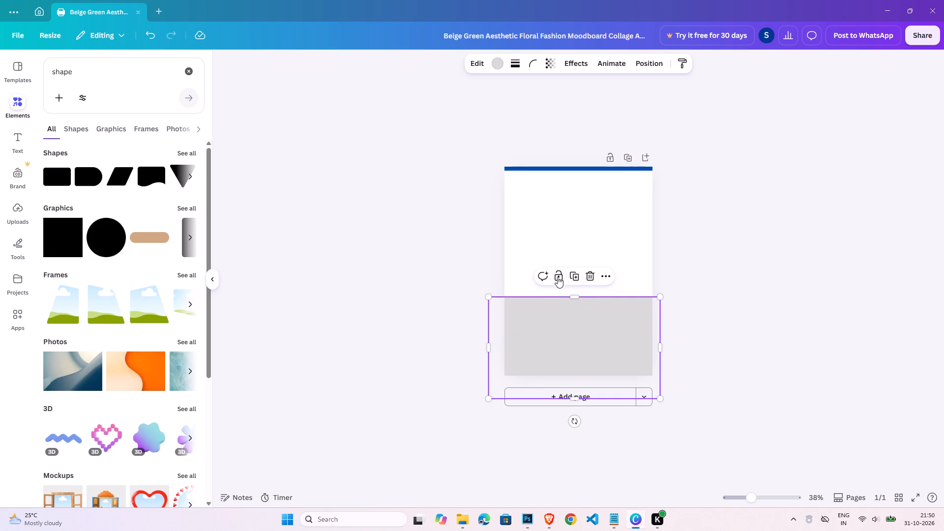
click(557, 275)
Paste a copy of the blue band and move it so only its end overlaps the page's left side.
click(612, 351)
key(ctrl+c)
key(ctrl+v)
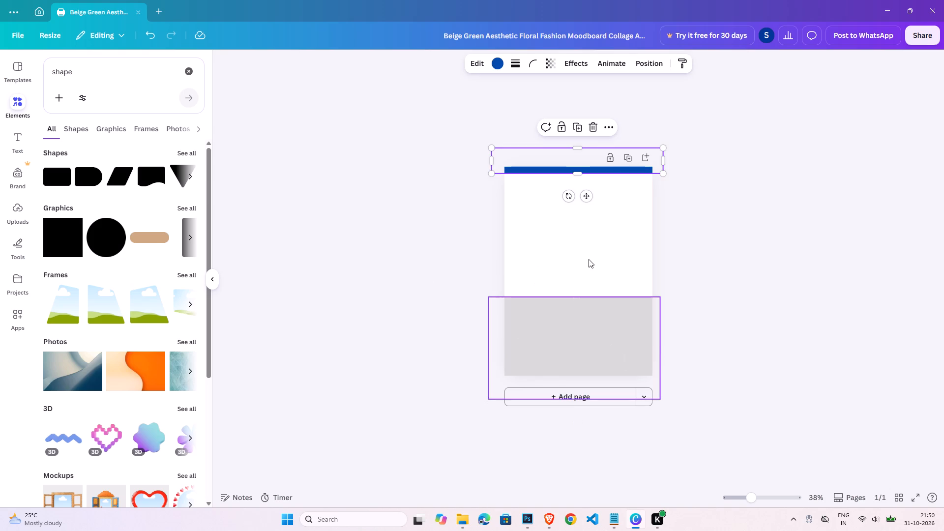
drag(549, 159, 408, 209)
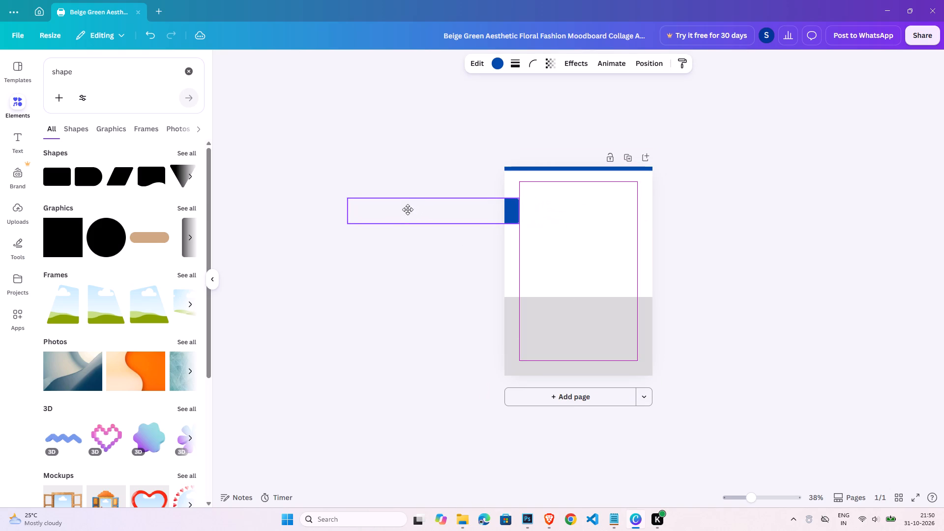
drag(408, 209, 407, 209)
Shrink the pasted band to a small upright tab about 2.7 wide, straddling the page's left edge below the top strip.
drag(345, 212, 493, 213)
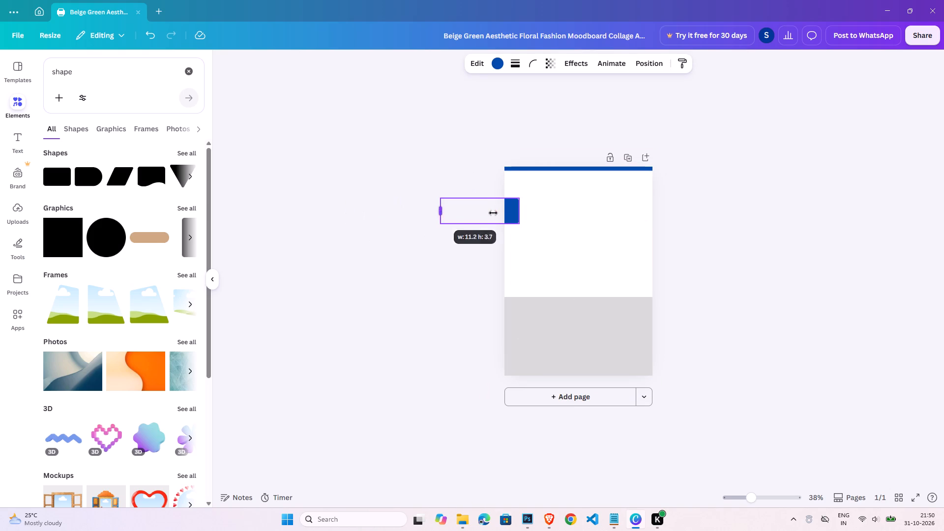
drag(493, 213, 498, 215)
drag(511, 225, 514, 242)
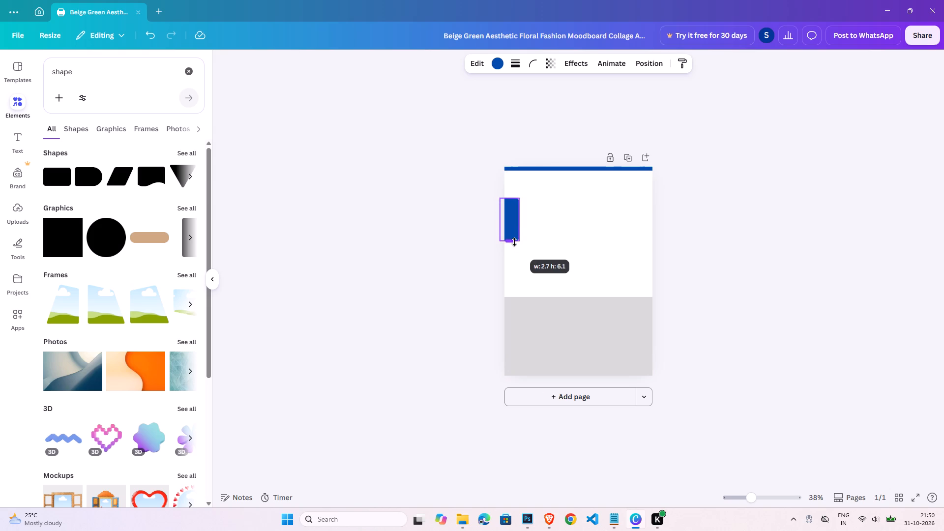
drag(514, 242, 512, 236)
drag(506, 218, 499, 205)
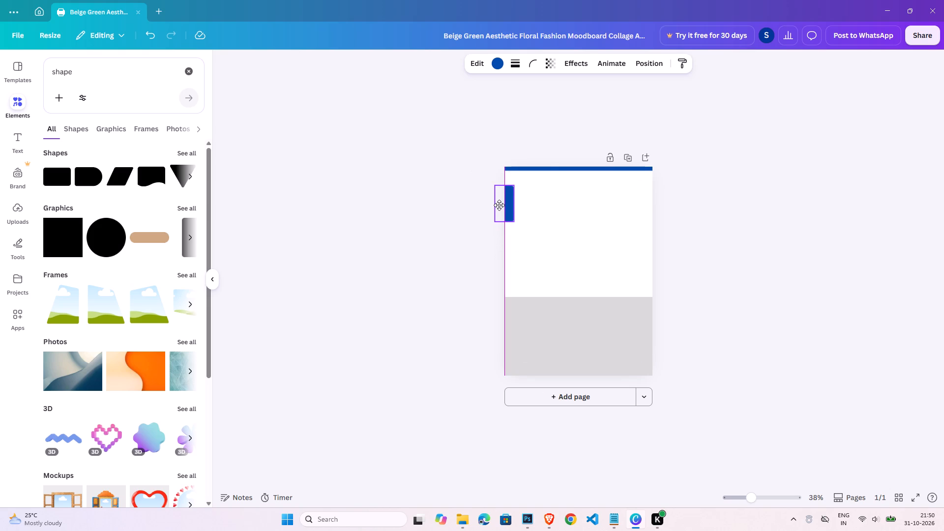
drag(499, 205, 499, 205)
Colour the small upright tab at the page's left edge red.
click(501, 60)
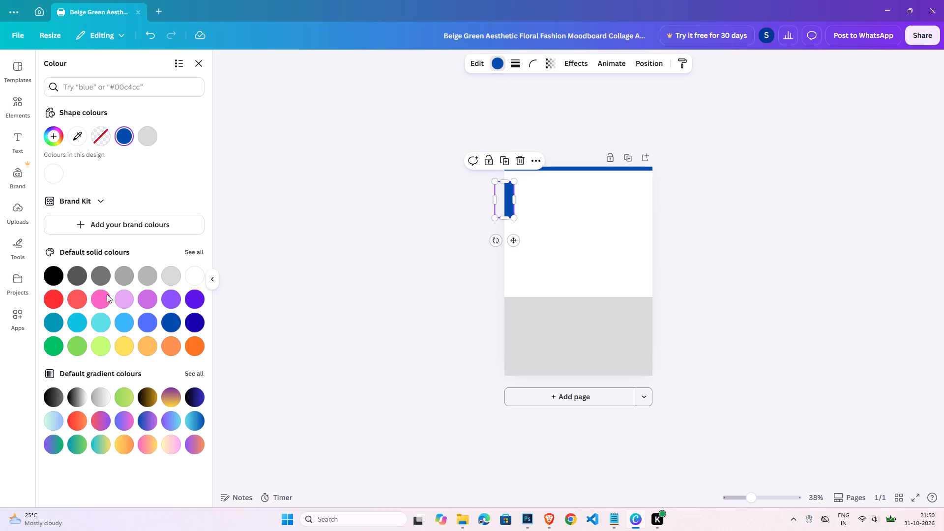
click(54, 298)
double_click(697, 245)
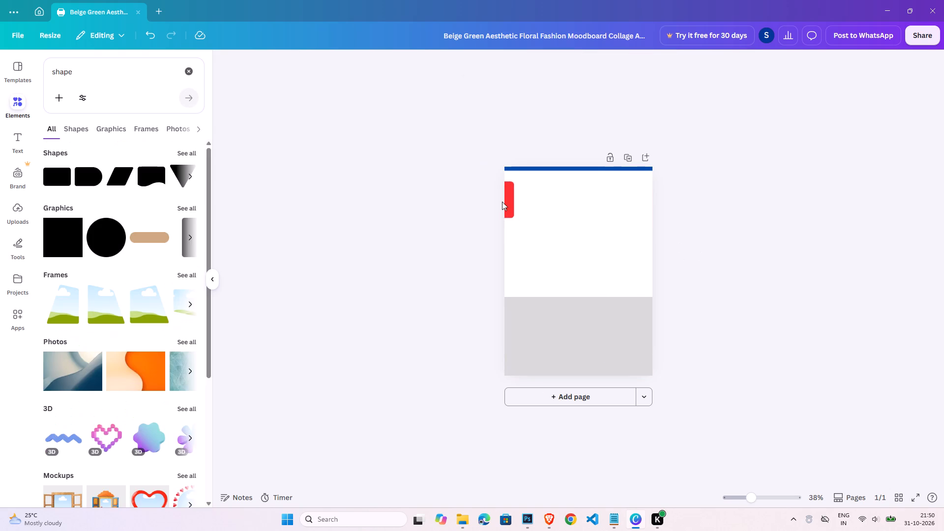
Nudge the red tab further off the page's left edge so only a narrow sliver remains on the page.
click(507, 201)
key(Left)
key(Left)
key(Left)
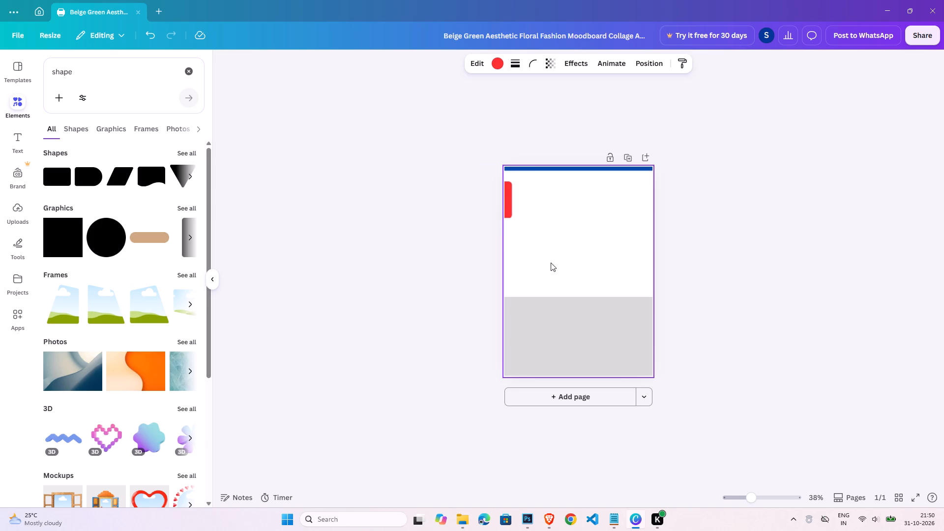
key(Left)
key(Left)
key(Left)
Remove the corner rounding from the red tab at the page's left edge.
click(529, 62)
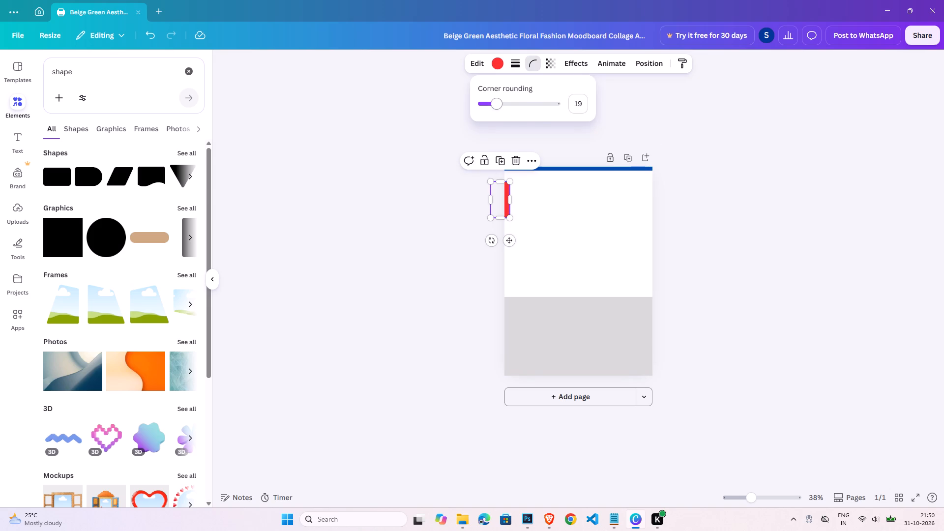
drag(496, 105, 408, 109)
double_click(780, 273)
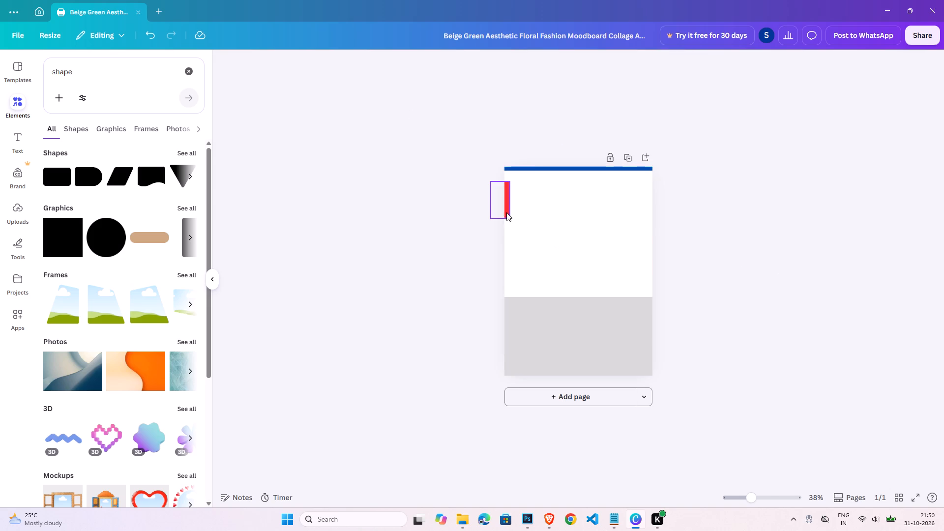
Nudge the red tab slightly further off the page's left edge.
click(506, 212)
key(Left)
key(Left)
key(Left)
key(Right)
click(748, 308)
Recolour the red tab to the lighter coral red from the default solid colours.
click(509, 204)
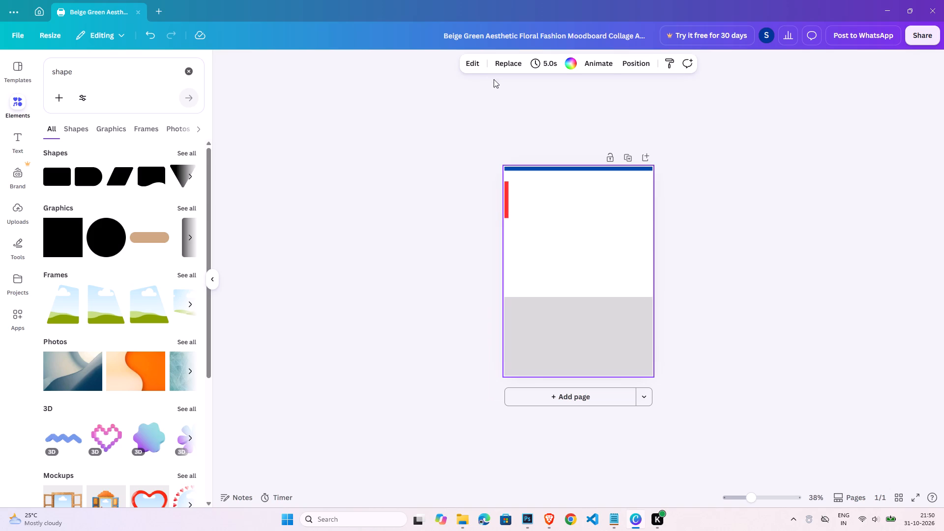
click(573, 59)
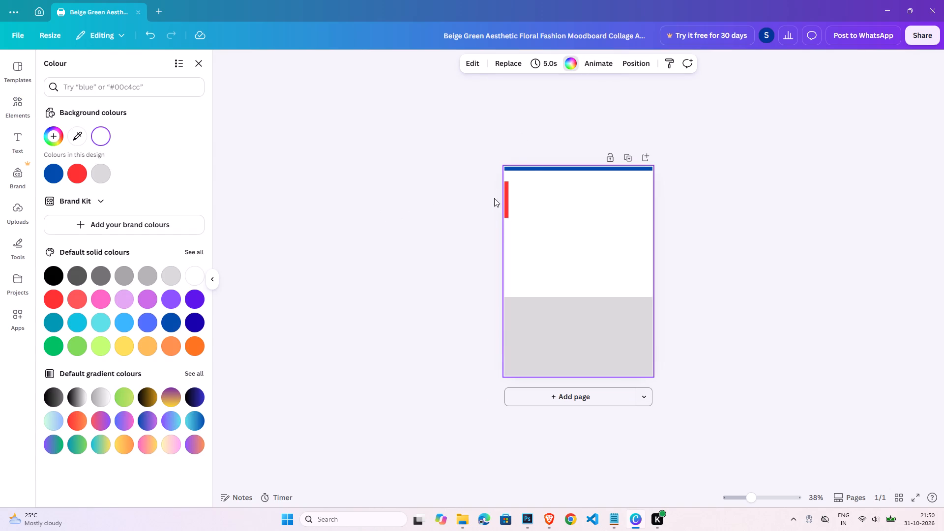
click(505, 196)
click(82, 301)
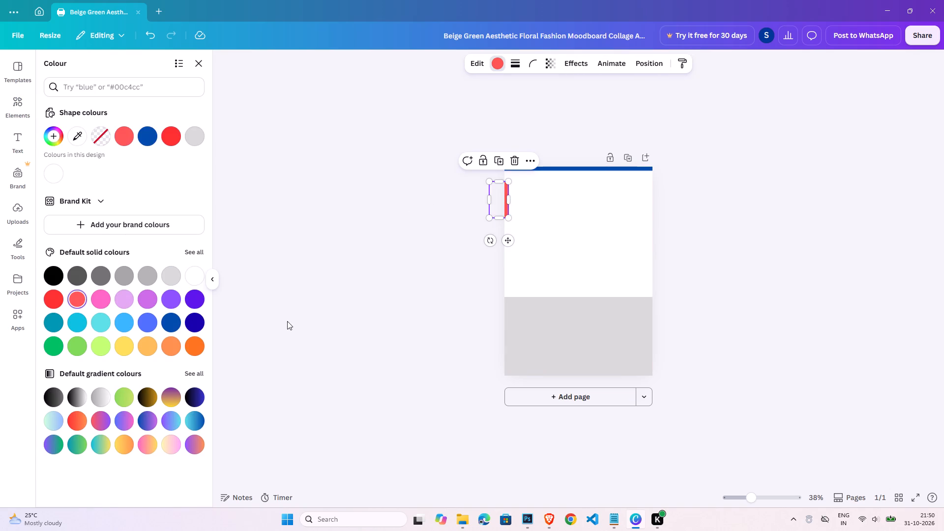
double_click(474, 278)
Lock the coral red tab in place.
click(508, 201)
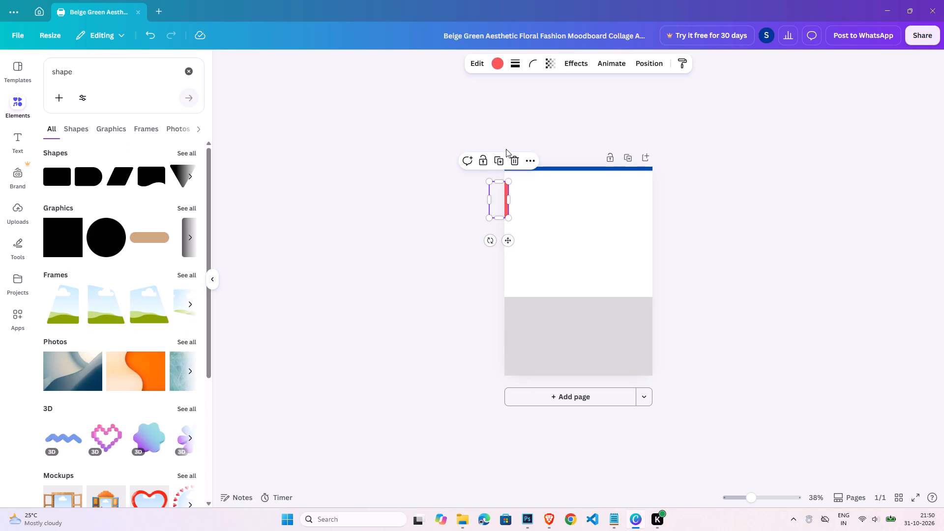
click(483, 165)
double_click(761, 192)
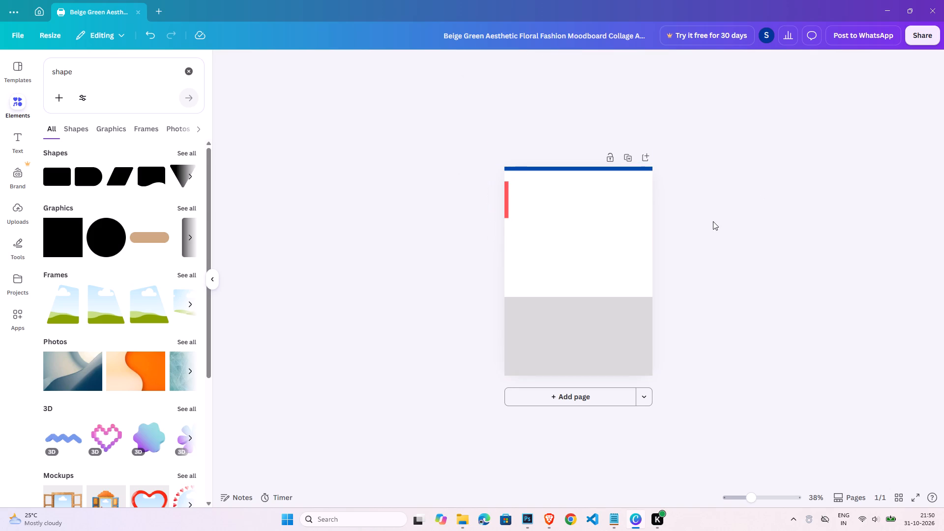
Add a heading to the page reading KARNATKA SOUTHWEST.
click(16, 149)
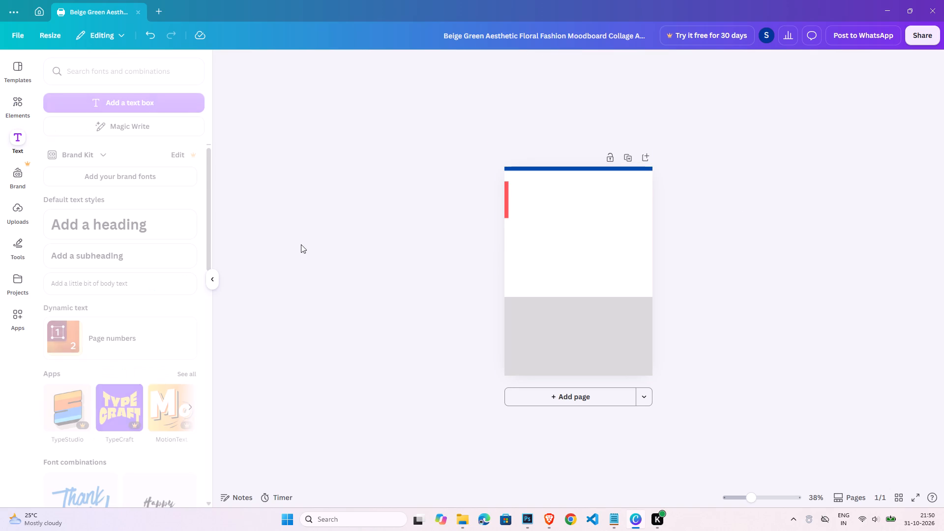
click(131, 222)
triple_click(572, 277)
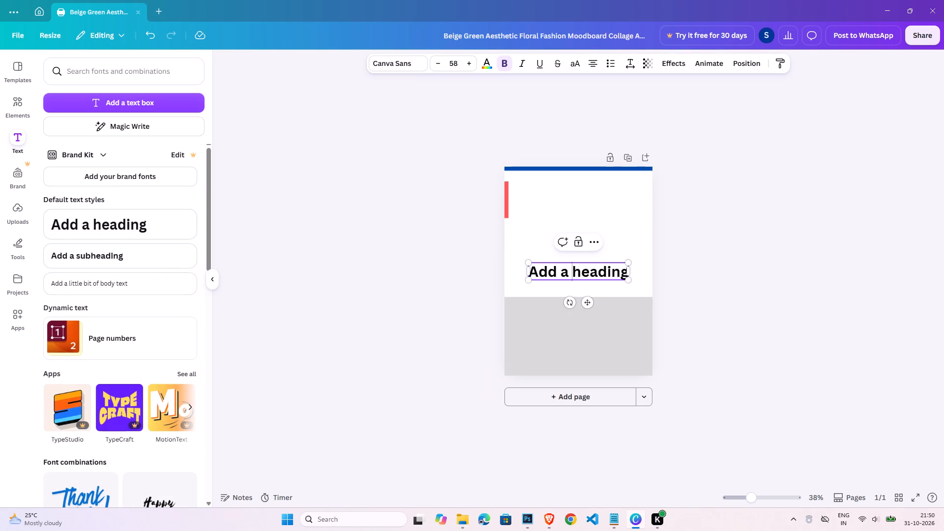
text(KARNAT)
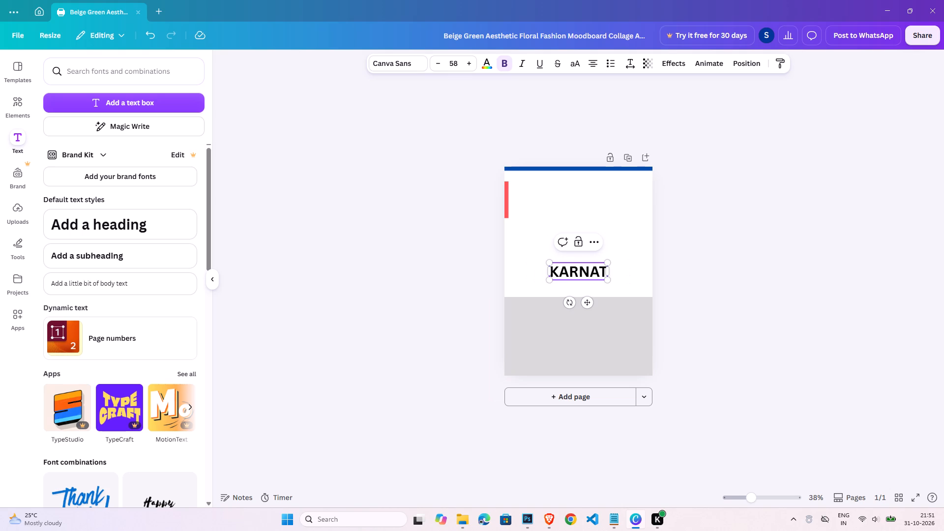
text(KA)
key(space)
text(SOUTHWESR)
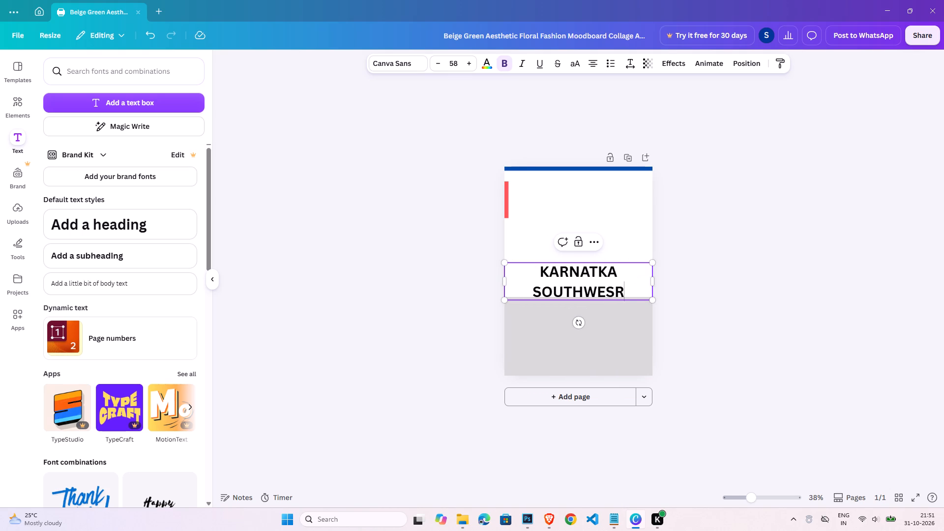
key(shift+BackSpace)
key(shift+t)
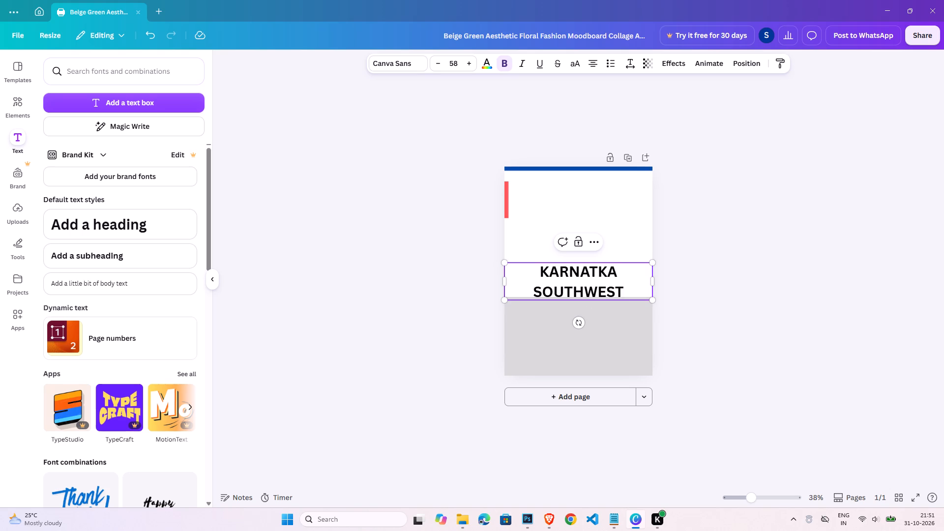
Resize the heading so it fits on a single line spanning almost the full page width.
drag(657, 302, 612, 271)
drag(604, 274, 628, 271)
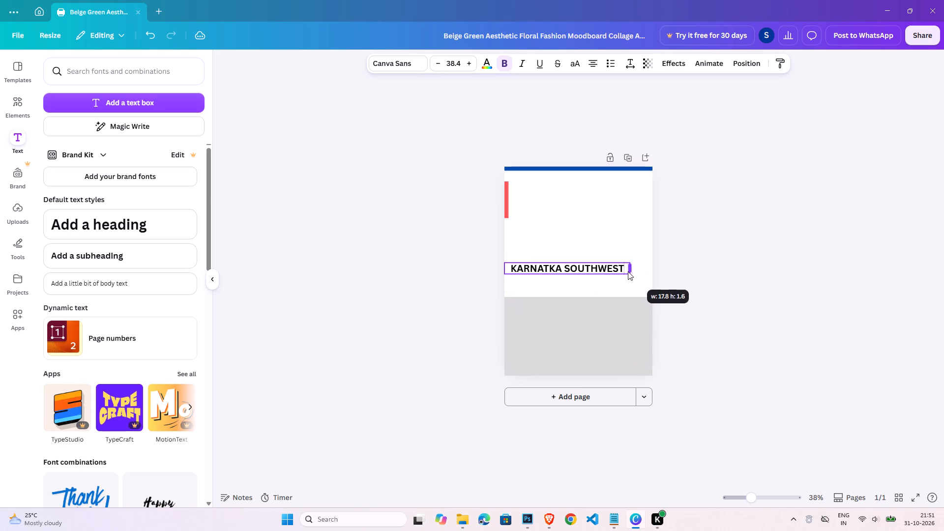
drag(628, 271, 622, 271)
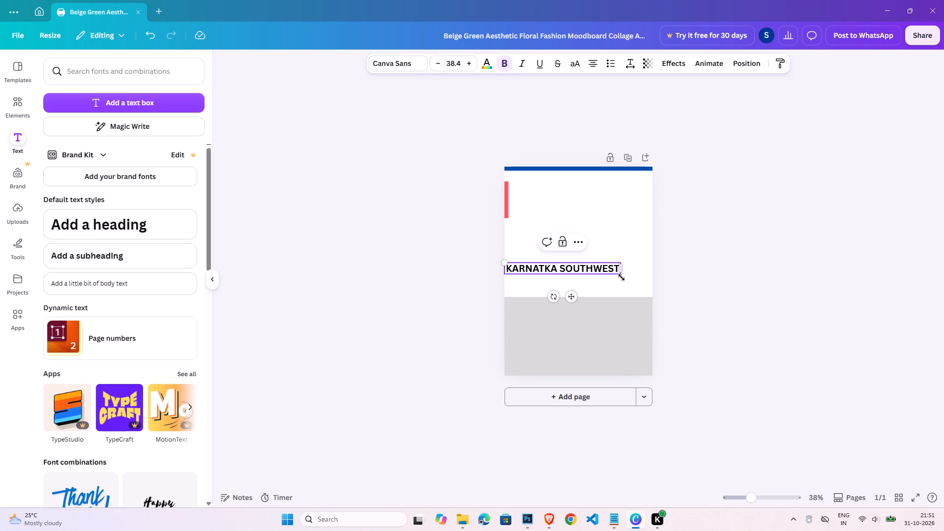
drag(623, 276, 649, 282)
click(728, 308)
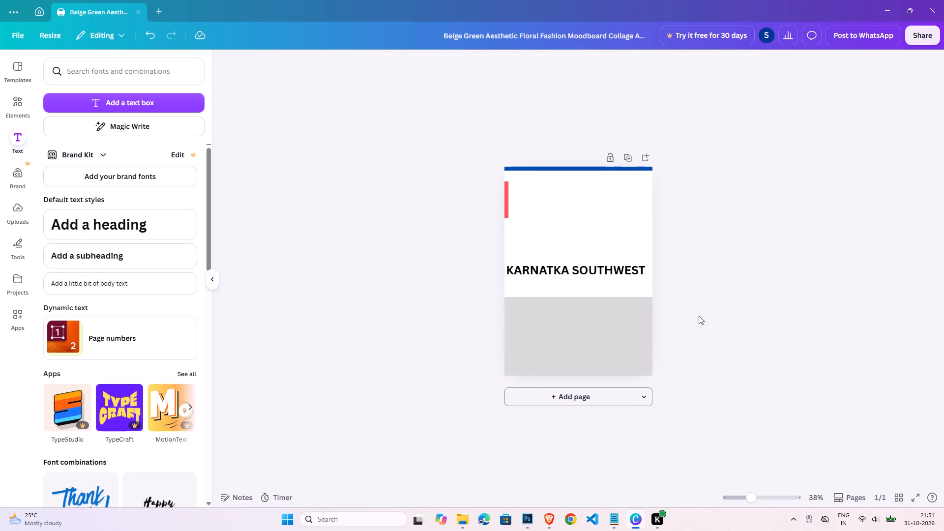
Move the heading below the blue top strip beside the coral tab and shrink it to font size 44.4.
click(763, 500)
scroll(676, 463, up, 3)
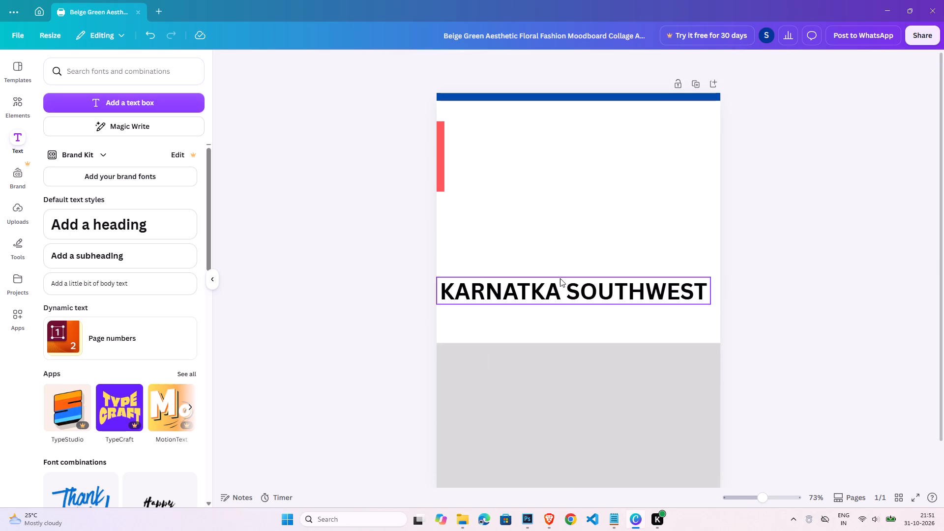
drag(557, 284, 570, 119)
drag(725, 114, 709, 120)
drag(655, 131, 657, 137)
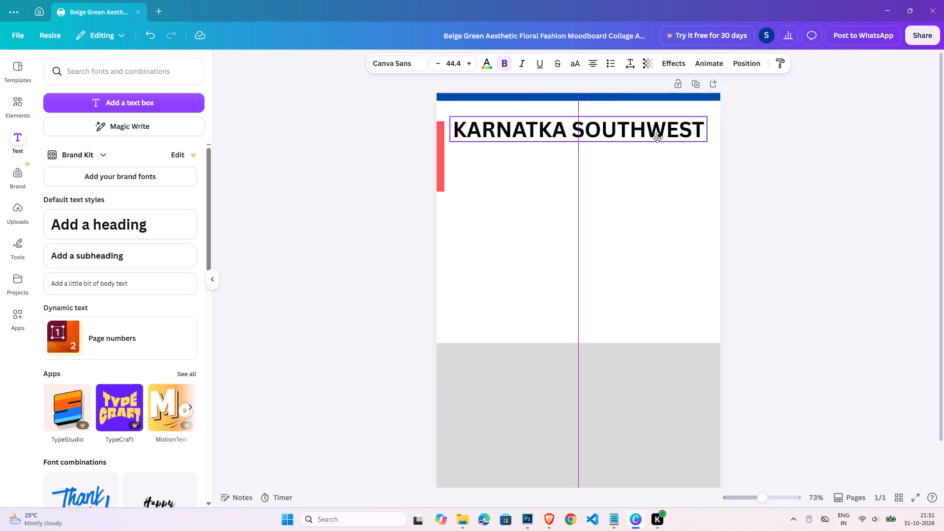
drag(657, 137, 658, 137)
click(658, 137)
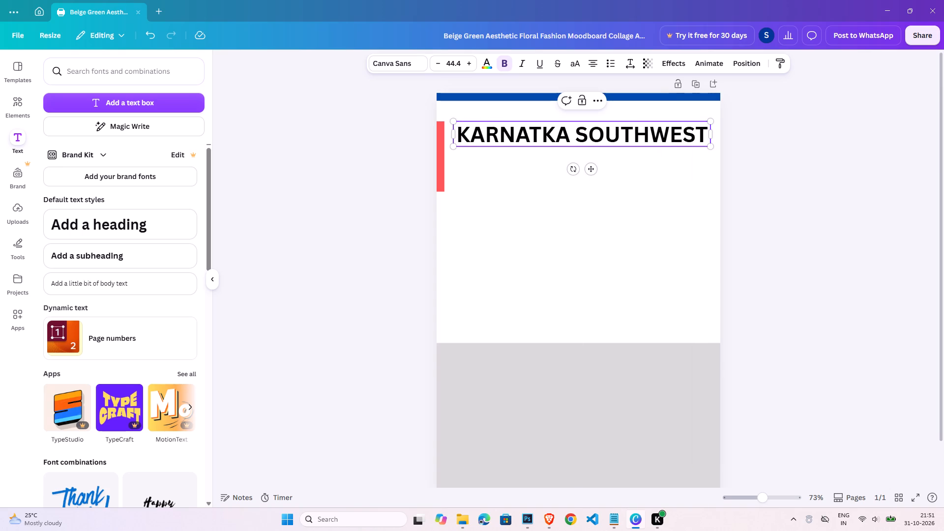
Change the font of the KARNATKA SOUTHWEST heading to Bebas Neue.
key(ctrl+a)
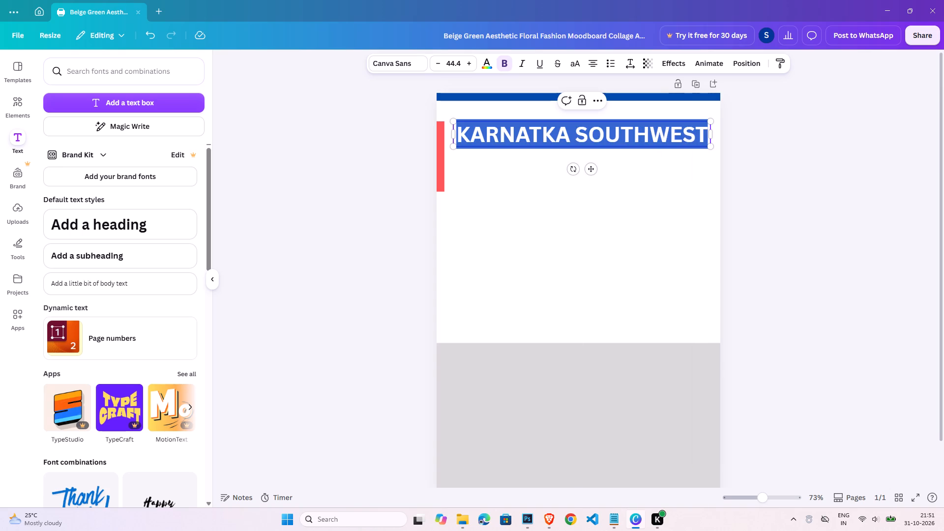
click(389, 60)
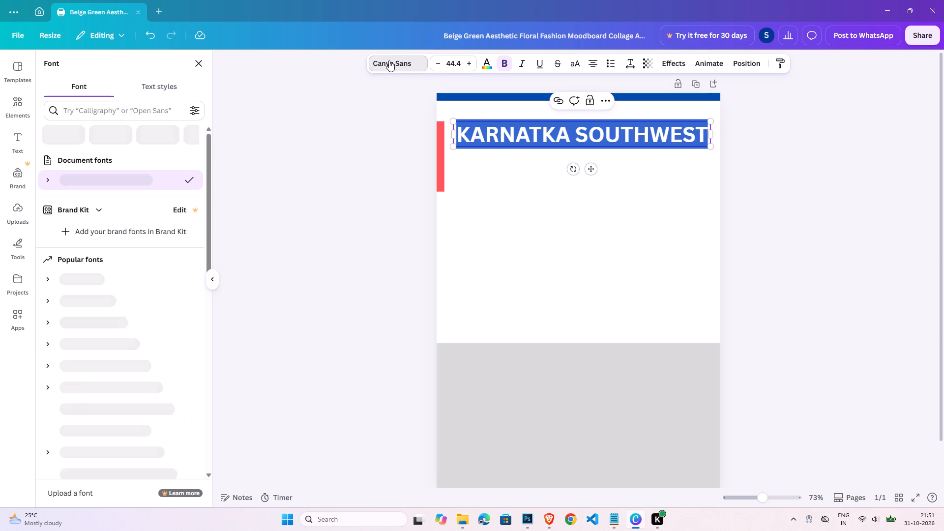
key(b)
click(130, 105)
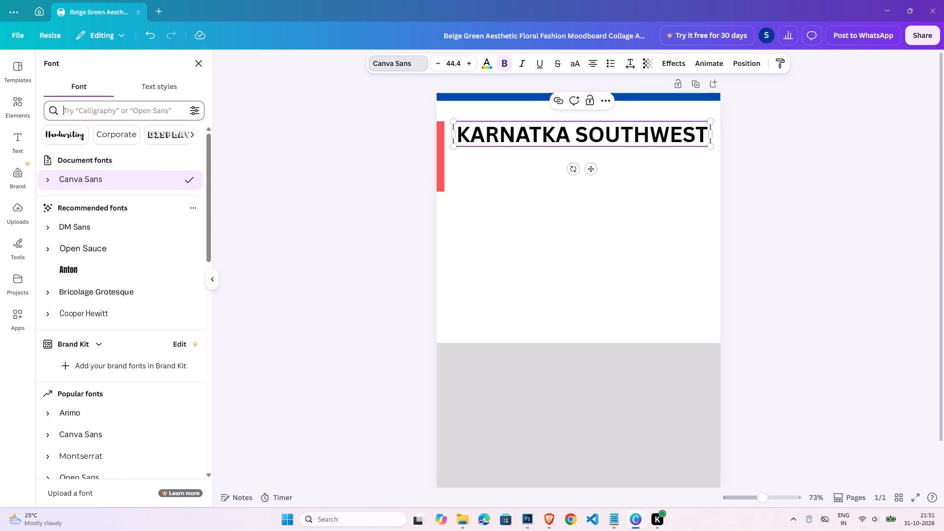
key(b)
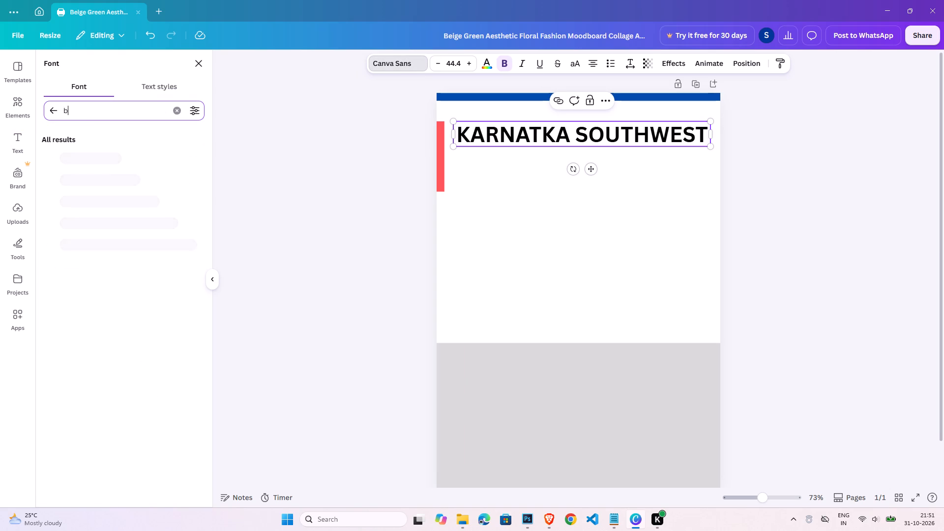
text(abas)
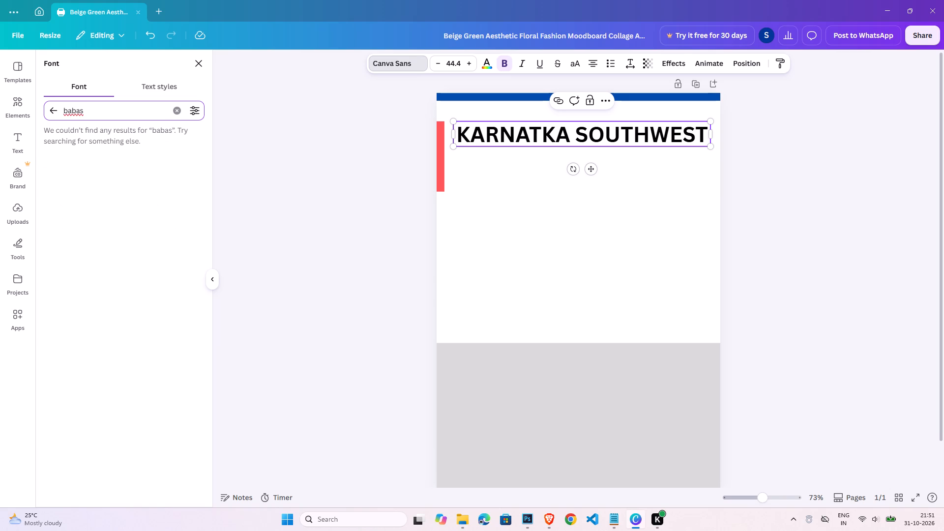
key(BackSpace)
key(BackSpace)
key(BackSpace)
key(BackSpace)
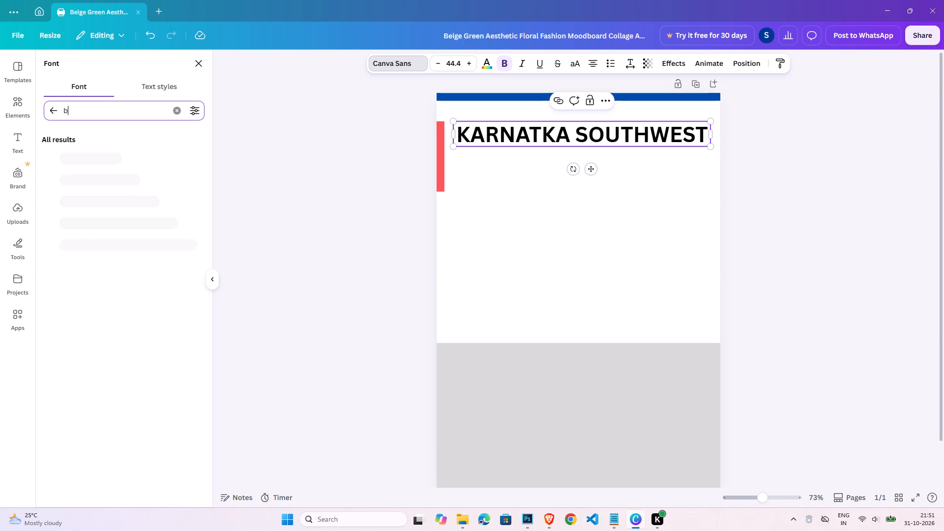
text(ebas)
click(140, 158)
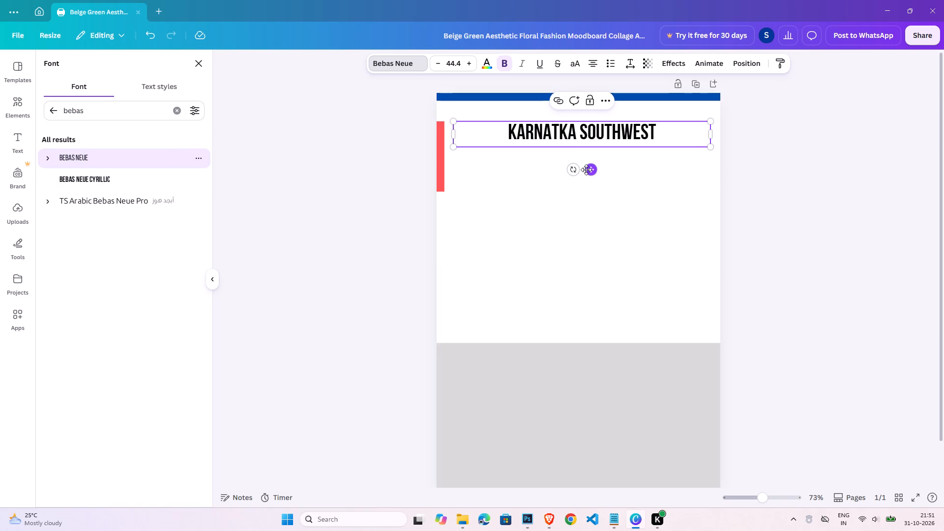
Narrow the heading's text box to fit its text, then enlarge the heading to about font size 74.6 on one line.
drag(712, 133, 599, 131)
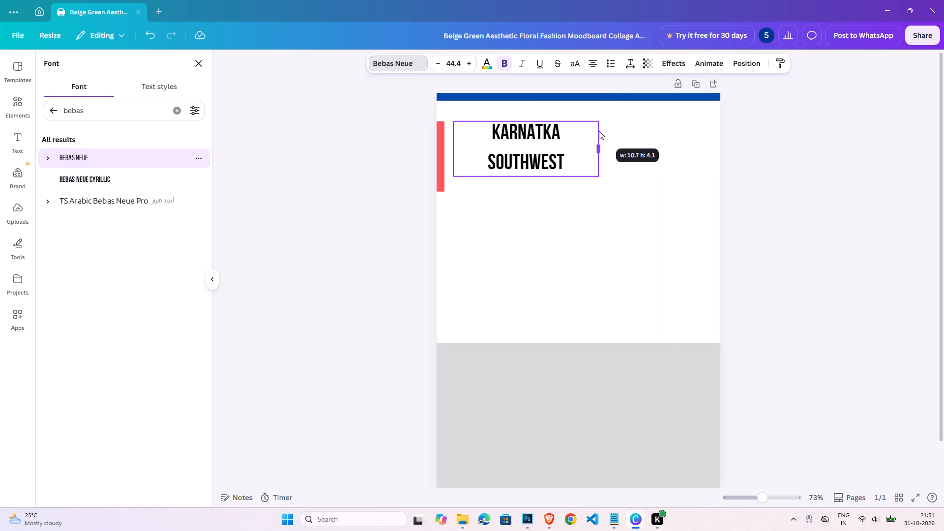
drag(599, 131, 609, 131)
drag(609, 145, 689, 155)
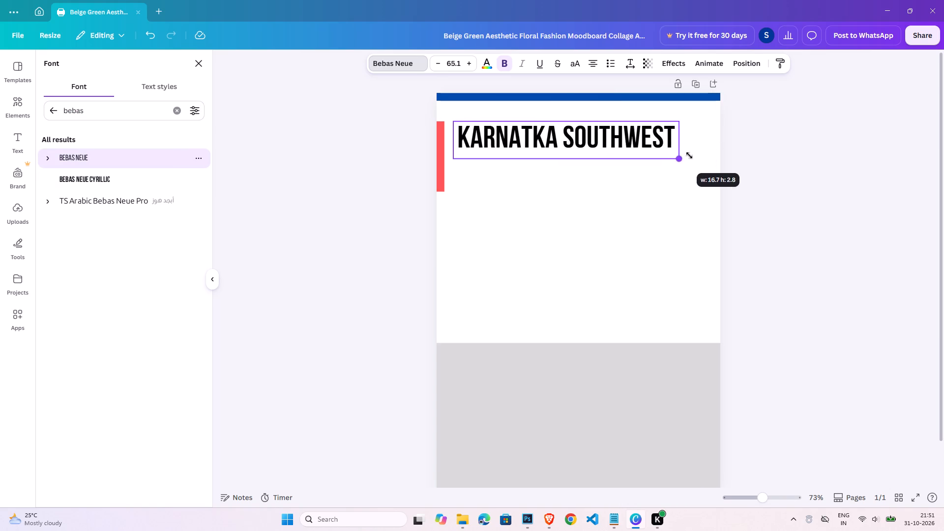
drag(689, 155, 714, 158)
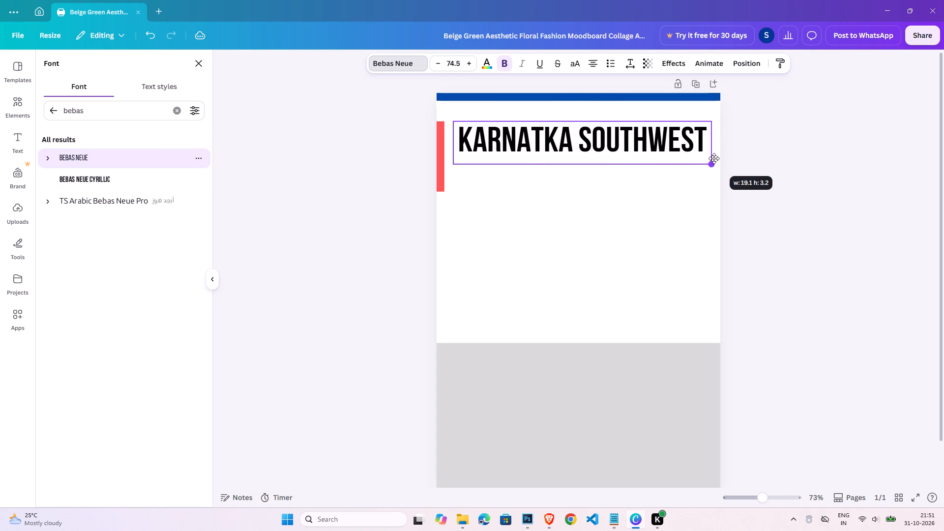
drag(714, 158, 714, 159)
click(772, 182)
Centre the heading horizontally on the page, with its top aligned to the coral tab's top.
drag(620, 151, 638, 142)
click(720, 173)
click(636, 148)
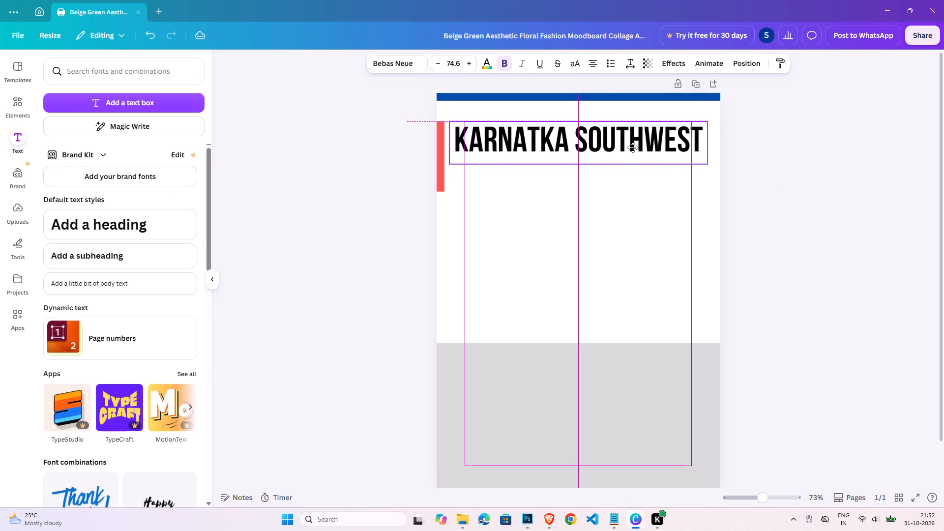
click(740, 179)
Recolour the KARNATKA SOUTHWEST heading text to the same dark blue as the page's top strip.
click(650, 151)
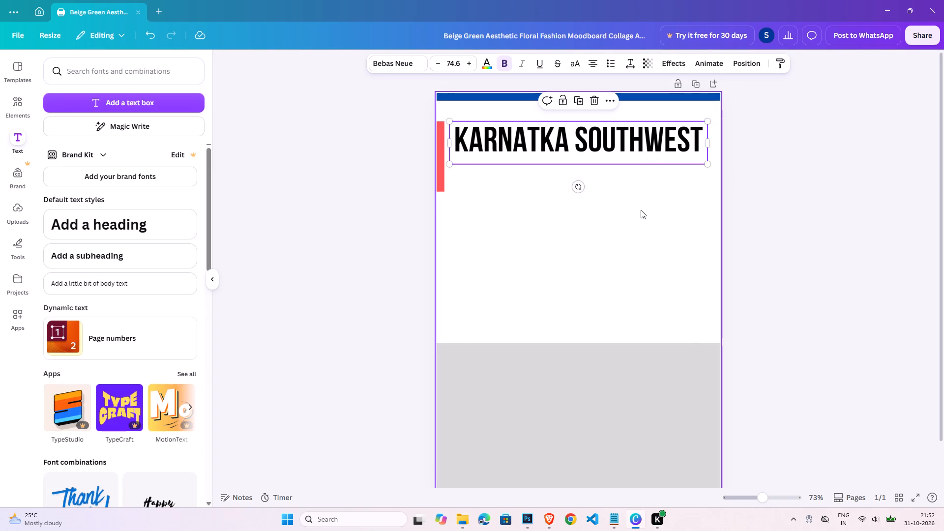
triple_click(632, 145)
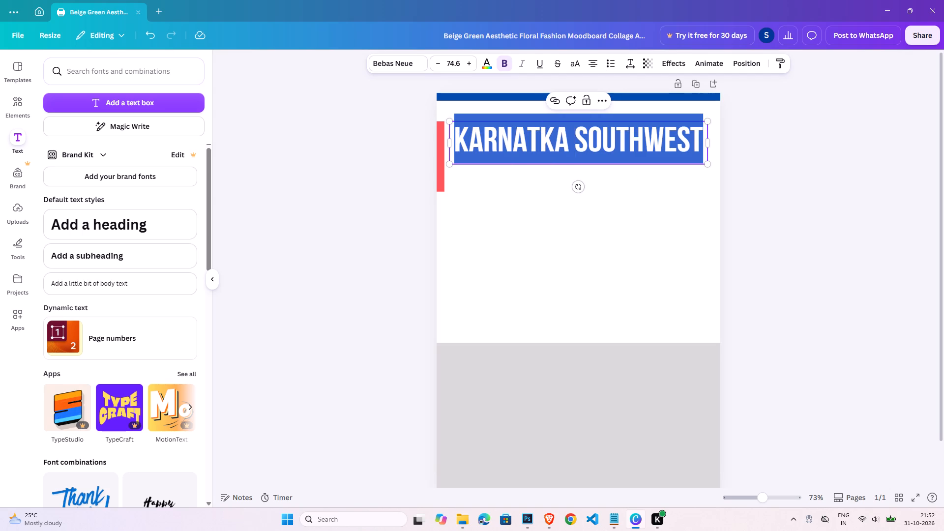
click(485, 62)
click(154, 319)
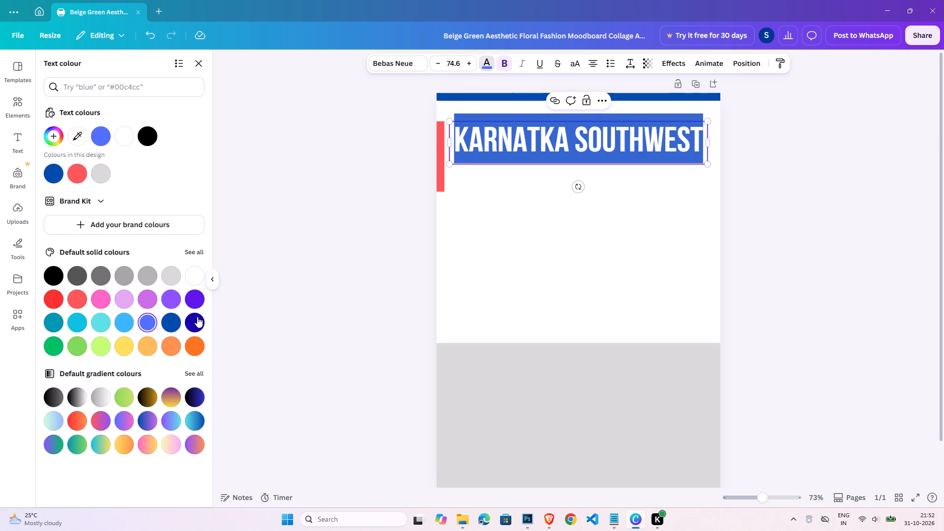
click(174, 322)
double_click(810, 214)
Duplicate the KARNATKA SOUTHWEST heading, place the copy just below the original, and replace its text with MONSOON EFFECT.
click(663, 152)
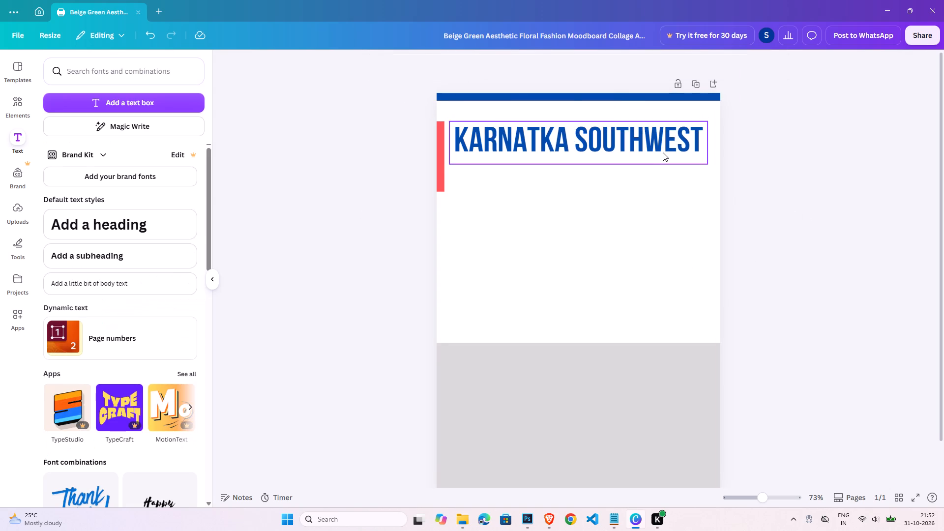
key(ctrl+c)
key(ctrl+v)
drag(665, 152, 660, 175)
double_click(660, 175)
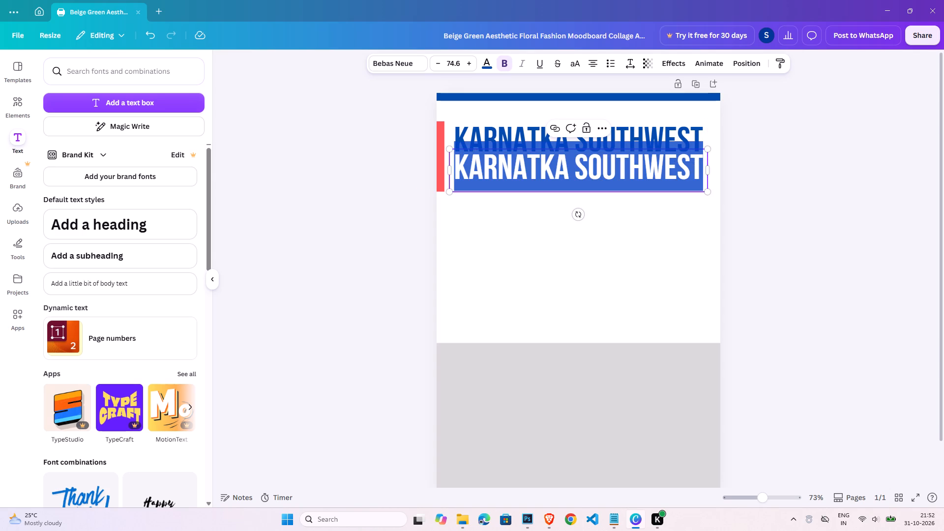
text(MOSONN E)
key(shift+BackSpace)
key(shift+BackSpace)
key(shift+BackSpace)
key(shift+BackSpace)
key(shift+BackSpace)
key(shift+BackSpace)
text(NSOON EFFECT)
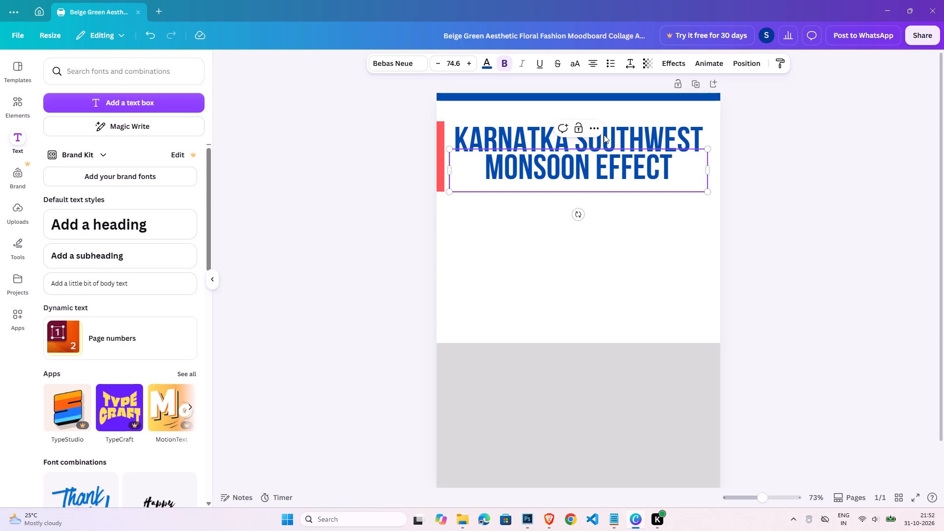
Replace the word EFFECT with DEFICIT in the second heading line.
drag(603, 166, 616, 163)
click(602, 167)
drag(600, 168, 668, 166)
text(DEFICIT)
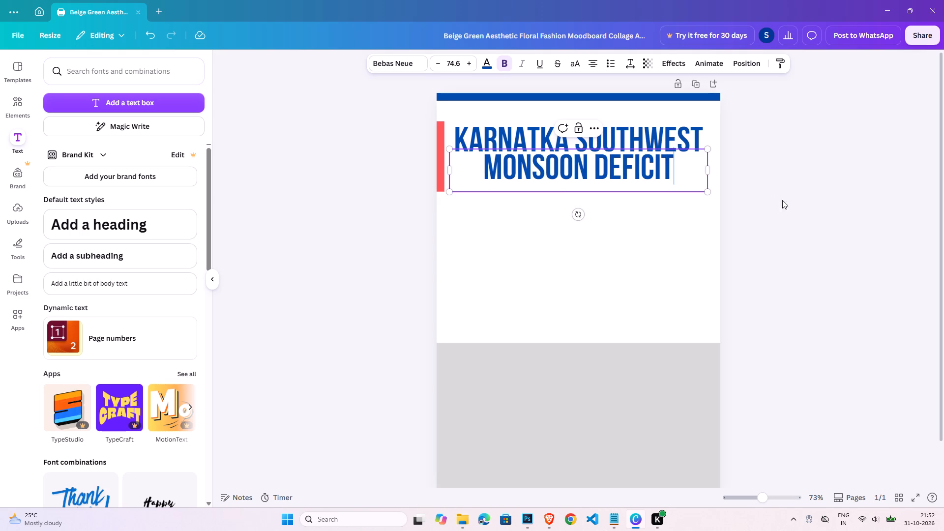
click(800, 183)
Narrow the MONSOON DEFICIT text box to fit its text on one line.
click(654, 176)
drag(711, 171, 703, 173)
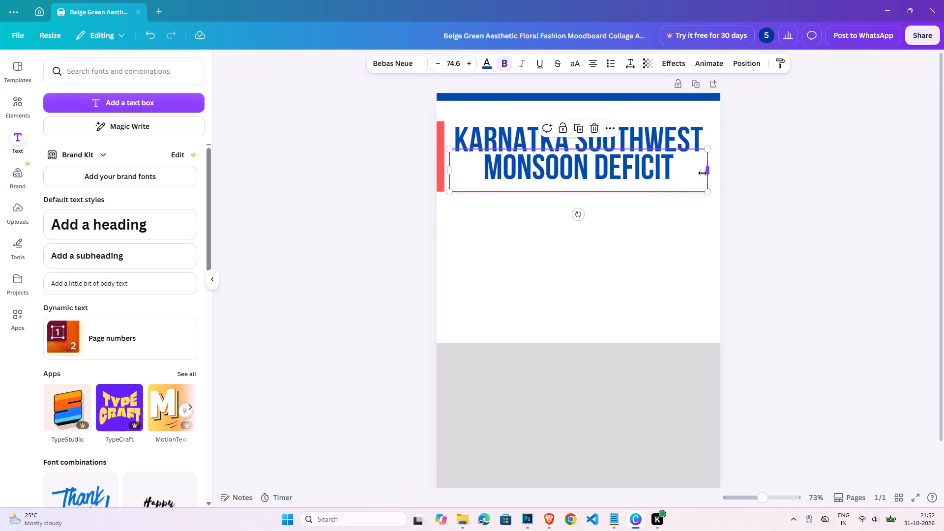
drag(703, 173, 649, 177)
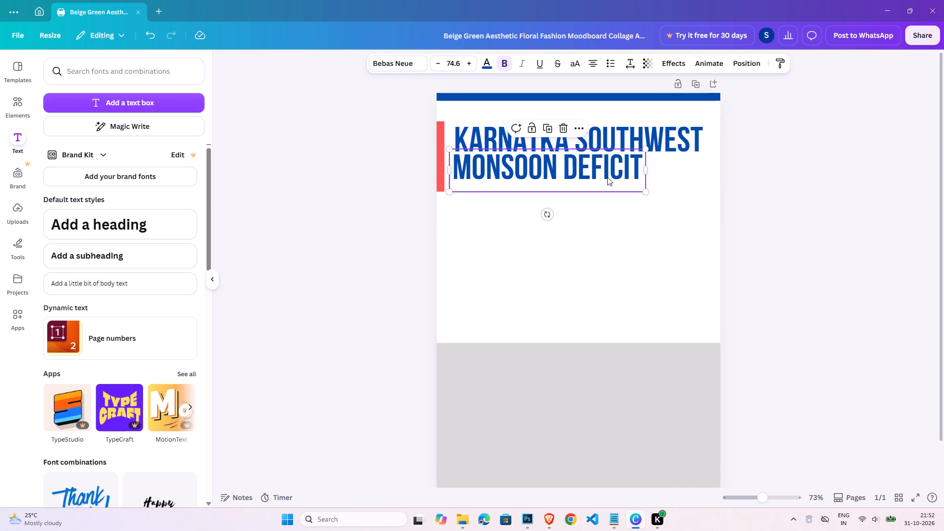
click(861, 189)
Nudge MONSOON DEFICIT down clear of the first heading line and align the left edges of both lines' text.
click(626, 178)
key(Down)
key(Down)
key(Down)
key(Down)
key(Right)
key(Down)
key(Left)
key(Down)
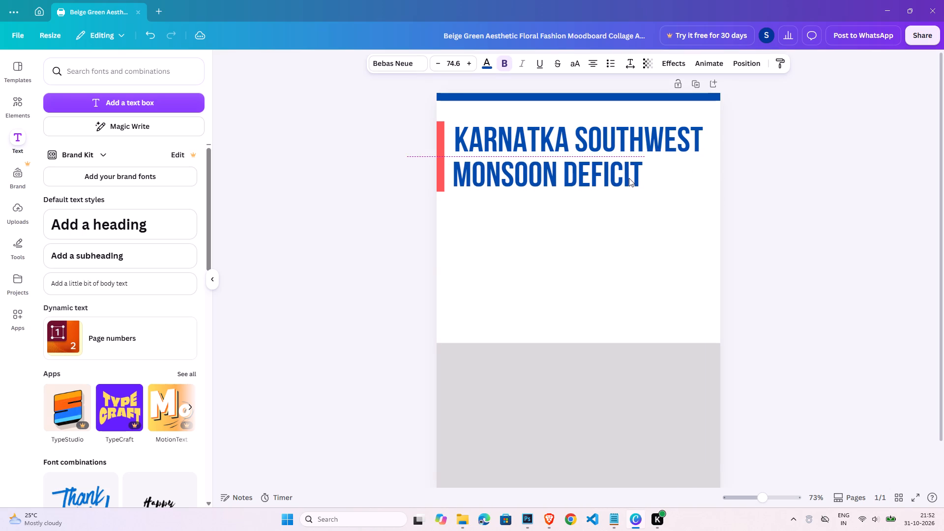
key(Right)
key(Left)
click(764, 183)
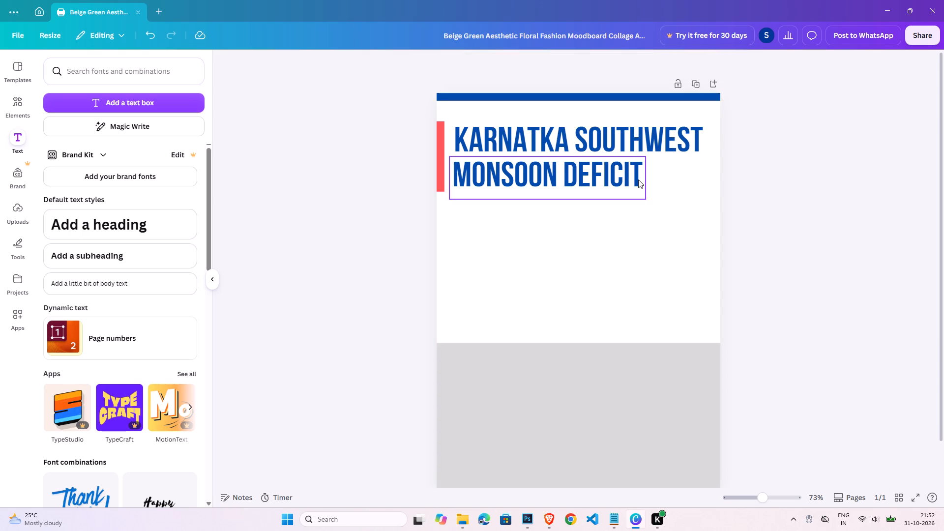
click(638, 179)
key(Right)
click(849, 189)
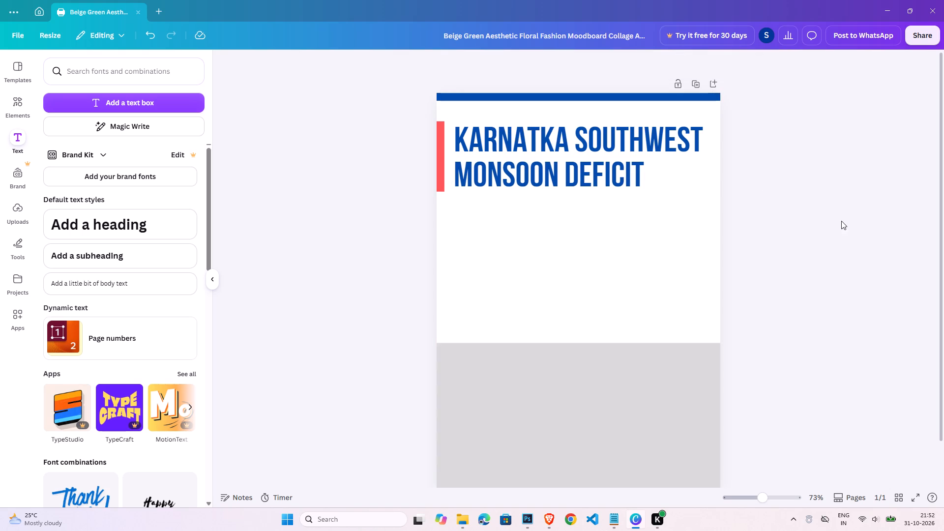
click(841, 221)
Add a subheading reading "June - September 2026: 32% Overall Shortfall".
click(93, 256)
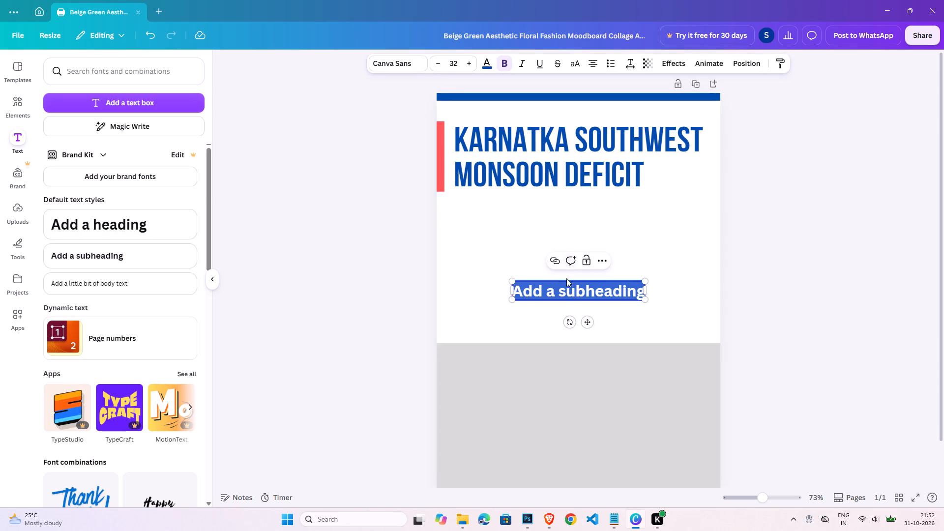
triple_click(565, 293)
text(June)
text(-)
key(space)
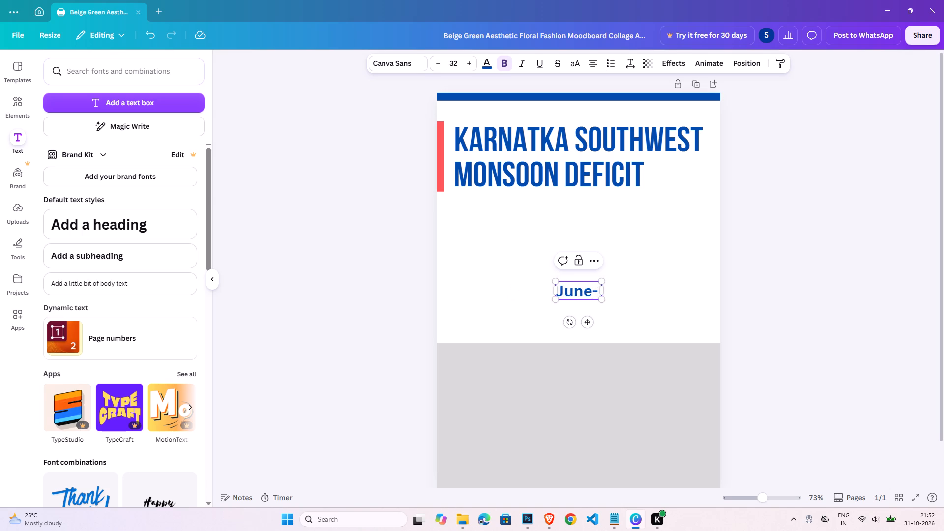
key(BackSpace)
key(BackSpace)
key(space)
text(-)
key(space)
text(September)
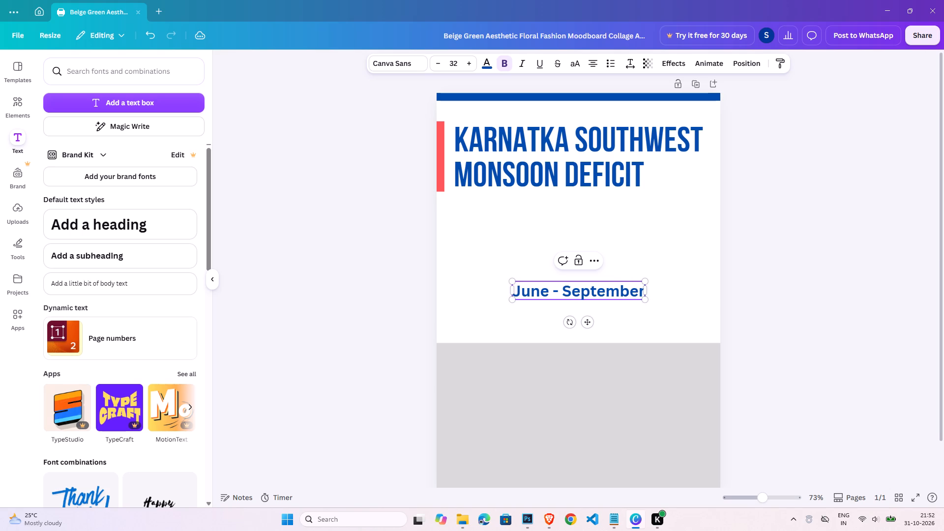
key(space)
text(2026)
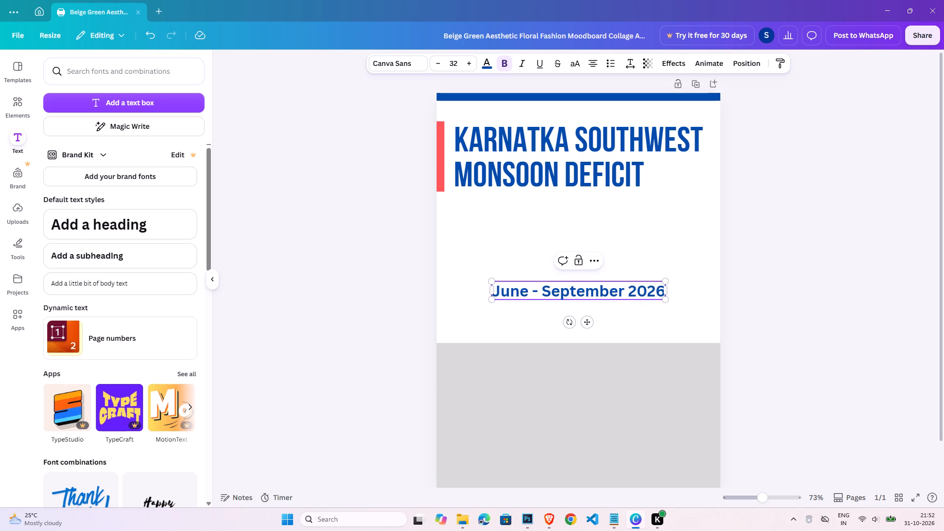
text(: 32)
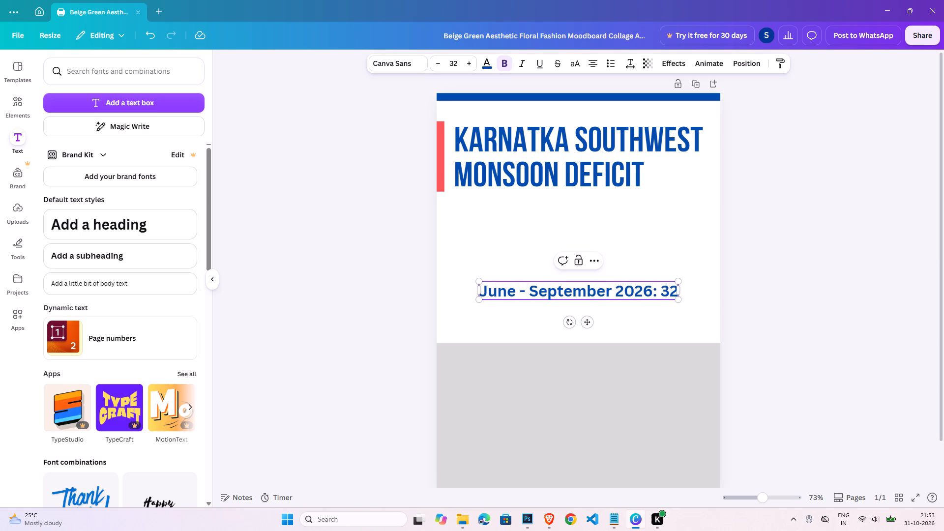
text(%)
key(space)
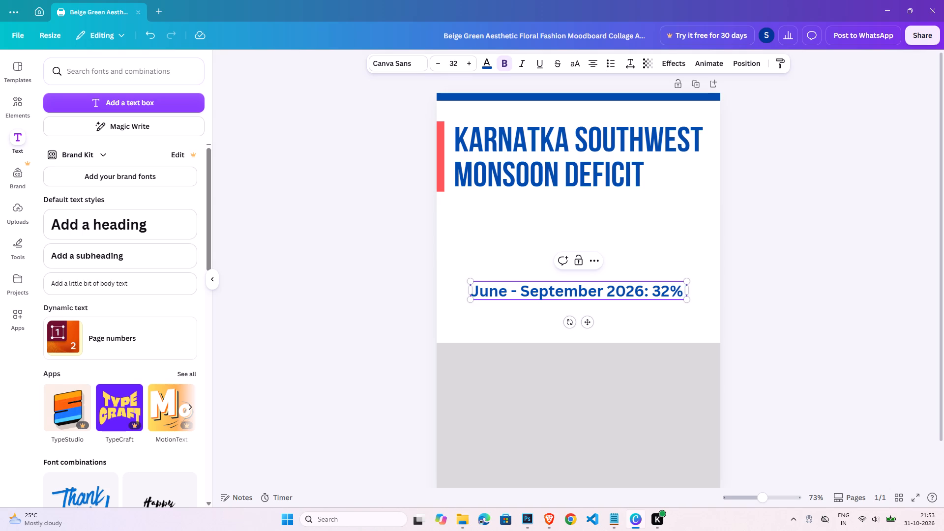
text(Overall)
key(space)
text(Shortfall)
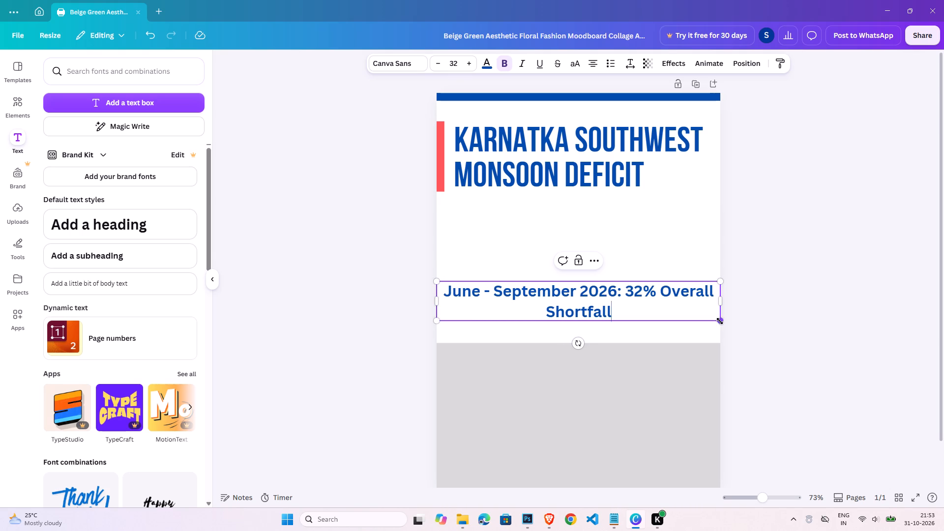
Shrink the subheading to about font size 24.6 and widen its text box so it fits on one line.
drag(720, 321, 657, 287)
drag(654, 292, 661, 292)
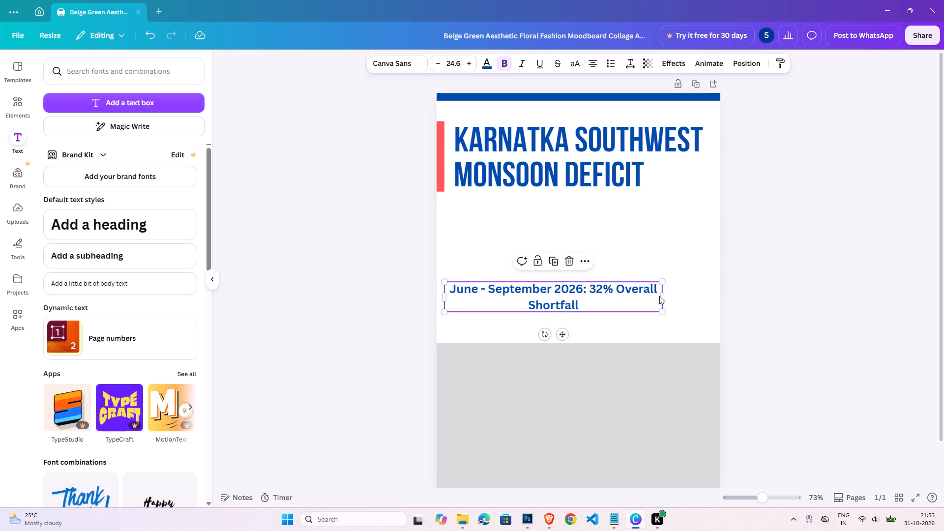
drag(664, 298, 714, 297)
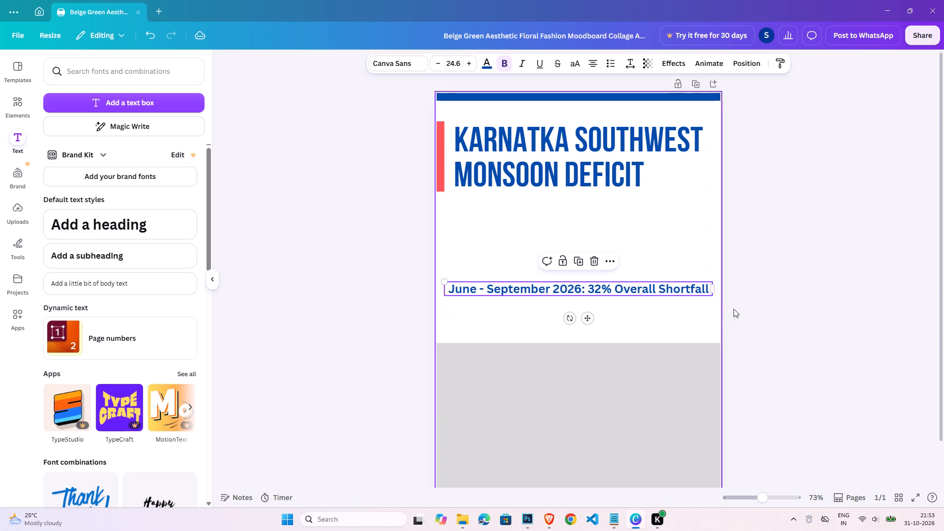
click(745, 310)
Move the subheading directly beneath the MONSOON DEFICIT line, beginning near the headings' left edge.
drag(532, 292, 537, 216)
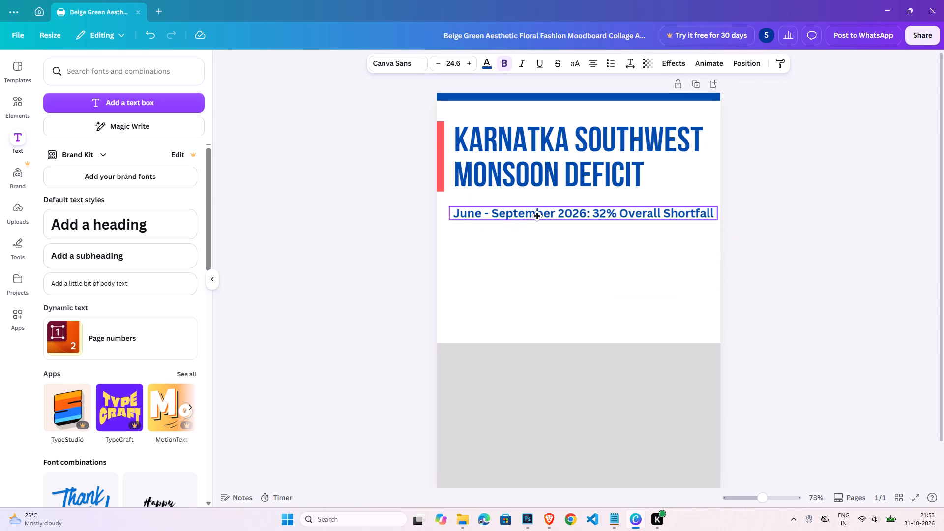
drag(537, 216, 542, 208)
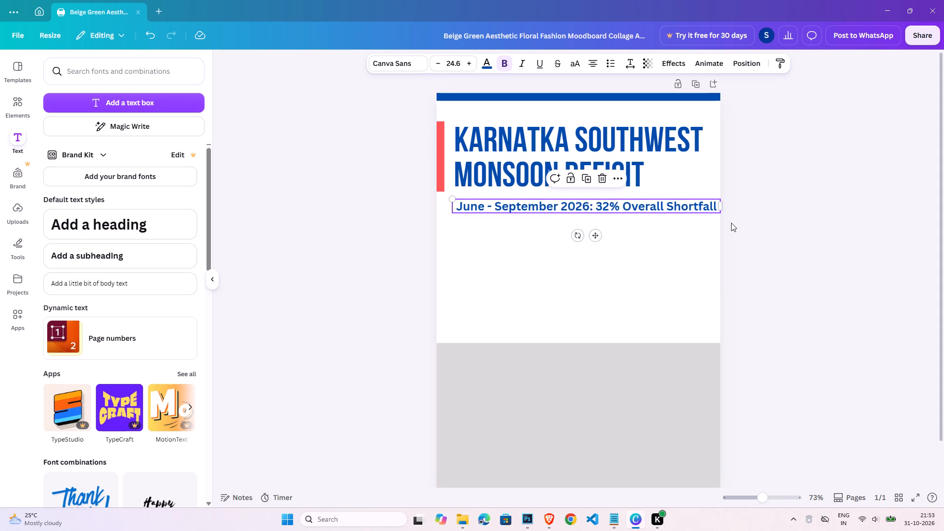
Reduce the subheading to about font size 22.5 and fit its box on one line within the main heading's width.
drag(721, 207, 702, 206)
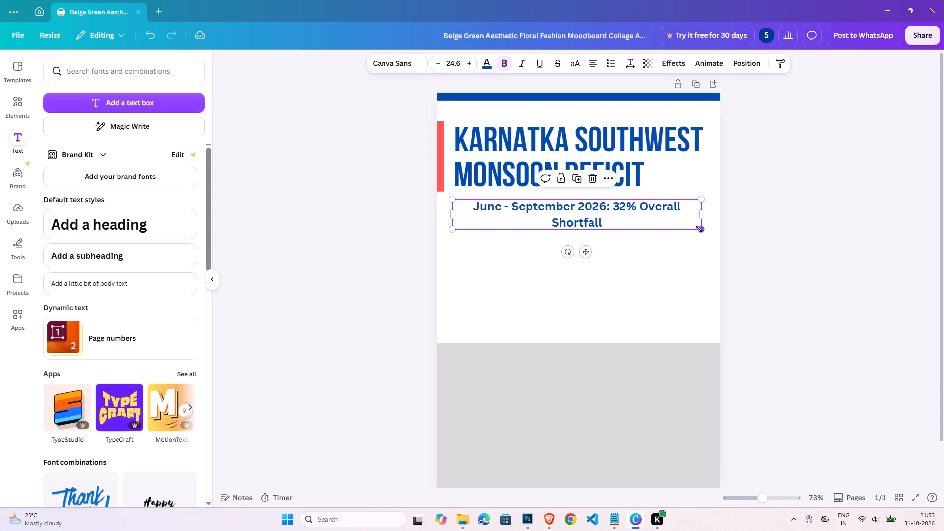
drag(700, 229, 679, 221)
drag(682, 212, 694, 210)
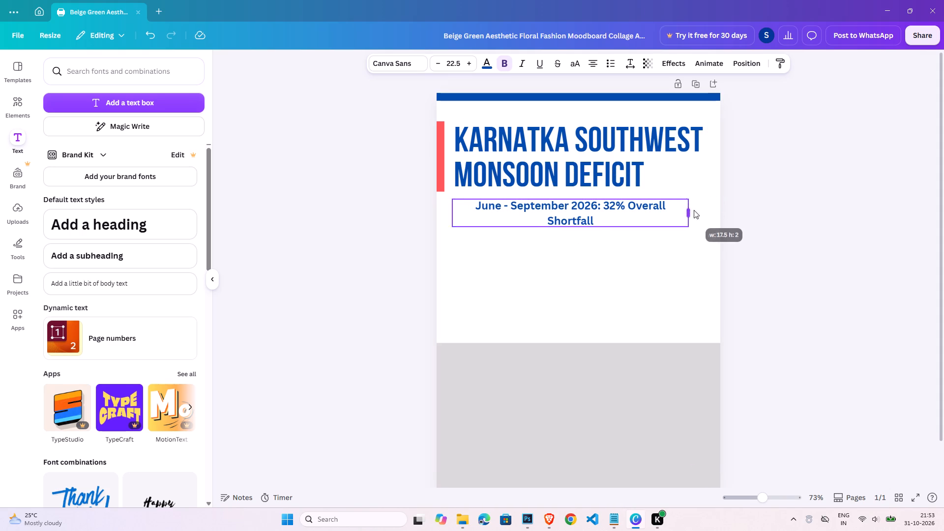
drag(694, 210, 698, 209)
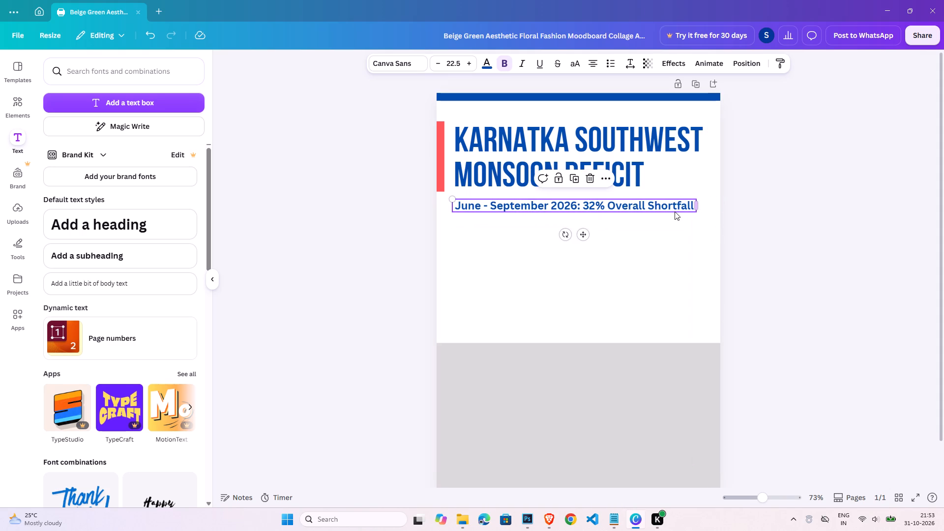
Change the font of the June - September subheading to Roboto Condensed.
triple_click(645, 204)
click(412, 69)
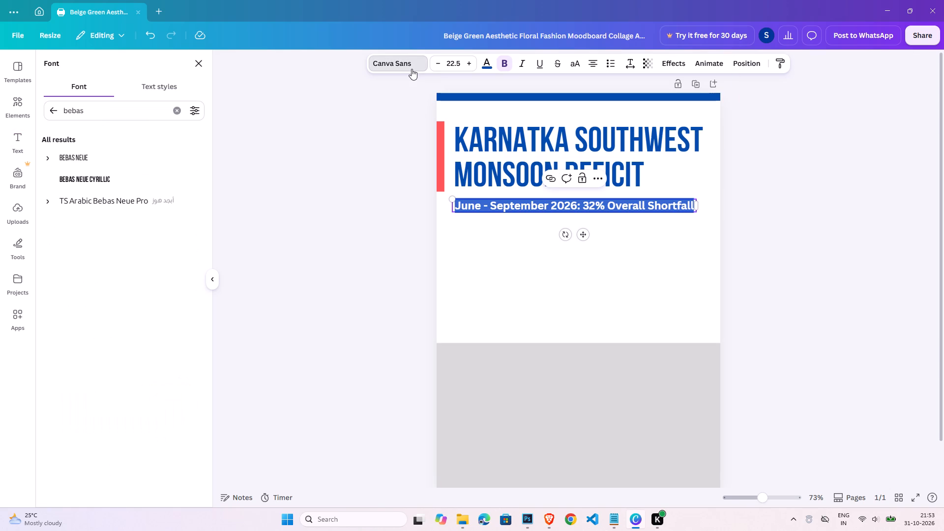
double_click(92, 113)
text(robot)
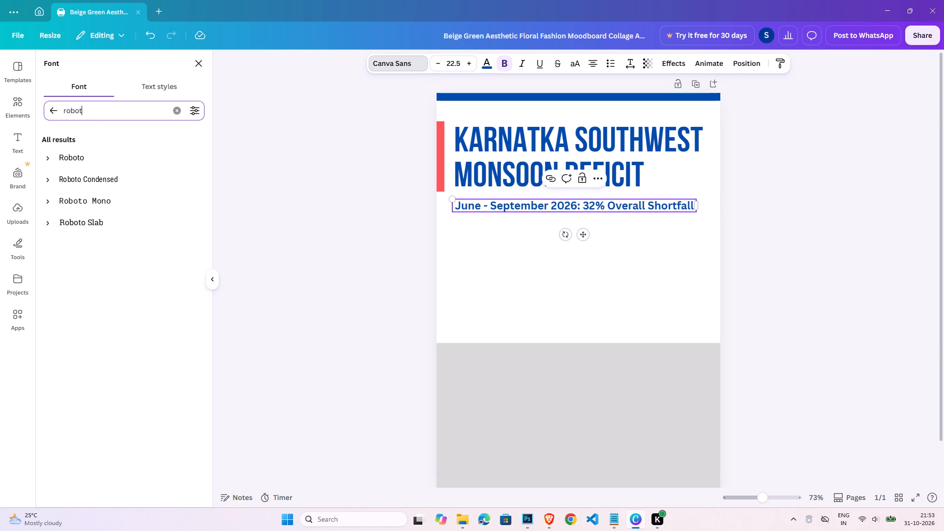
click(114, 185)
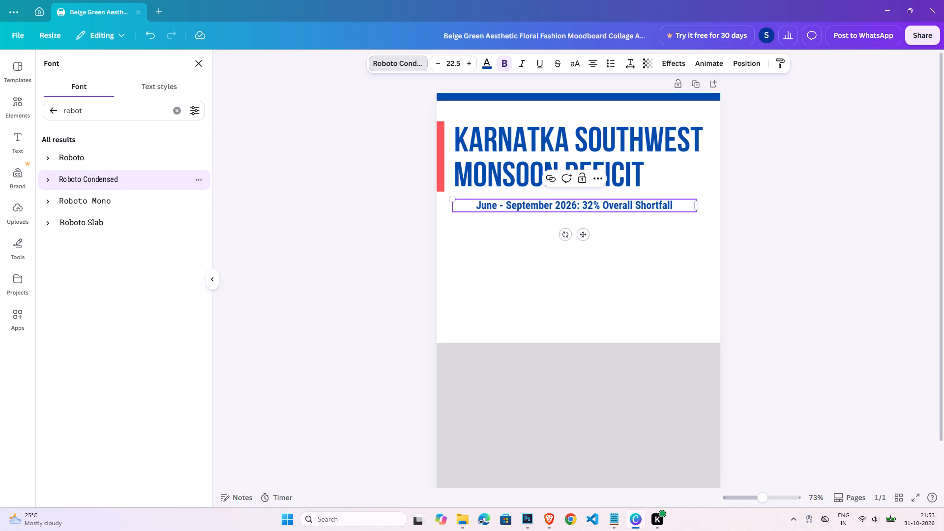
Narrow the subheading's box to its text, then enlarge it to about font size 27.3, nearly matching the first heading line's width.
drag(698, 206, 655, 206)
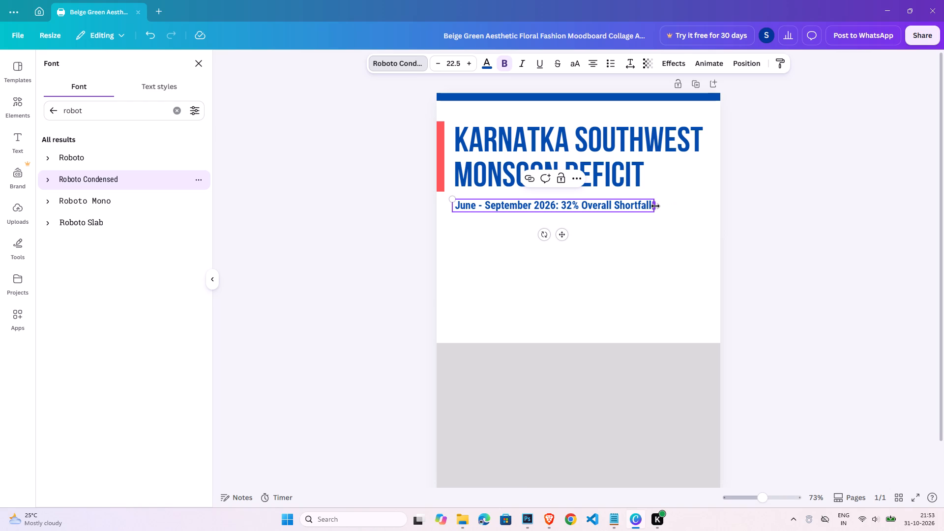
click(656, 212)
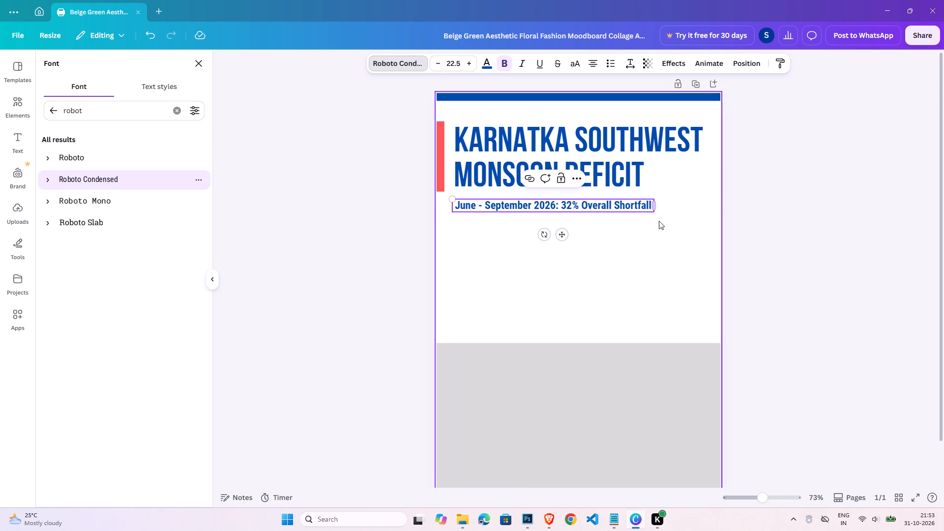
drag(656, 214, 700, 213)
click(887, 231)
Change the text colour of the whole June - September 2026 subheading to black.
triple_click(625, 206)
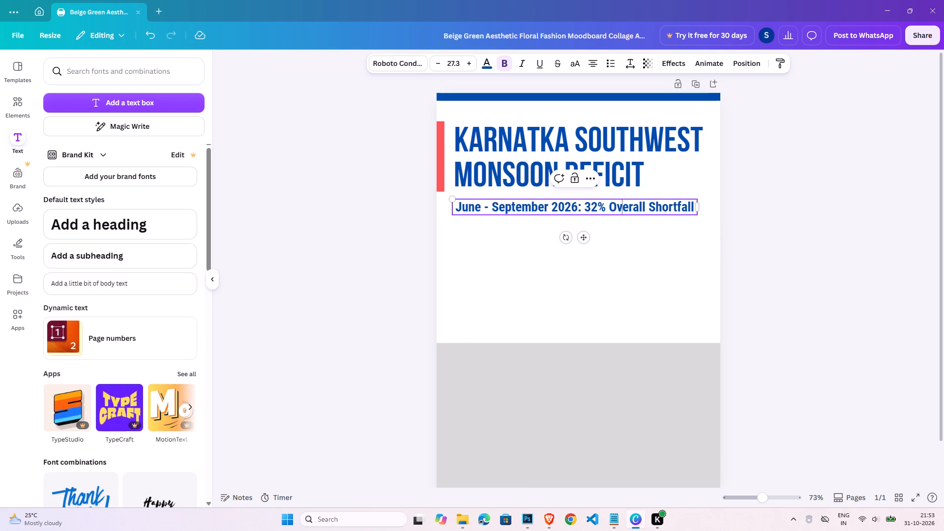
click(625, 205)
click(600, 197)
triple_click(607, 207)
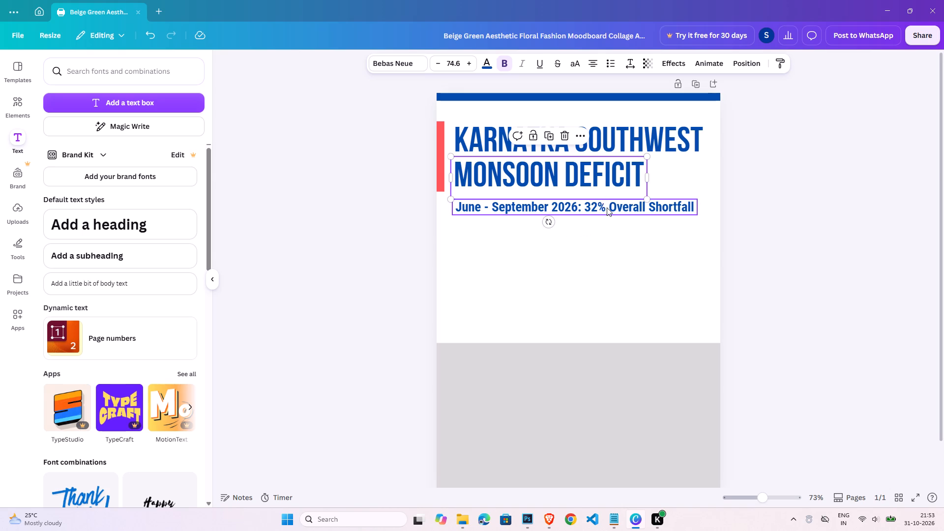
click(487, 63)
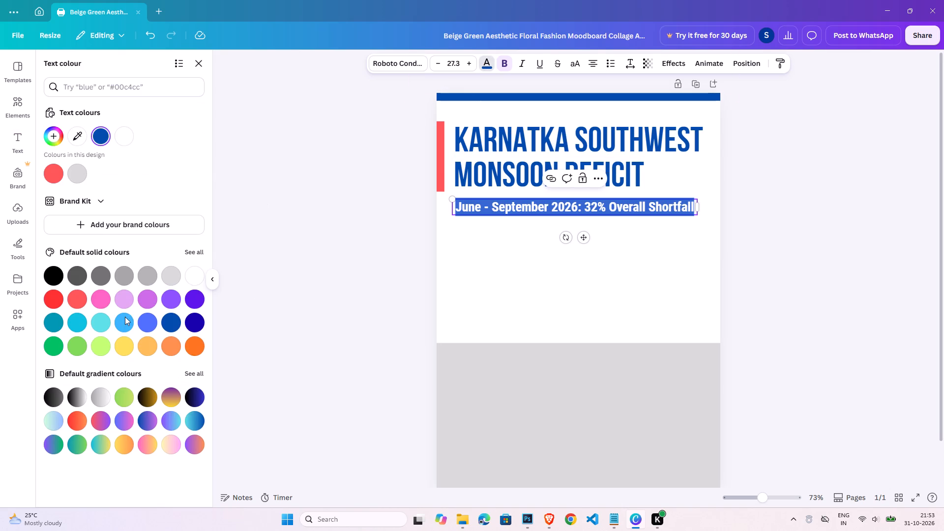
click(54, 273)
double_click(780, 271)
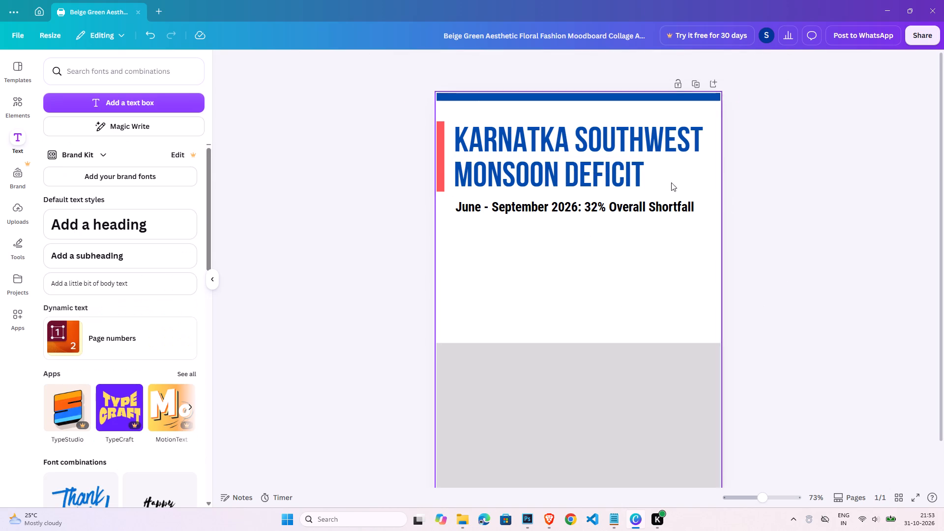
Colour only the words "32% Overall Shortfall" in the subheading bright red.
double_click(619, 208)
click(612, 208)
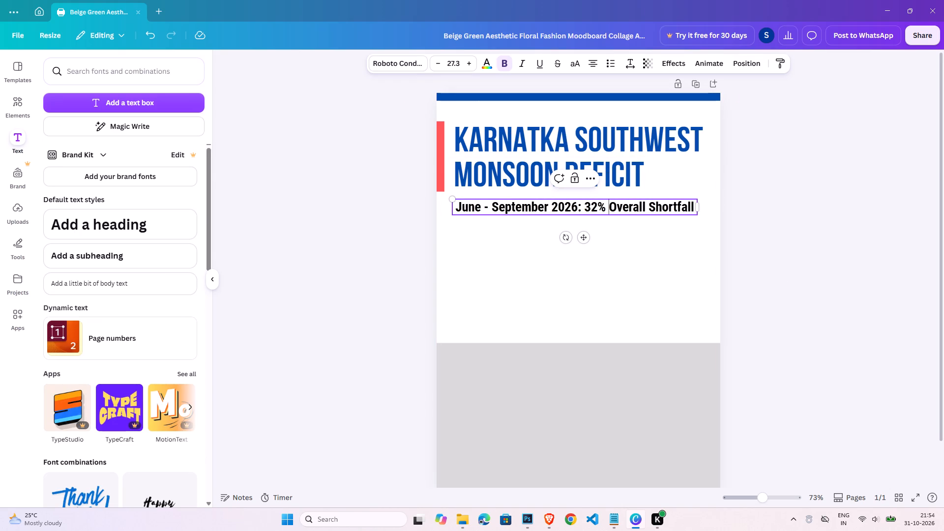
drag(585, 204, 693, 206)
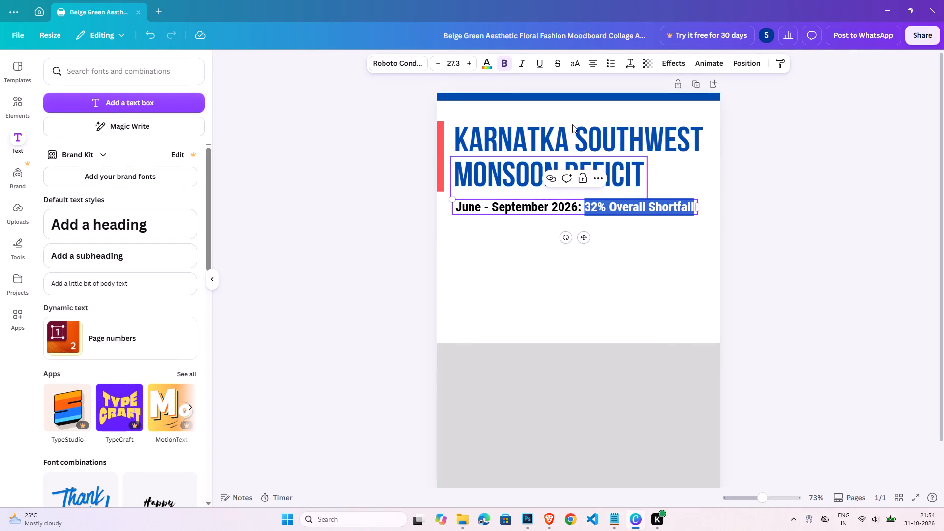
click(489, 59)
click(52, 295)
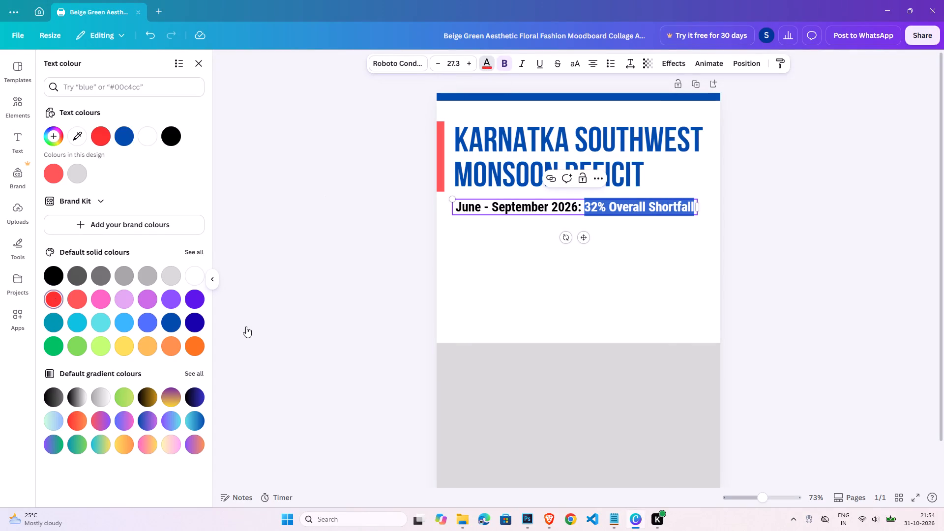
click(923, 277)
click(834, 283)
click(678, 213)
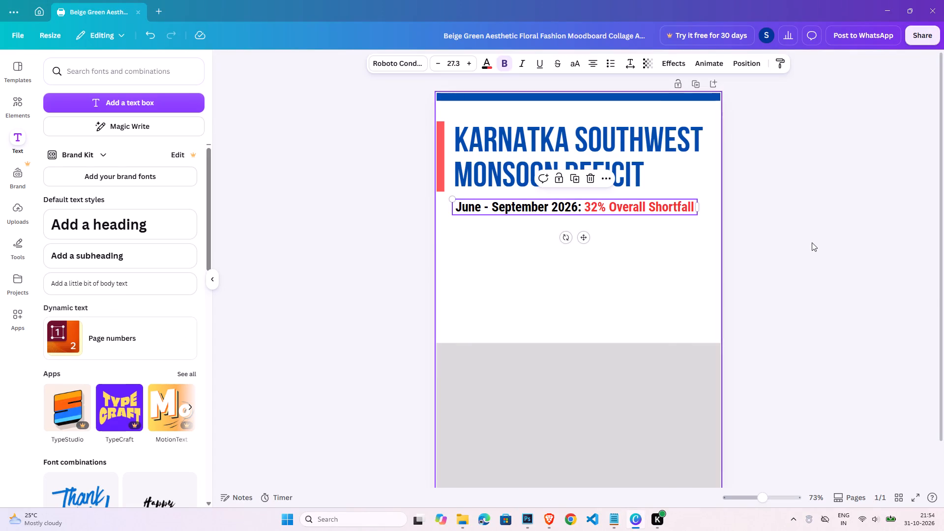
click(812, 242)
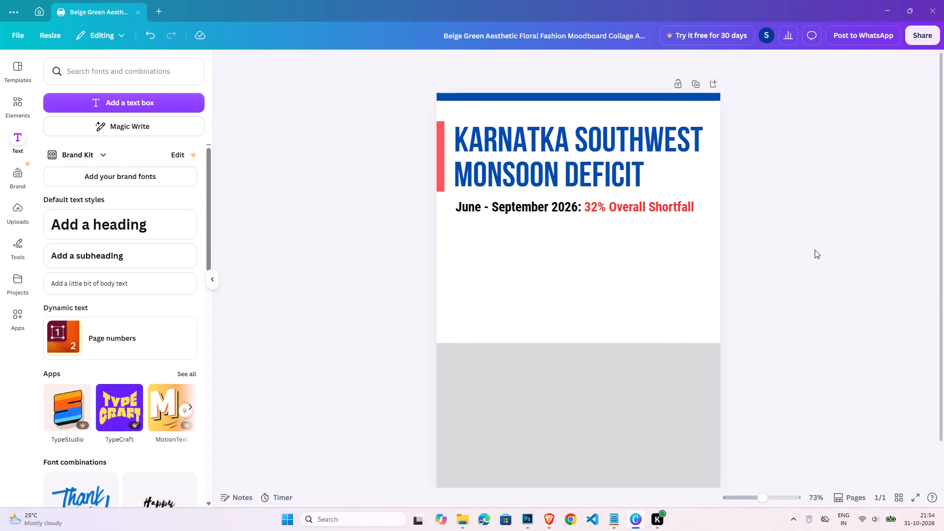
Duplicate the June - September subheading and place the copy directly beneath the original.
click(570, 204)
key(ctrl+c)
key(ctrl+v)
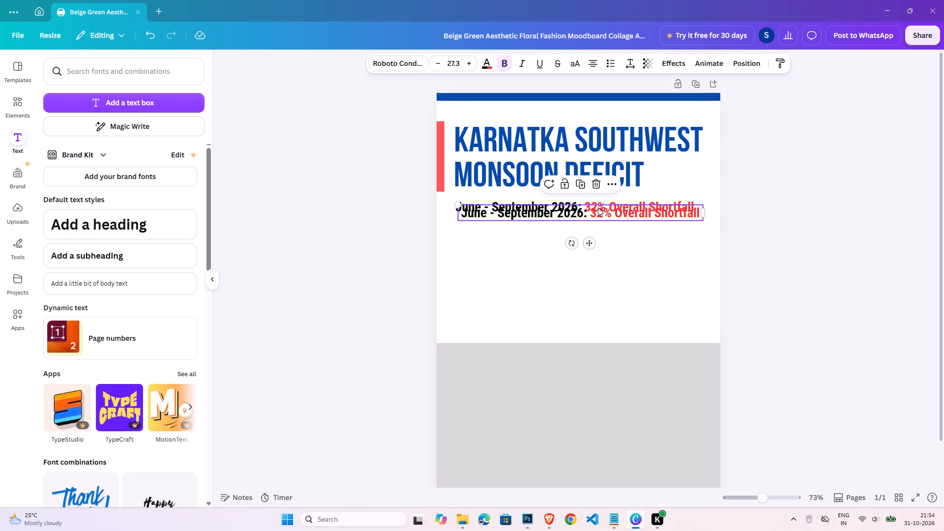
drag(599, 208, 591, 220)
Replace the copied line's text with "Marking the highest deficit since 1918 according to data".
double_click(591, 220)
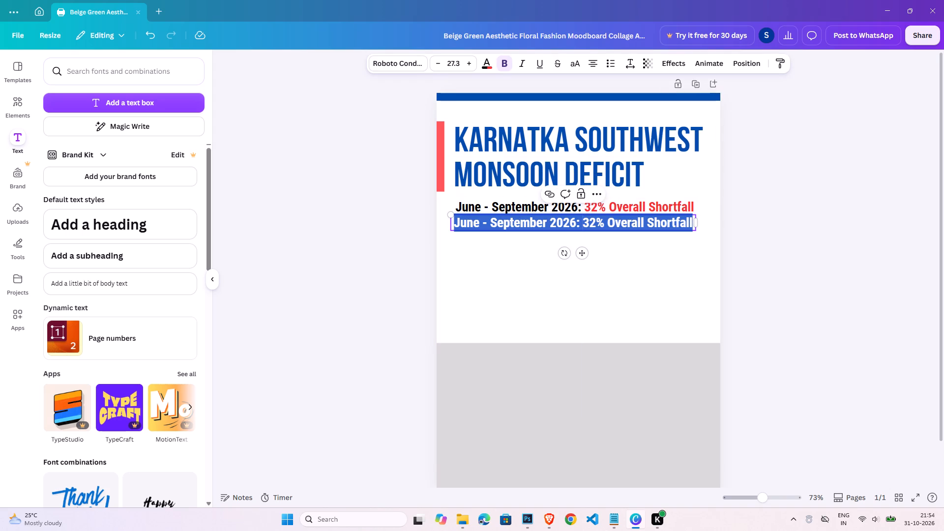
text(Marking)
key(space)
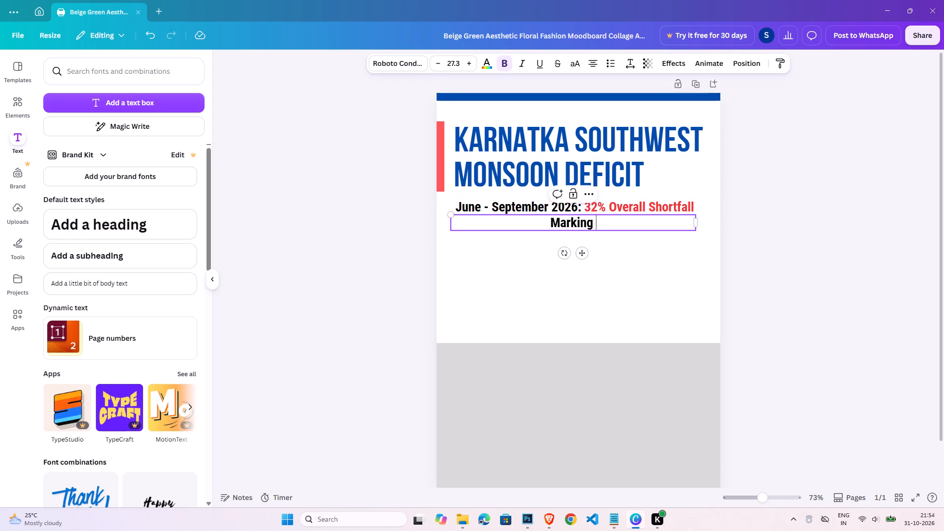
text(the highest)
key(space)
text(deficit)
key(space)
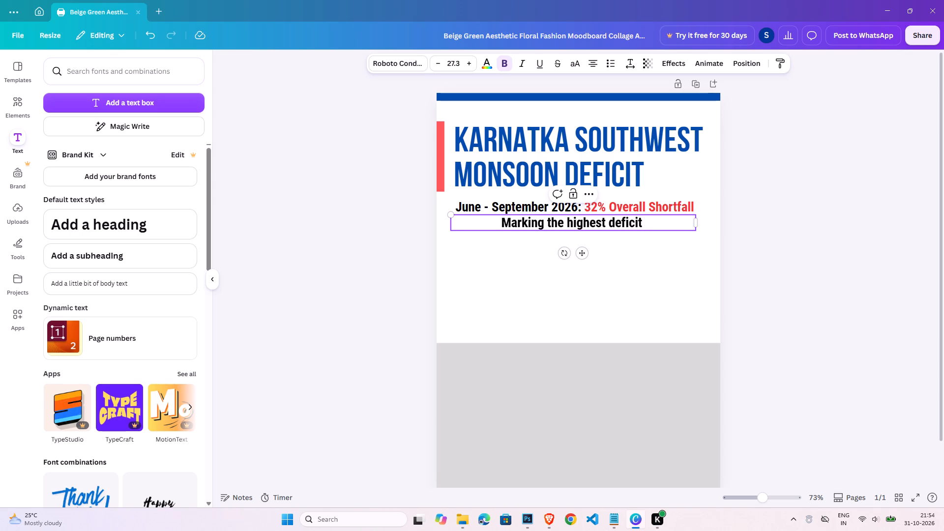
text(since 191)
text(8 accordin g)
key(space)
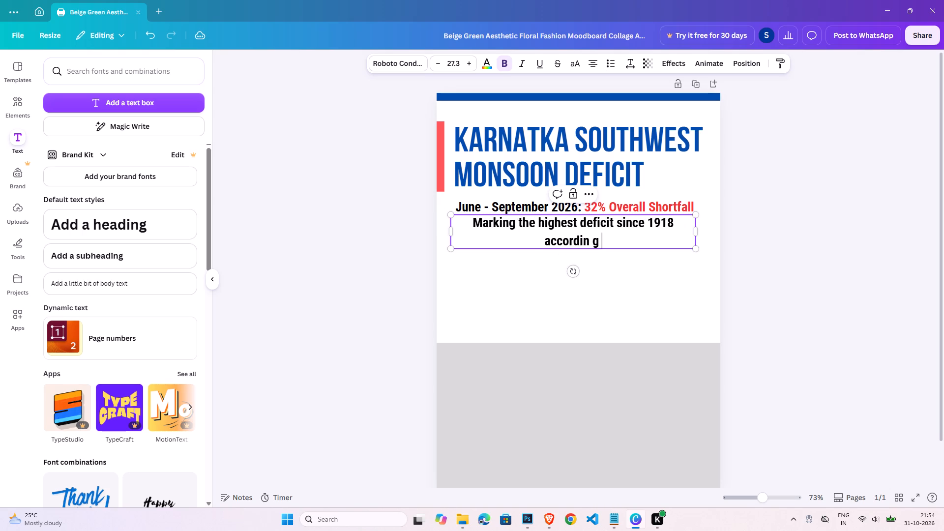
key(BackSpace)
key(BackSpace)
key(BackSpace)
text(g to data)
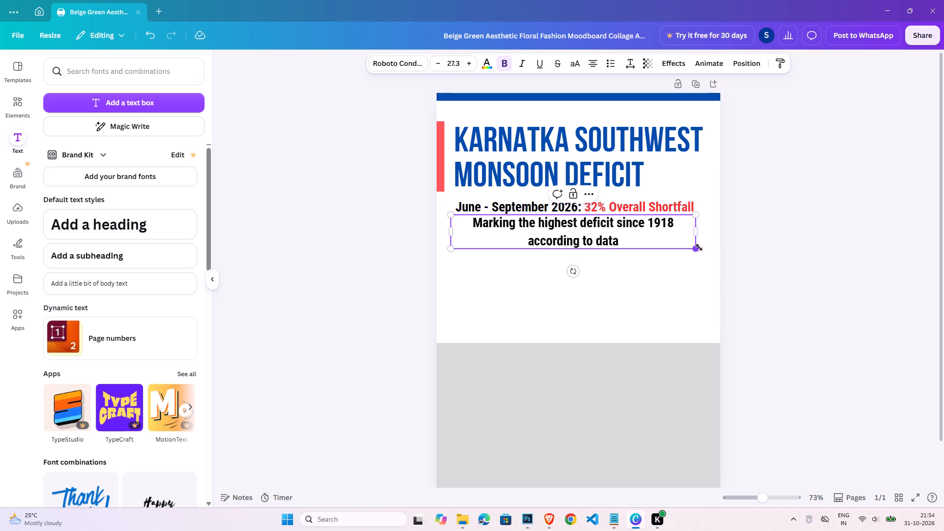
Reduce the Marking the highest deficit text to about font size 22.5 and widen its box to fit one line.
drag(699, 247, 656, 242)
drag(653, 230, 678, 227)
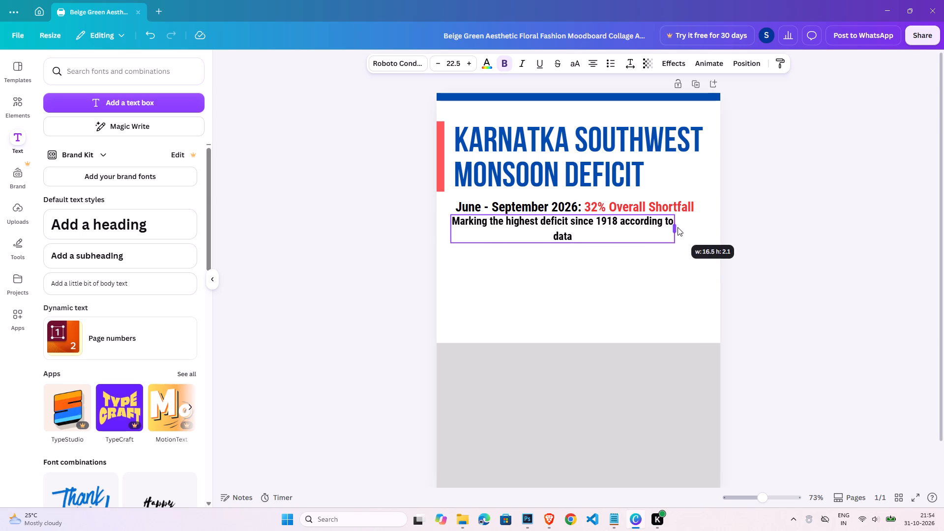
drag(678, 227, 699, 228)
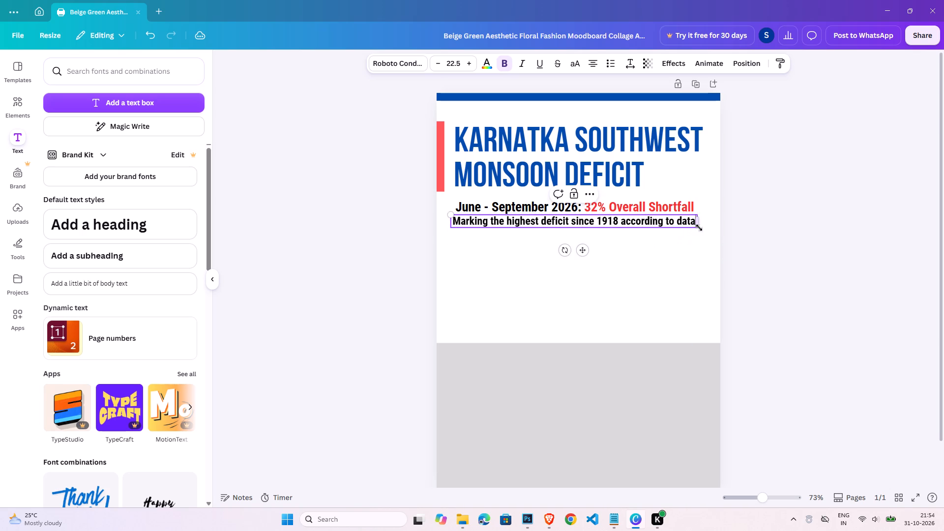
click(770, 239)
Nudge the 1918 deficit line slightly down to leave a small gap below the subheading.
click(693, 227)
key(Down)
key(Down)
key(Right)
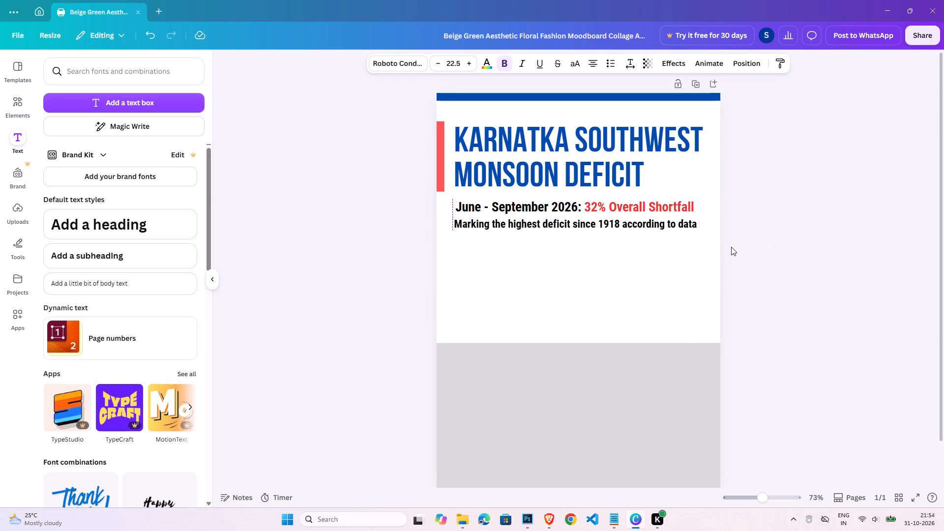
key(Left)
key(Down)
Remove the bold formatting from the "Marking the highest deficit since 1918 according to data" line.
click(667, 231)
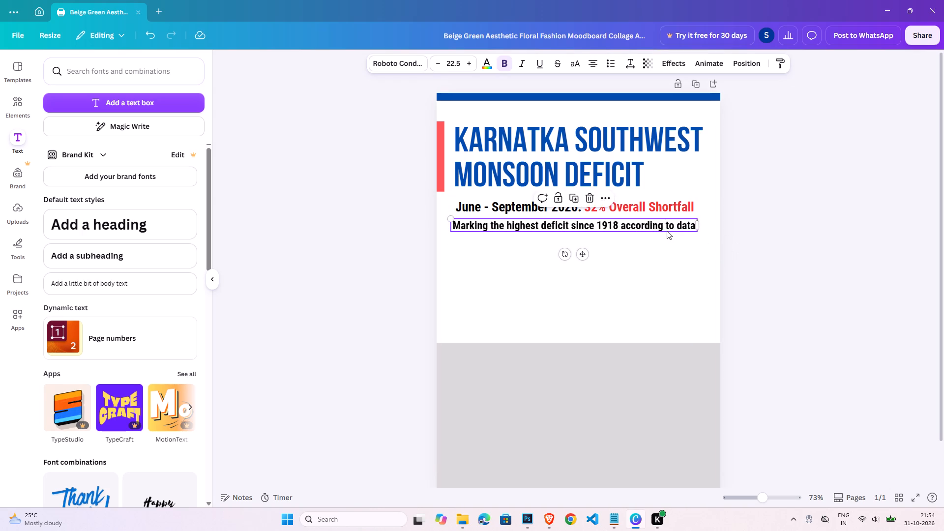
click(505, 57)
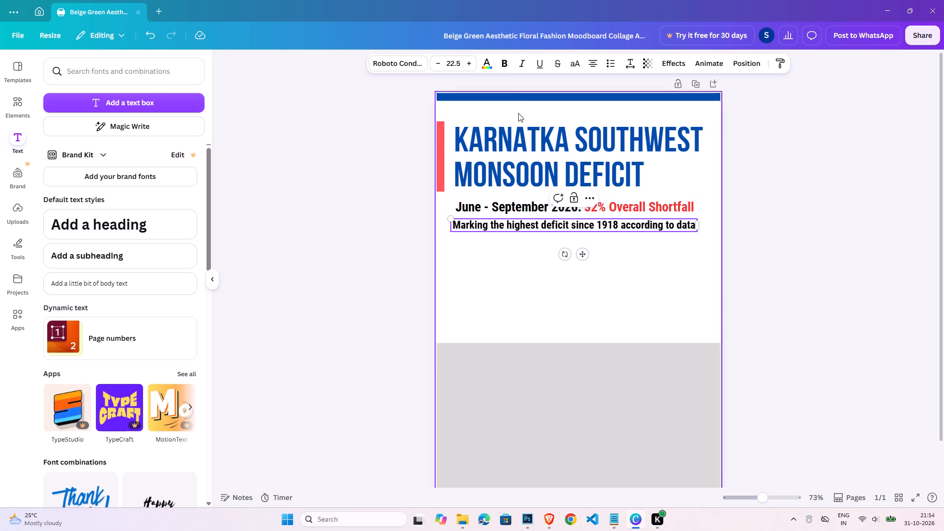
triple_click(563, 230)
click(510, 63)
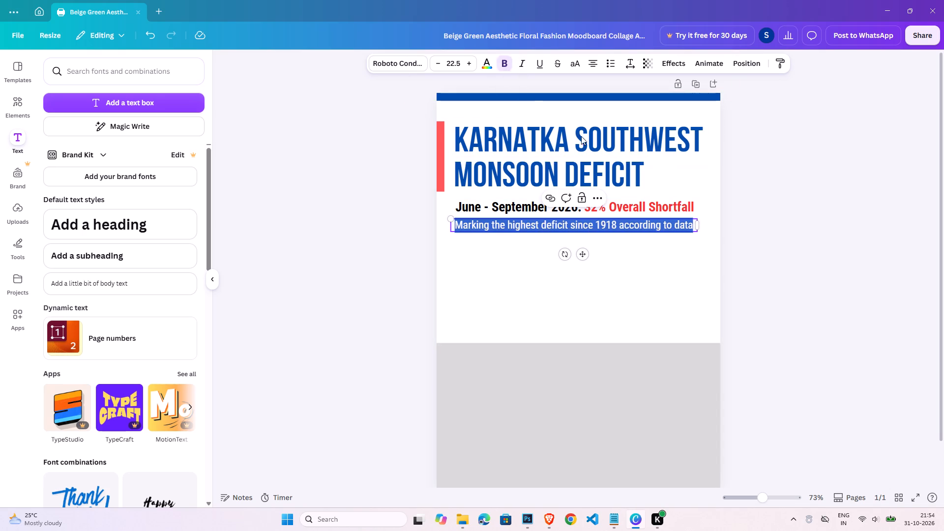
double_click(796, 251)
Nudge the 1918 deficit line slightly up, closer to the subheading.
click(648, 233)
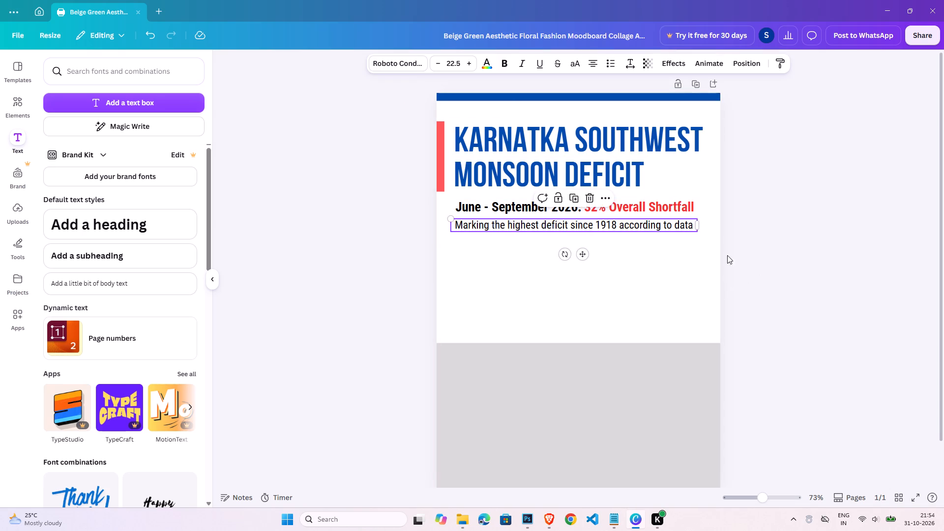
key(Up)
click(747, 265)
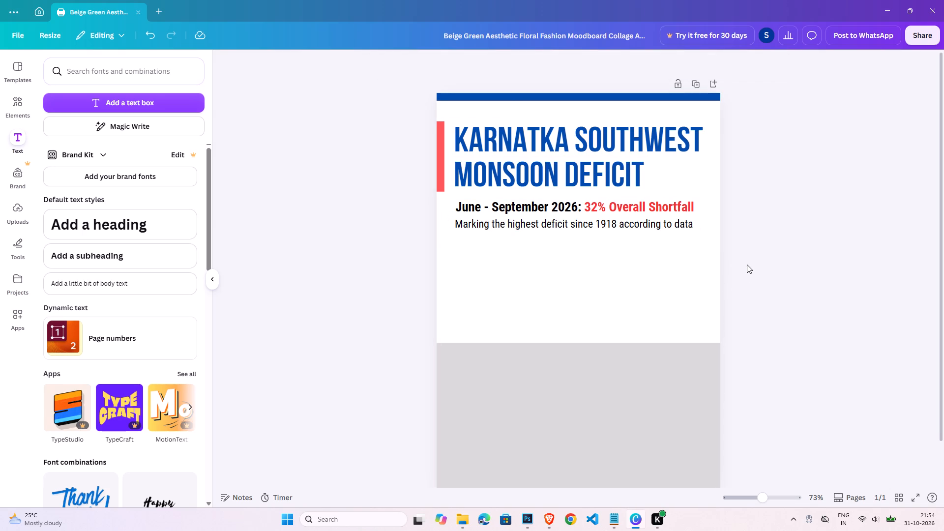
click(623, 226)
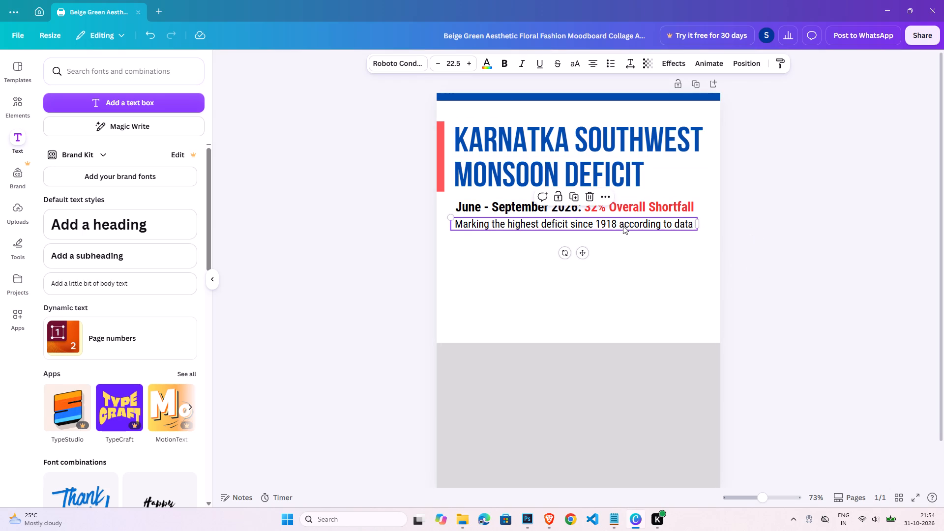
key(Up)
key(Down)
click(736, 216)
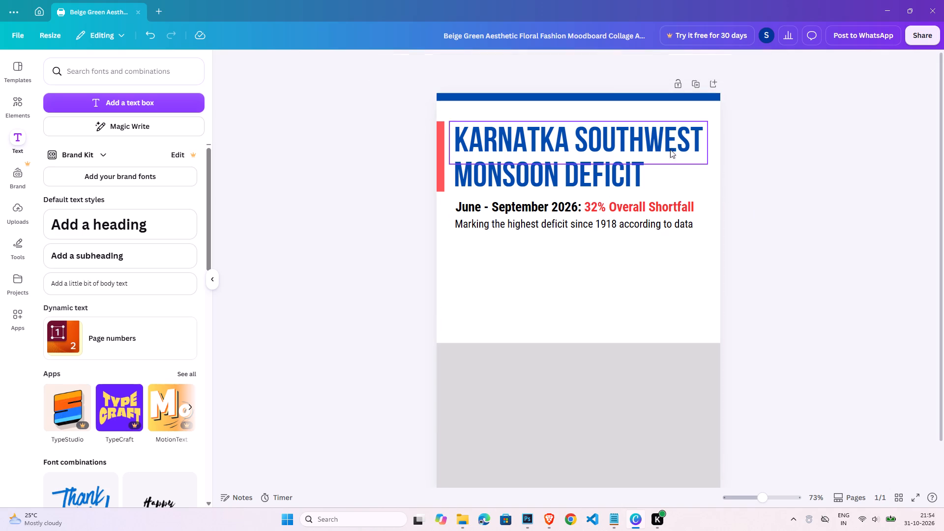
Nudge the KARNATKA SOUTHWEST heading line up so its letters start near the top of the red bar.
click(669, 145)
key(Up)
key(Up)
key(Up)
key(Up)
key(Up)
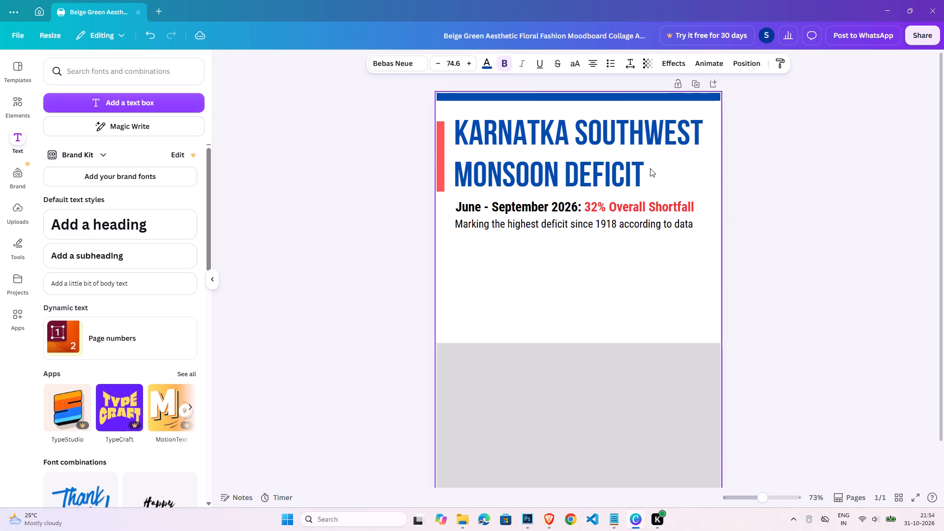
key(Up)
key(Down)
Nudge the MONSOON DEFICIT line up to tighten the spacing beneath the first heading line.
click(633, 177)
key(Up)
key(Up)
key(Up)
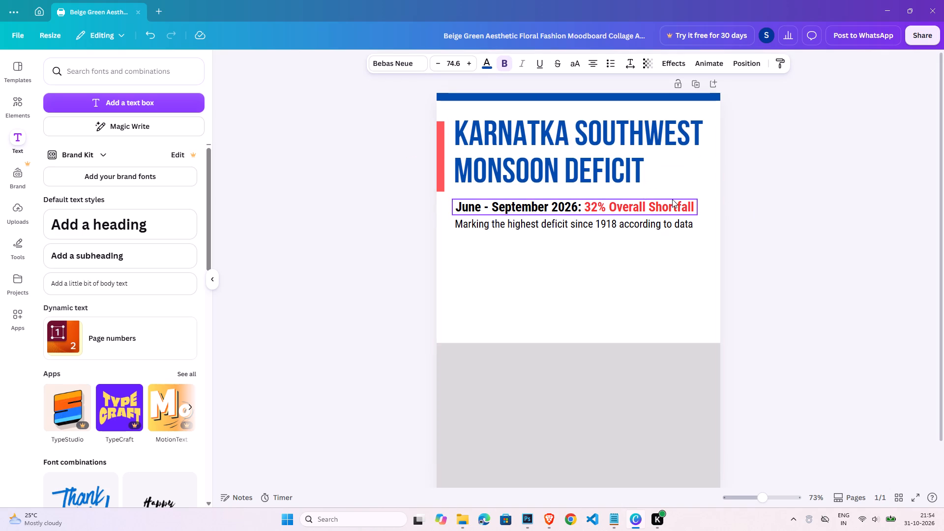
key(Up)
key(Up)
key(Up)
Nudge the June - September 2026 subheading up towards the MONSOON DEFICIT line.
click(672, 210)
key(Up)
key(Up)
key(Up)
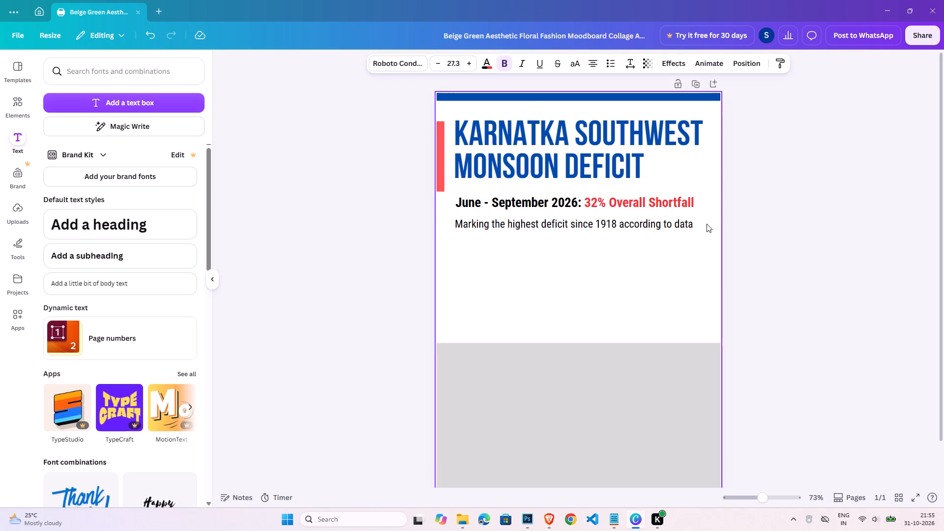
key(Up)
key(Up)
key(Up)
Nudge the 1918 deficit line up until it sits closely beneath the June - September subheading.
click(689, 220)
key(Up)
key(Up)
key(Up)
key(Up)
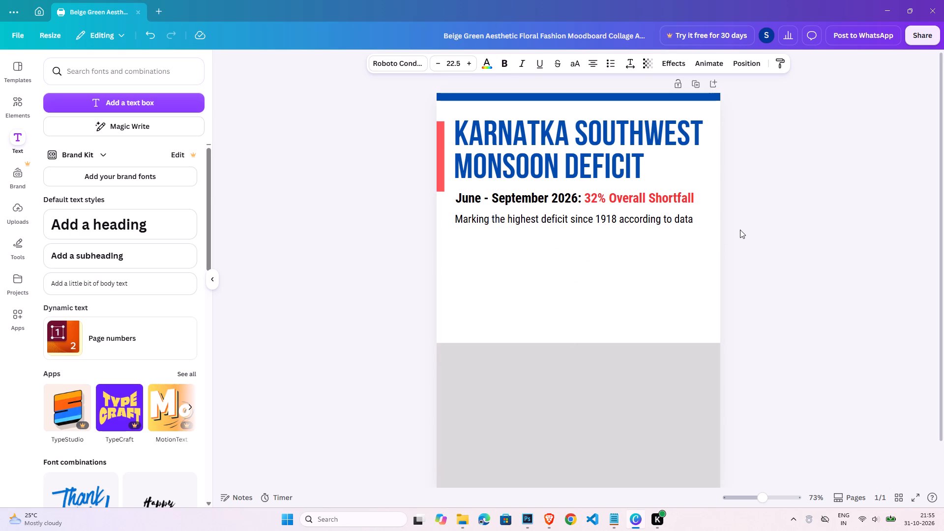
key(Up)
key(Up)
key(Up)
key(Down)
key(Up)
click(785, 227)
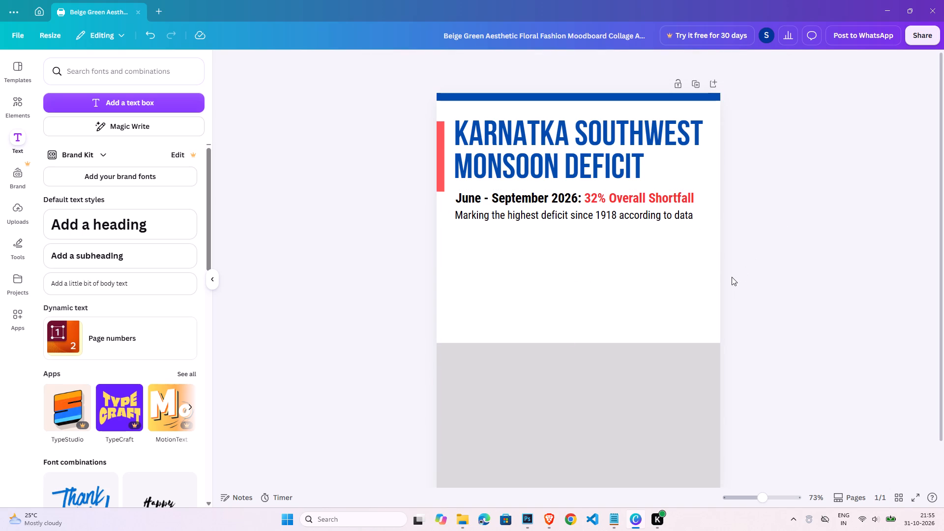
Browse the Shapes results in the element library for a shape to place below the heading text.
click(29, 98)
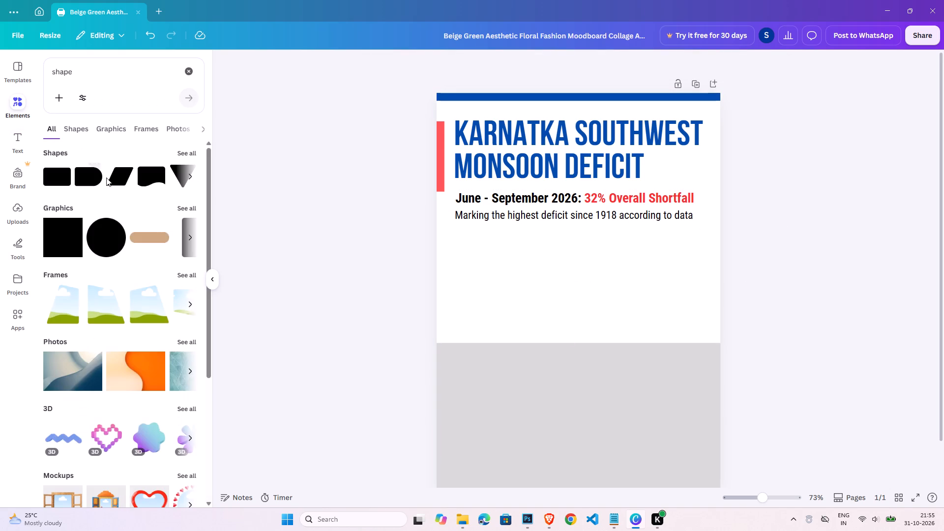
click(75, 128)
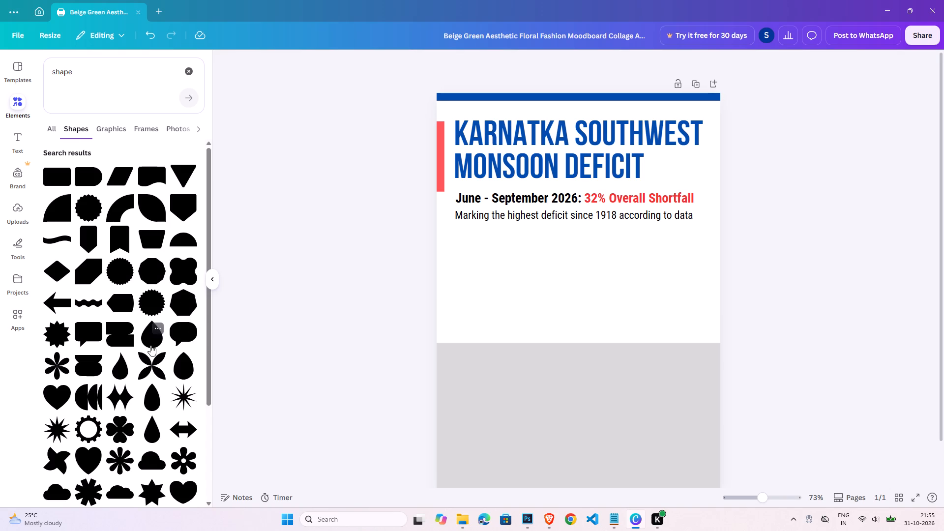
scroll(151, 349, down, 5)
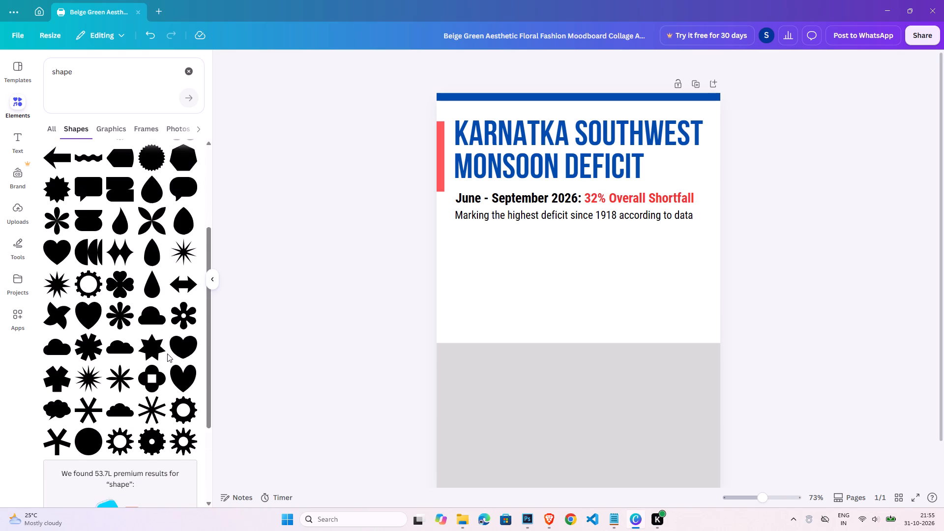
scroll(165, 354, down, 4)
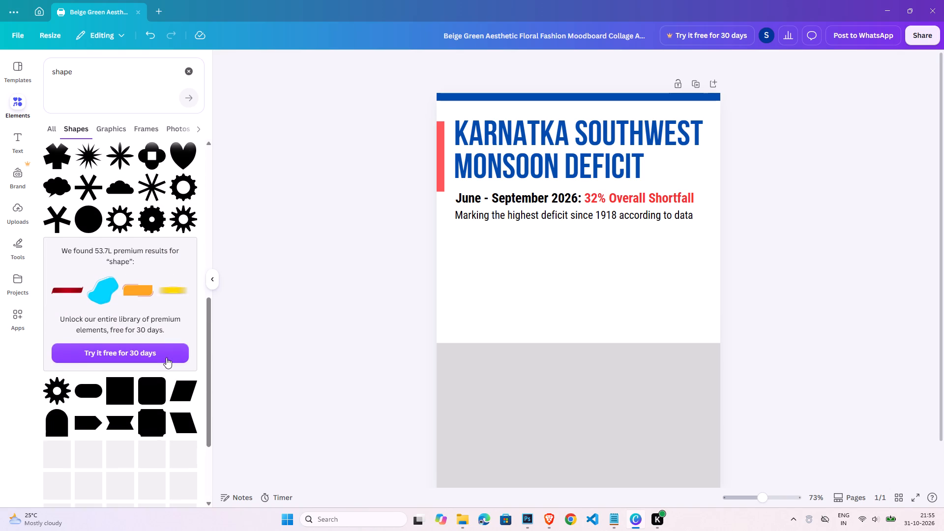
scroll(166, 358, down, 3)
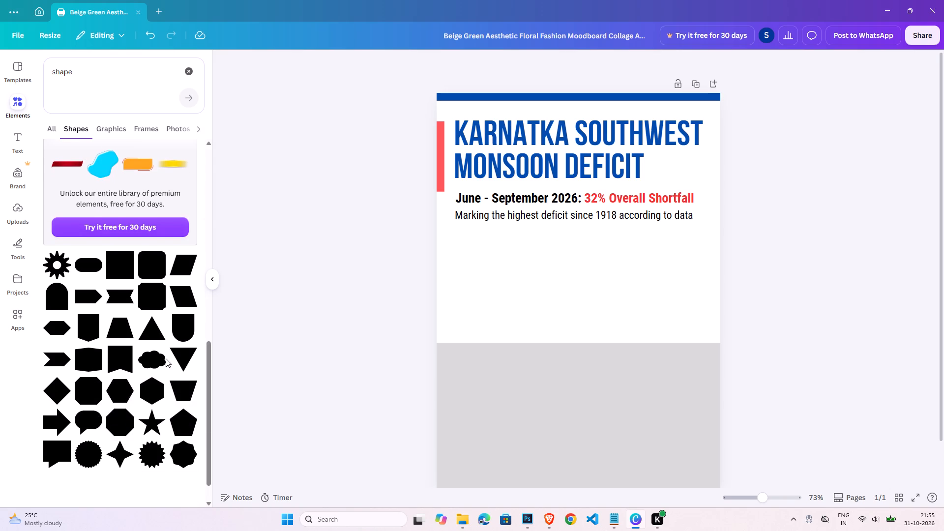
scroll(166, 358, down, 1)
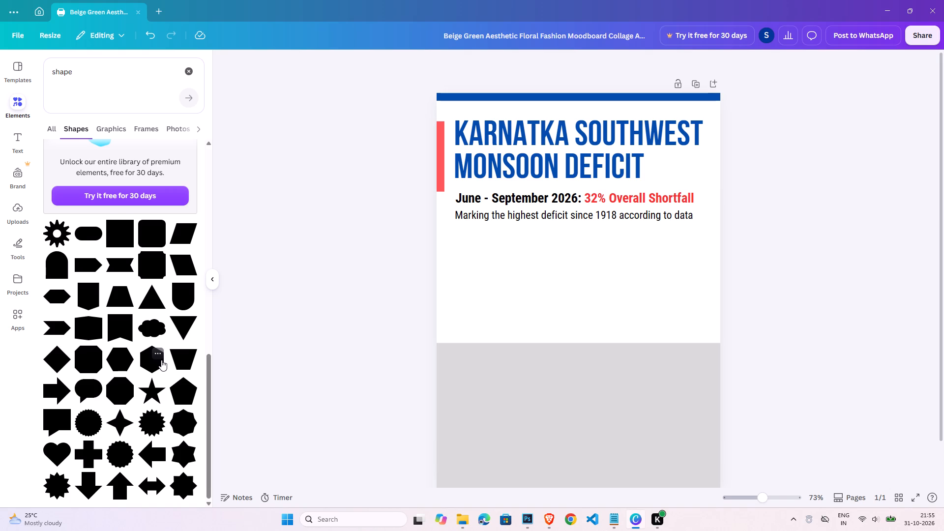
scroll(161, 360, down, 4)
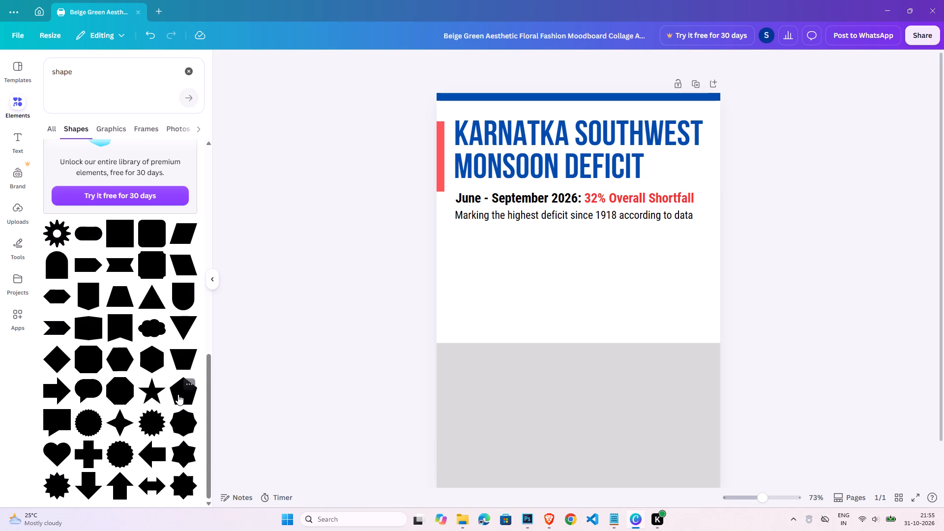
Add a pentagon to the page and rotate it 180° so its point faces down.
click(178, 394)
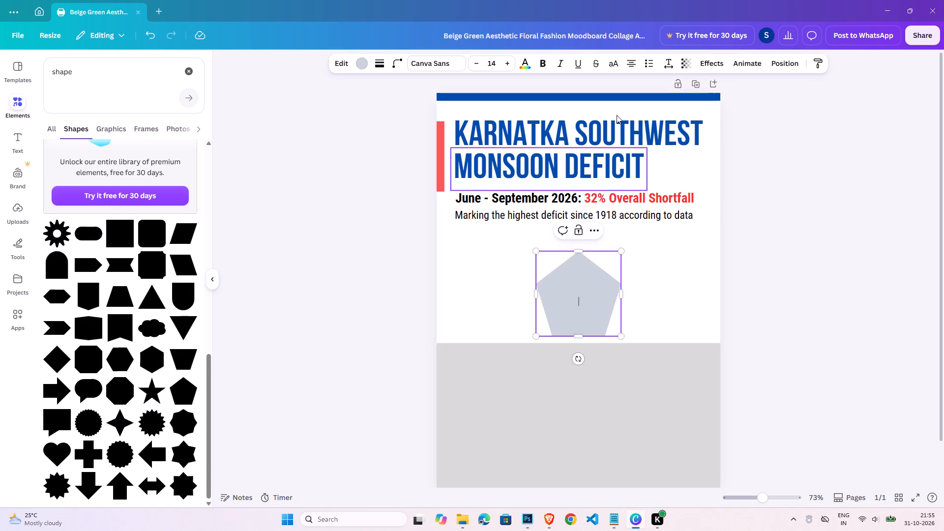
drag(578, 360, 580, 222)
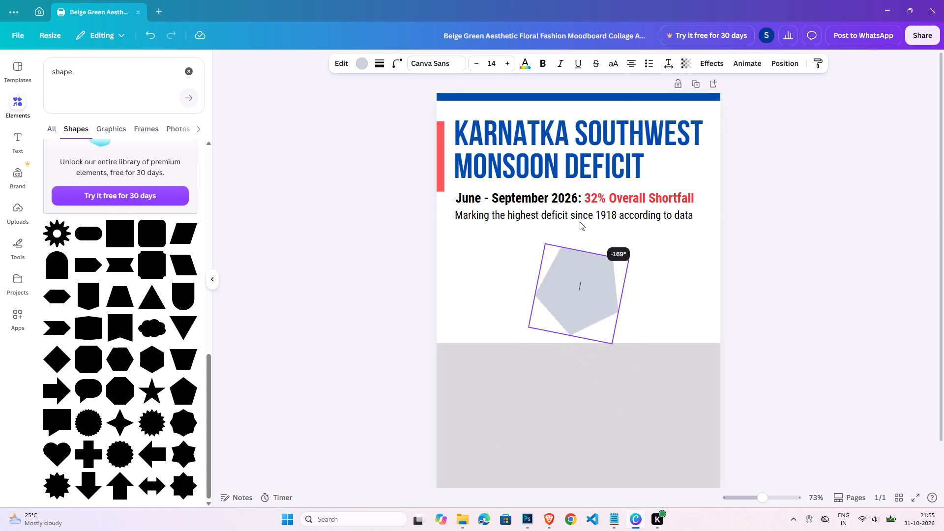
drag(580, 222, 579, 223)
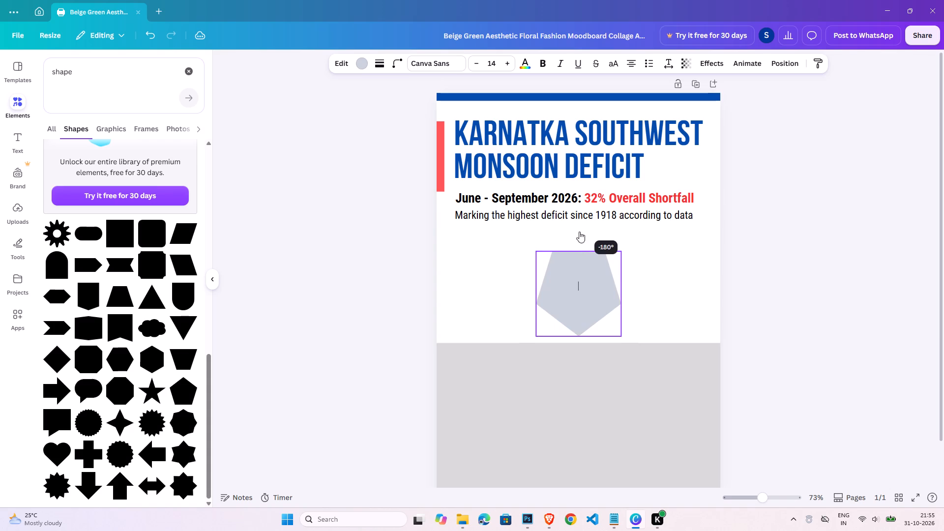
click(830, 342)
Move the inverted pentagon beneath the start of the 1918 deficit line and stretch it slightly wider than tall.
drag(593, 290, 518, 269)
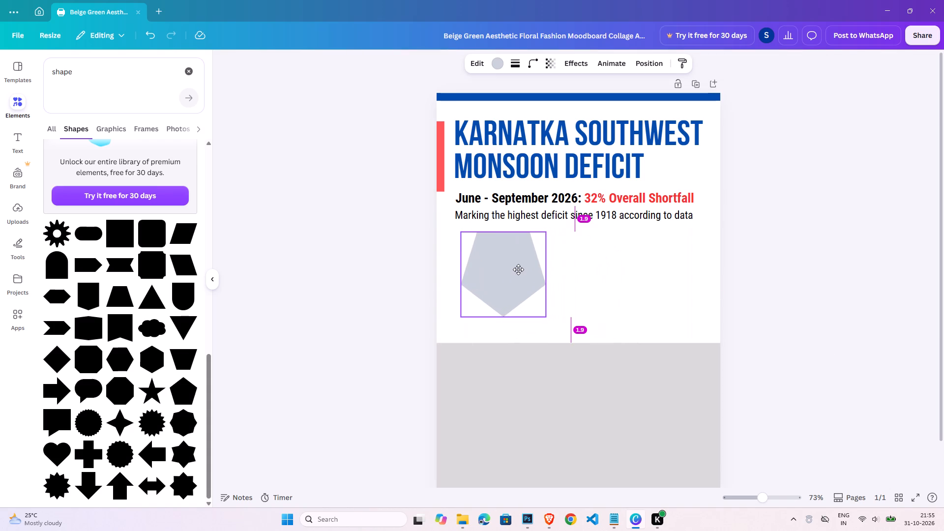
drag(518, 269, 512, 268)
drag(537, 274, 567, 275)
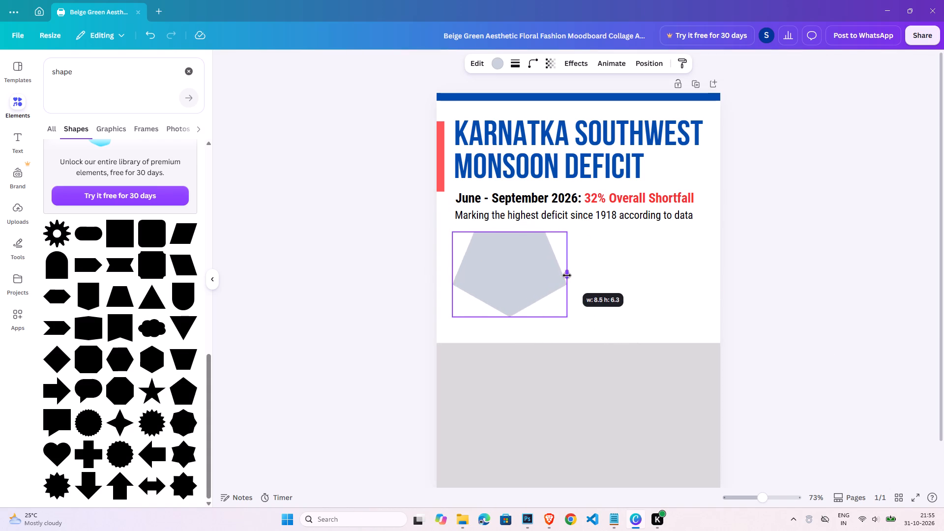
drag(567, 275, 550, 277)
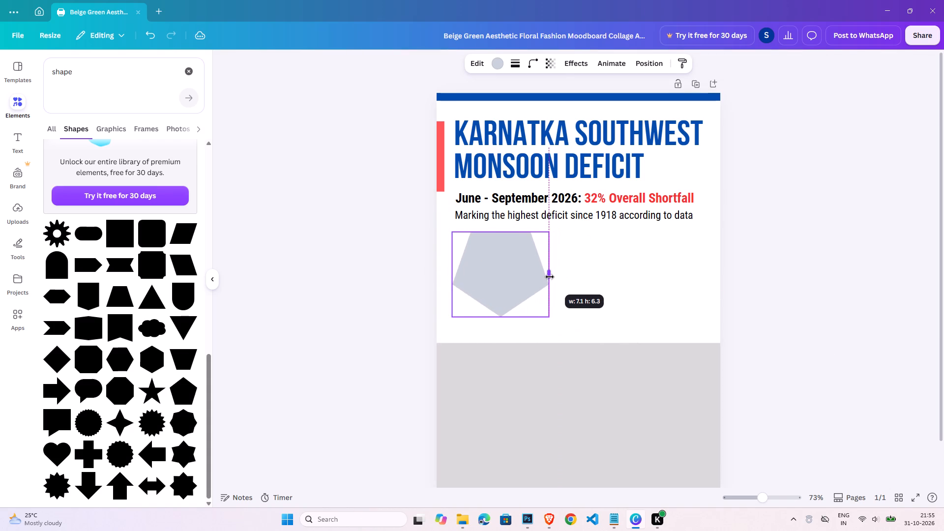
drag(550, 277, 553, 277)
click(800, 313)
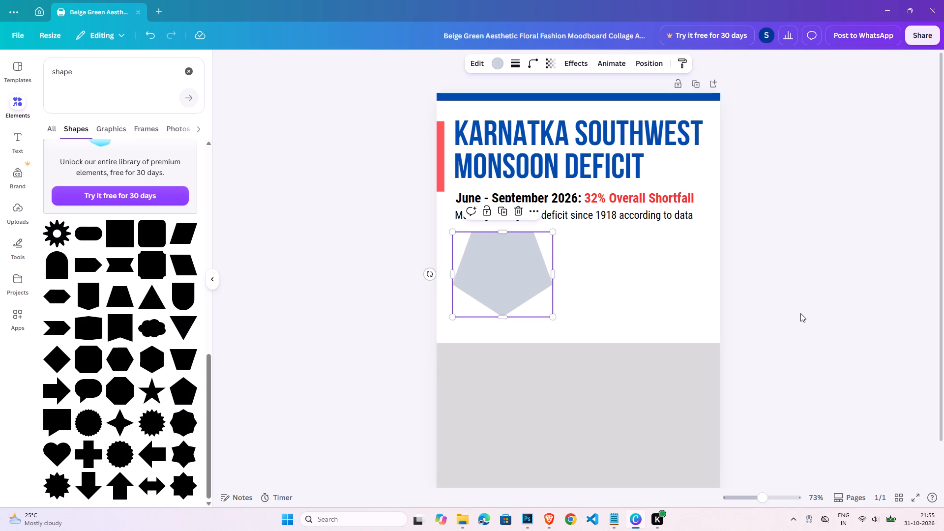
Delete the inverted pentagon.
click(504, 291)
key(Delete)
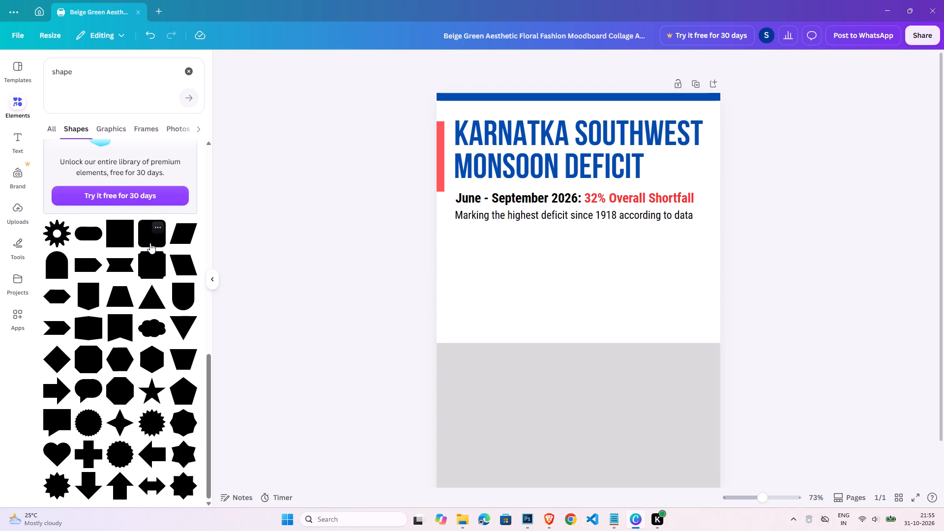
Add a rounded square beneath the start of the 1918 deficit line and enlarge it to about 7.6 by 7.6.
click(150, 243)
click(775, 293)
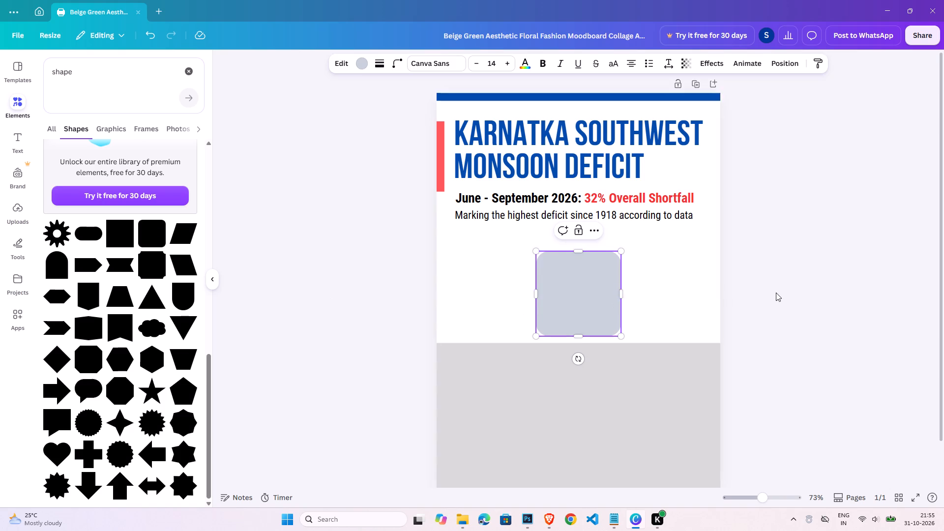
drag(590, 290, 503, 267)
drag(537, 318, 552, 334)
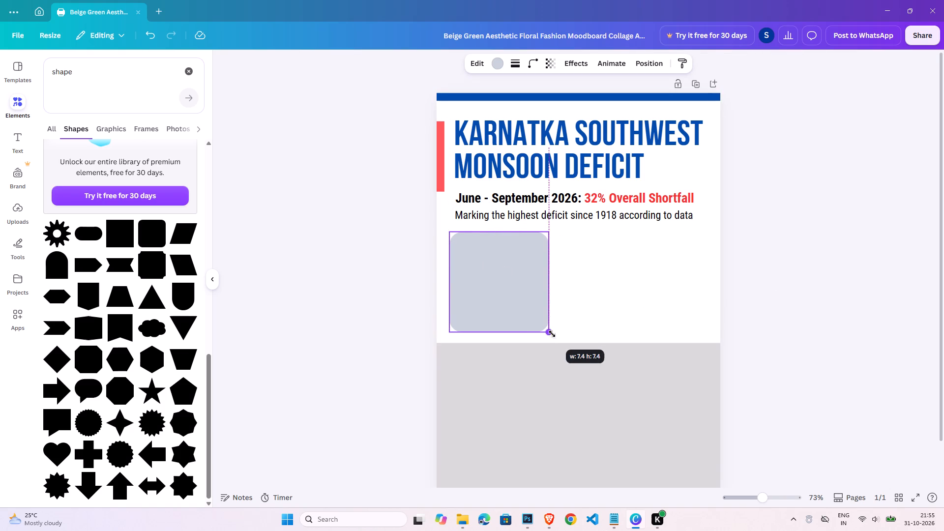
drag(552, 334, 555, 337)
click(785, 342)
Fill the rounded square with a custom dark red, based on the bright red already used in the design.
click(510, 273)
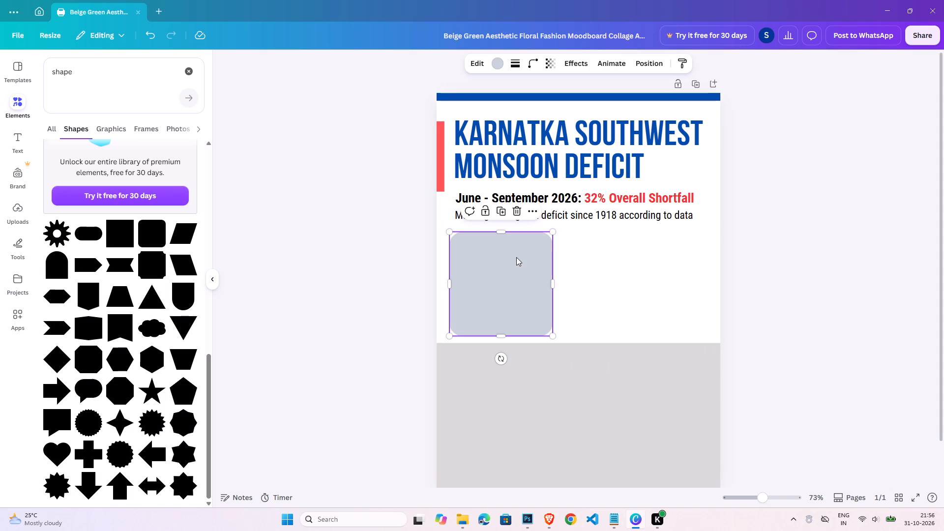
click(492, 66)
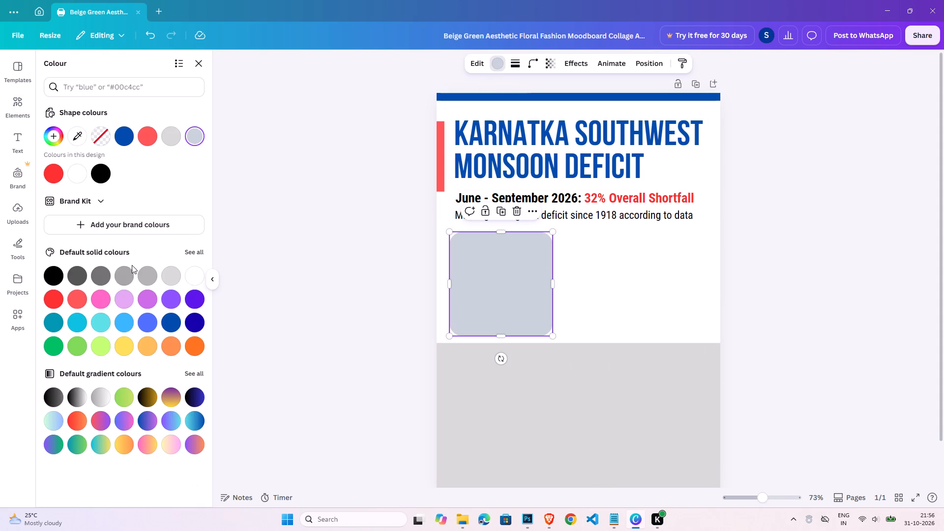
click(54, 171)
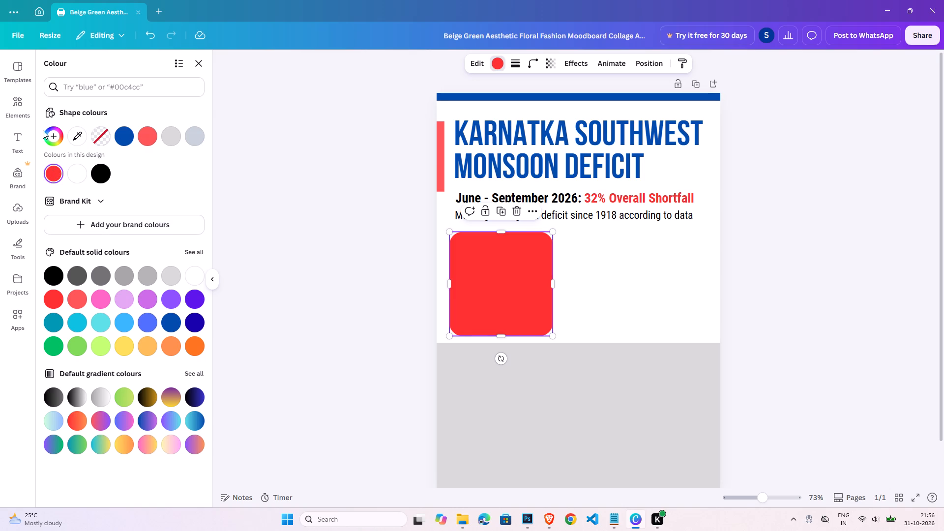
click(50, 132)
drag(173, 180, 177, 181)
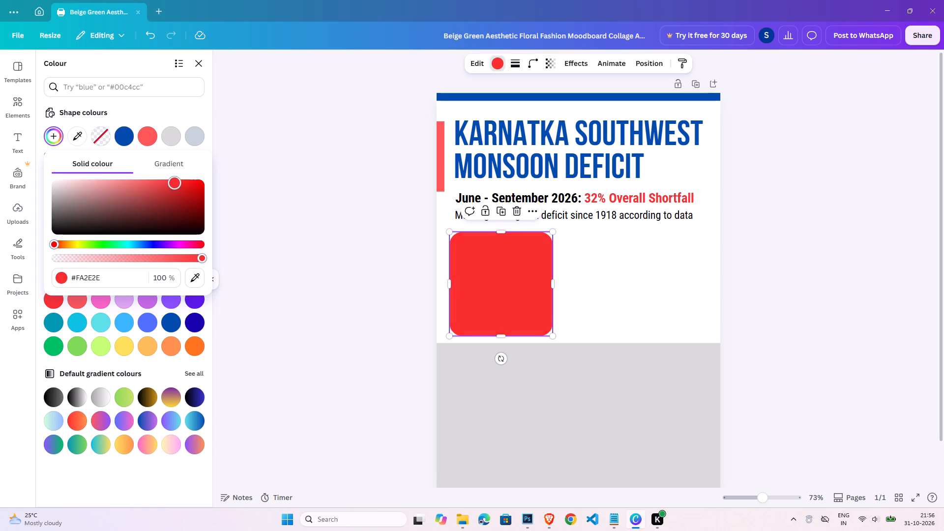
drag(177, 181, 178, 192)
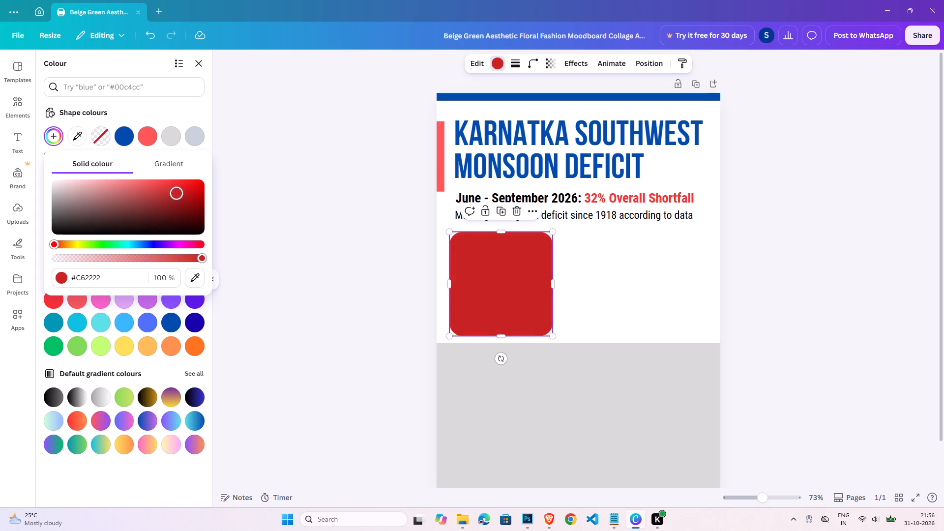
drag(178, 192, 178, 194)
double_click(806, 254)
Duplicate the dark red rounded square and align the copy exactly over the original.
click(489, 258)
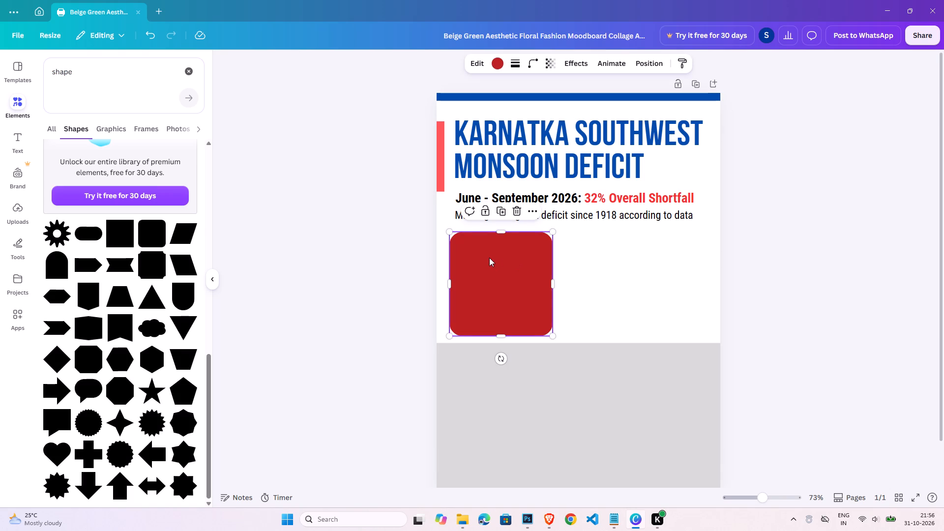
key(ctrl+c)
key(ctrl+v)
drag(509, 267, 504, 263)
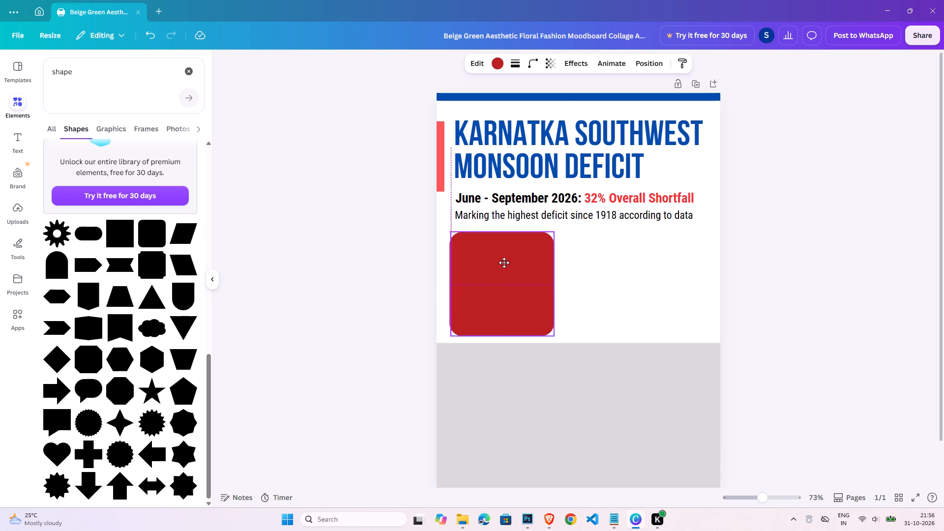
drag(504, 263, 502, 262)
Shrink the copied square to about 7.1 by 3.2, inset within the lower part of the original red square.
drag(503, 232, 507, 295)
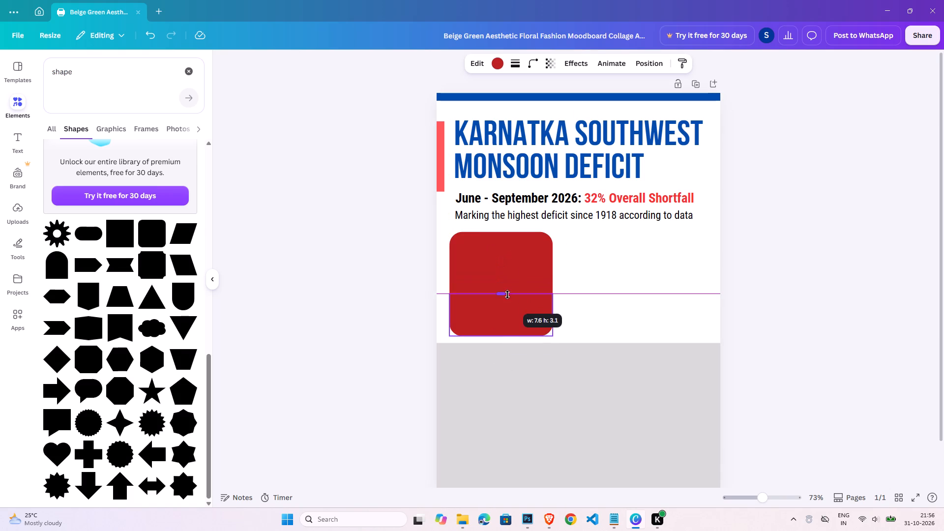
drag(507, 295, 506, 290)
click(450, 310)
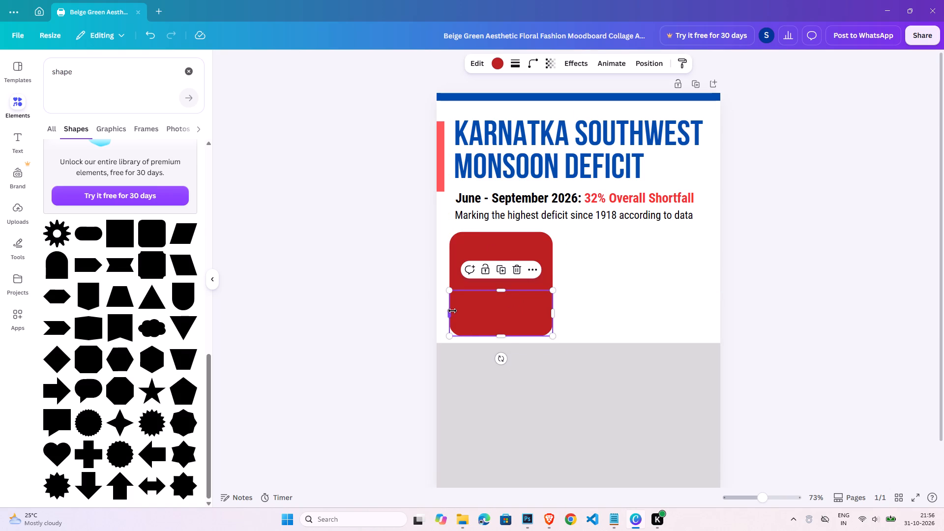
click(555, 312)
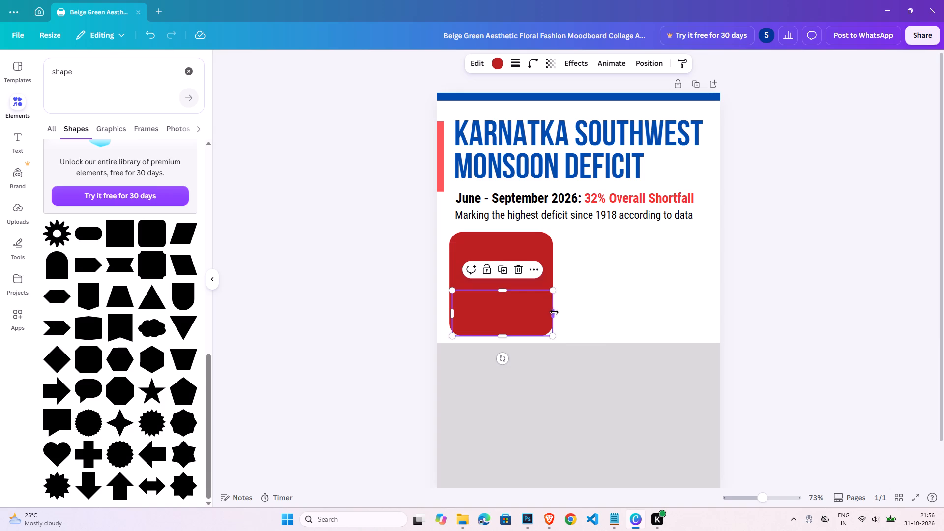
click(507, 335)
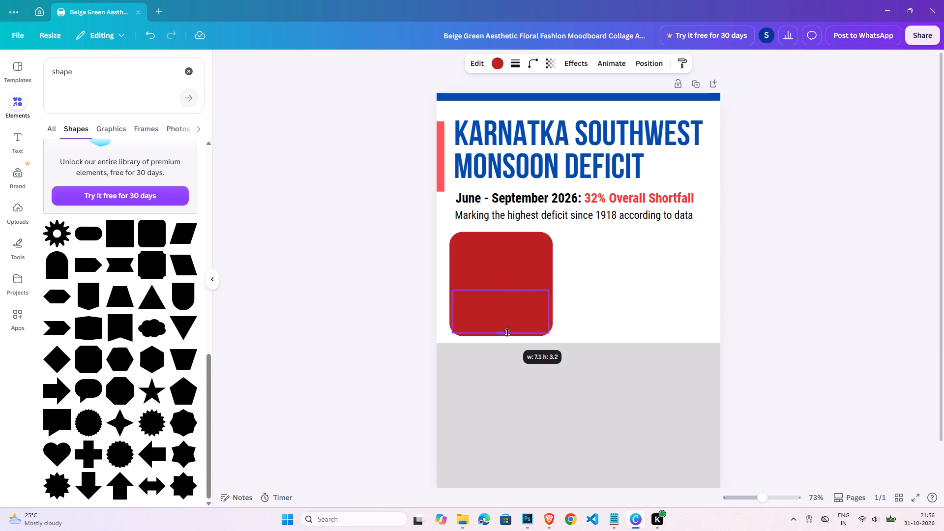
Recolour the smaller inset rounded shape to dark navy #0E284B.
click(777, 500)
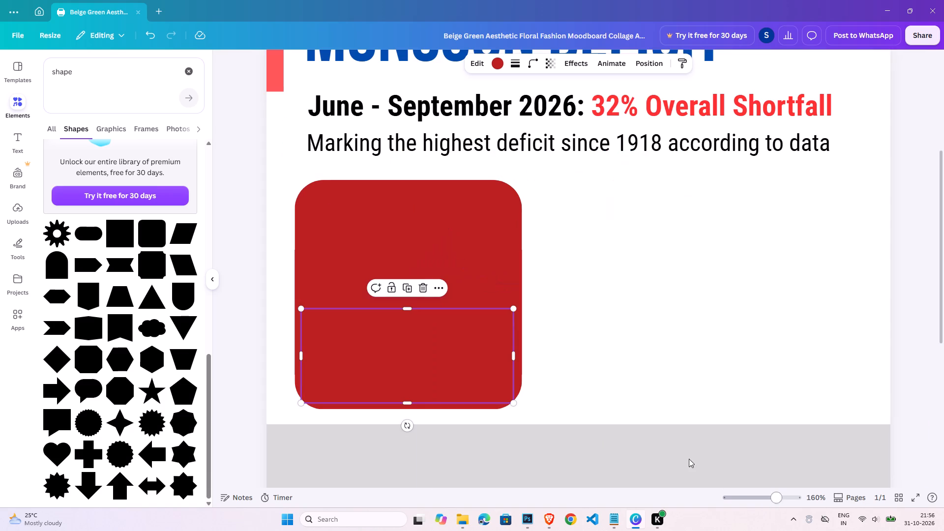
click(495, 66)
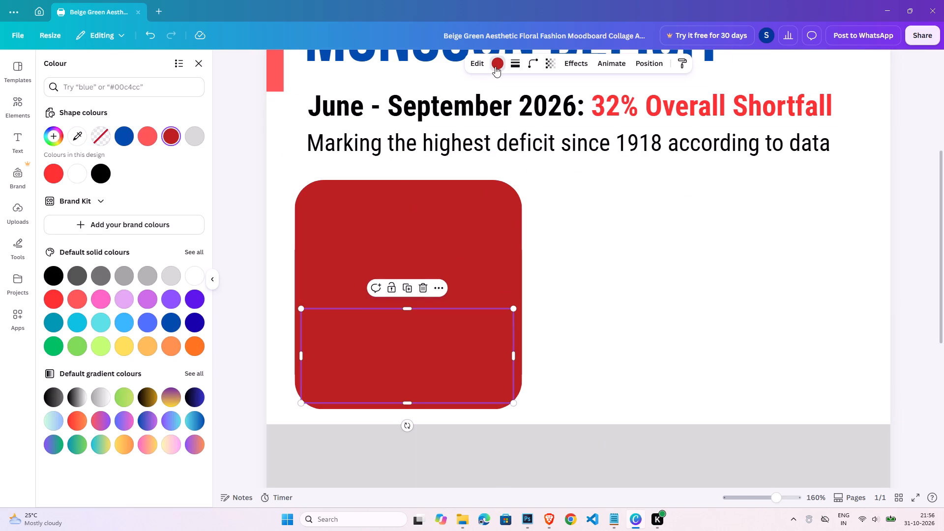
click(168, 323)
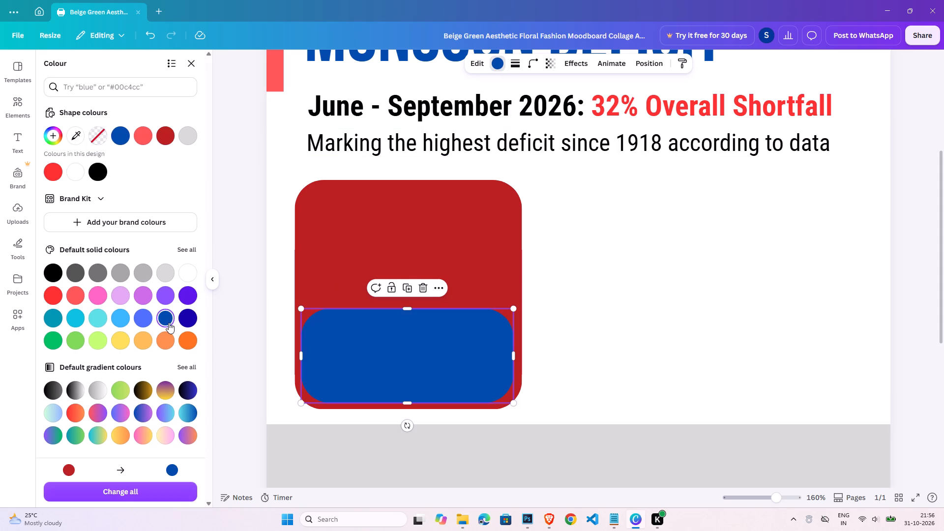
click(57, 137)
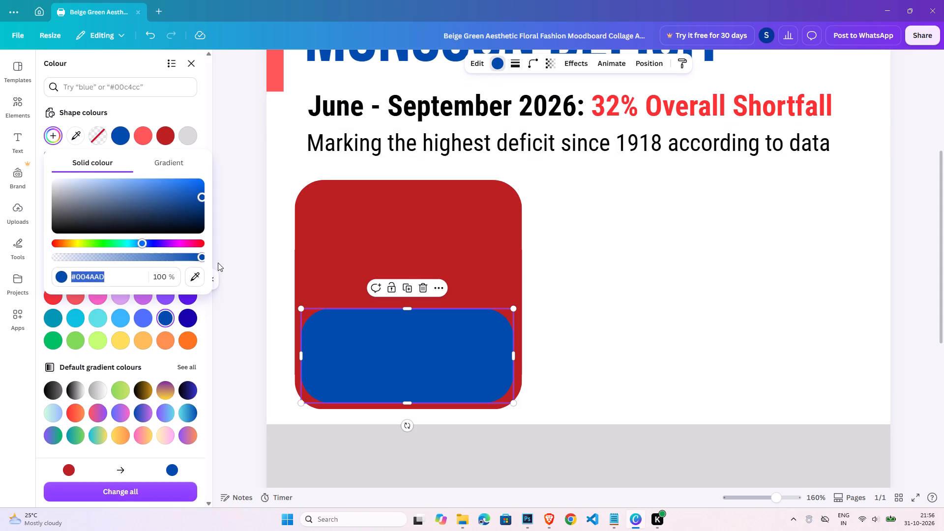
drag(198, 200, 186, 209)
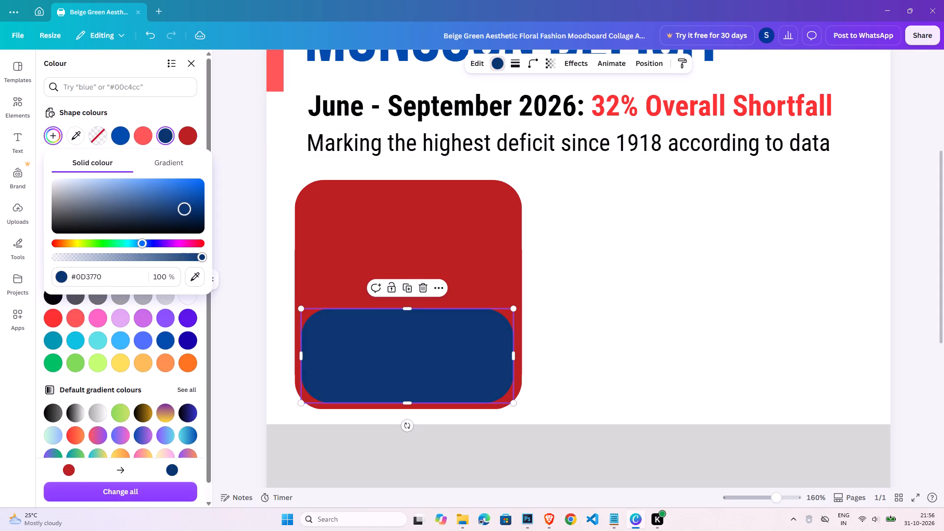
drag(186, 209, 177, 217)
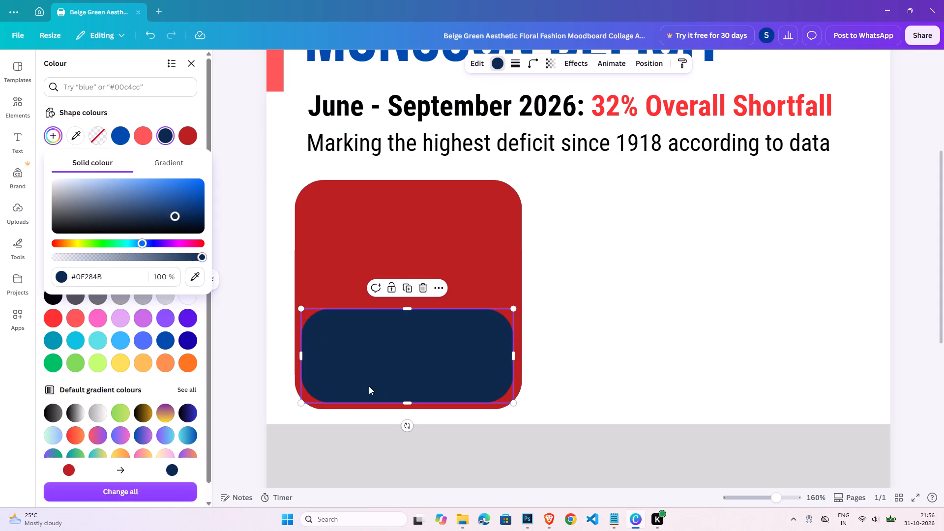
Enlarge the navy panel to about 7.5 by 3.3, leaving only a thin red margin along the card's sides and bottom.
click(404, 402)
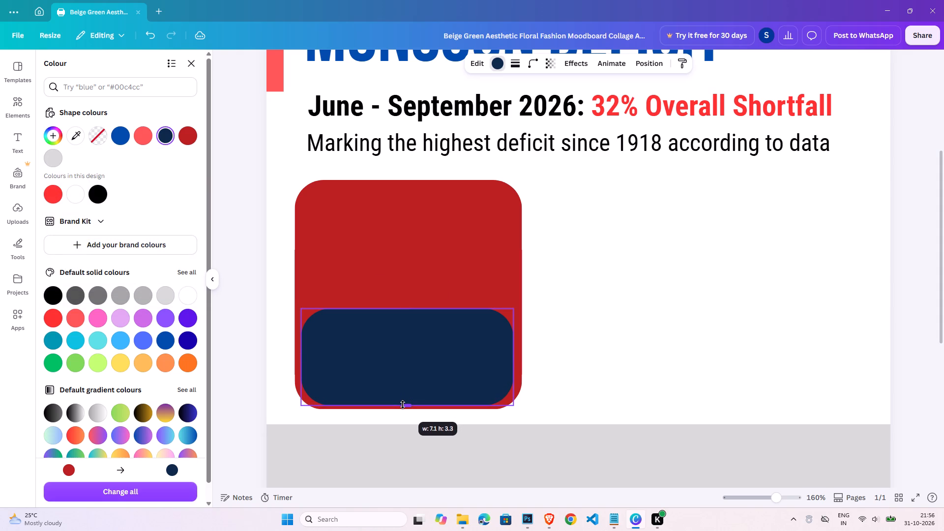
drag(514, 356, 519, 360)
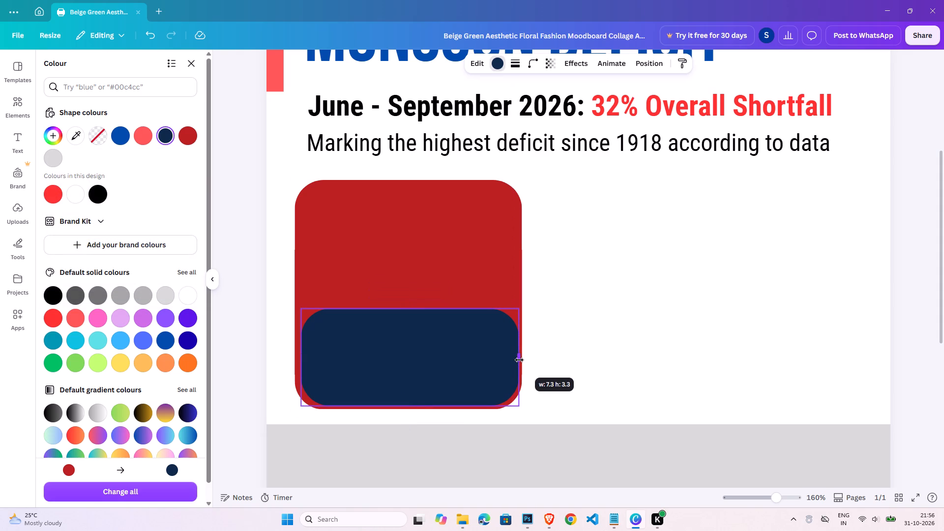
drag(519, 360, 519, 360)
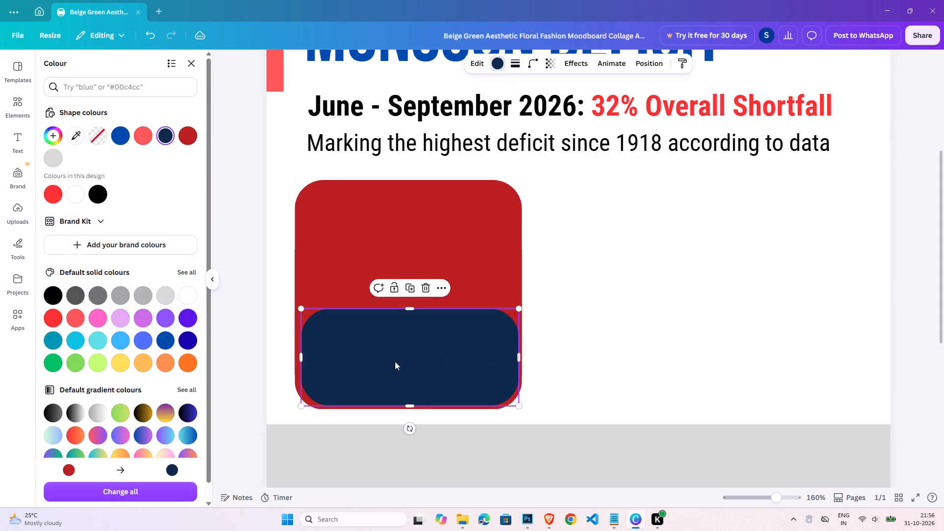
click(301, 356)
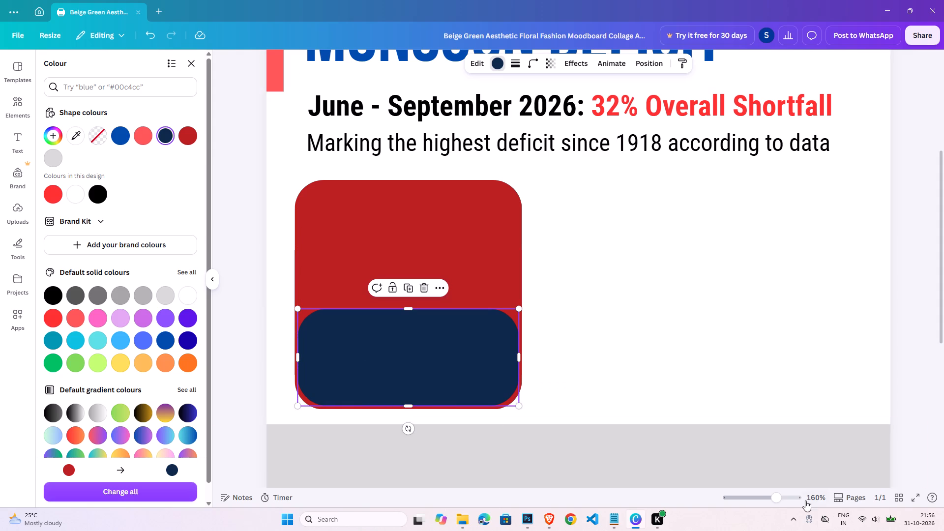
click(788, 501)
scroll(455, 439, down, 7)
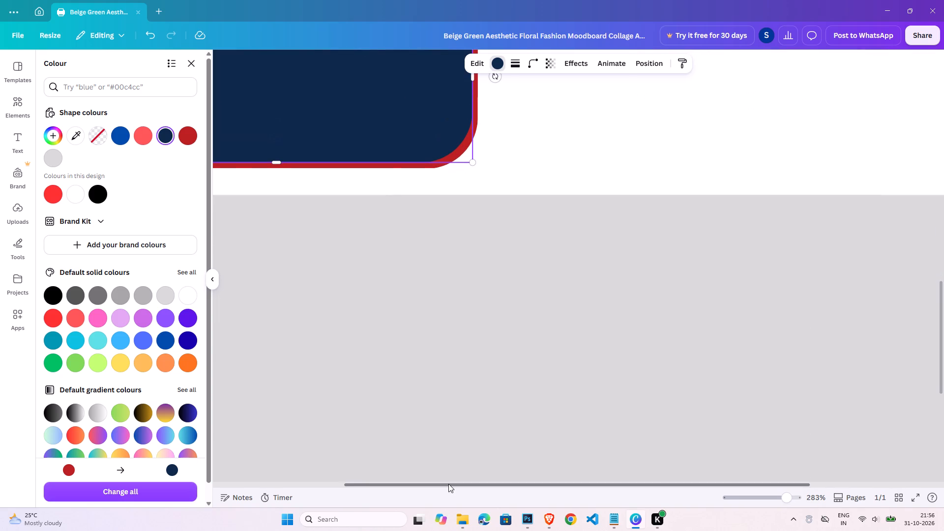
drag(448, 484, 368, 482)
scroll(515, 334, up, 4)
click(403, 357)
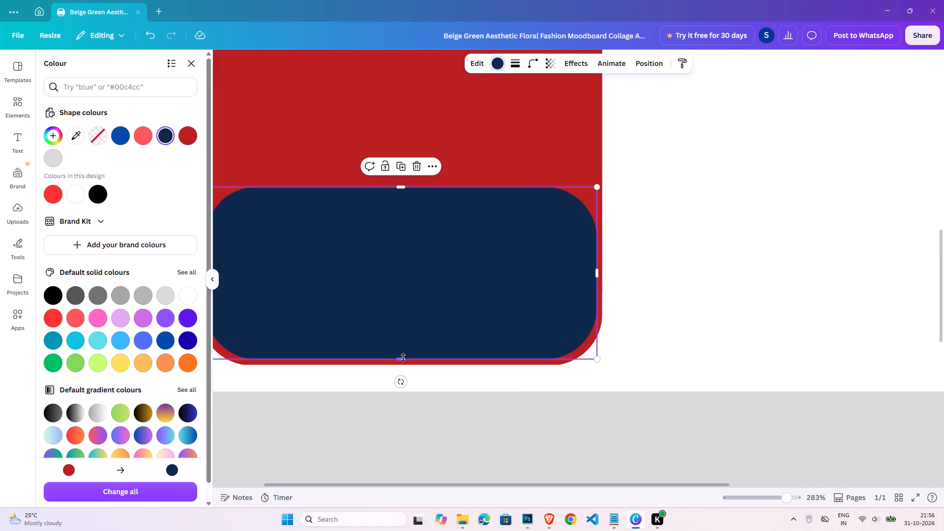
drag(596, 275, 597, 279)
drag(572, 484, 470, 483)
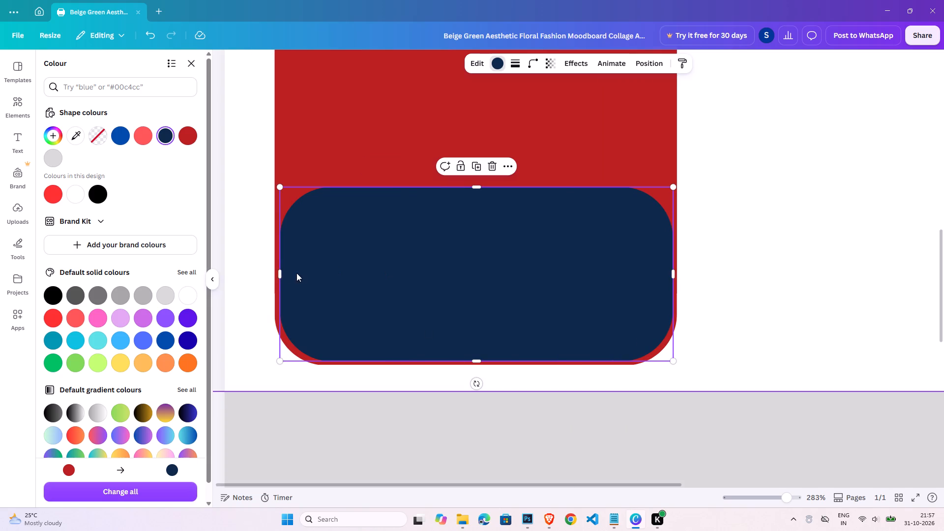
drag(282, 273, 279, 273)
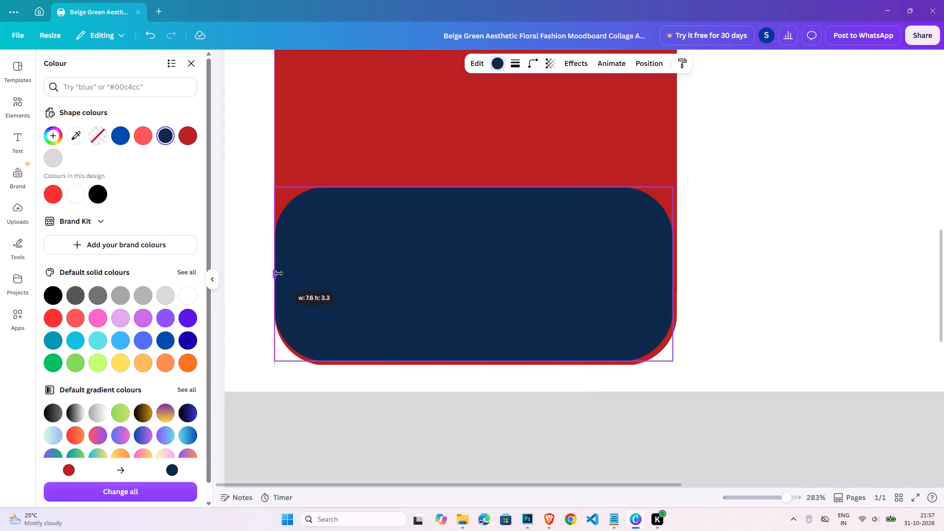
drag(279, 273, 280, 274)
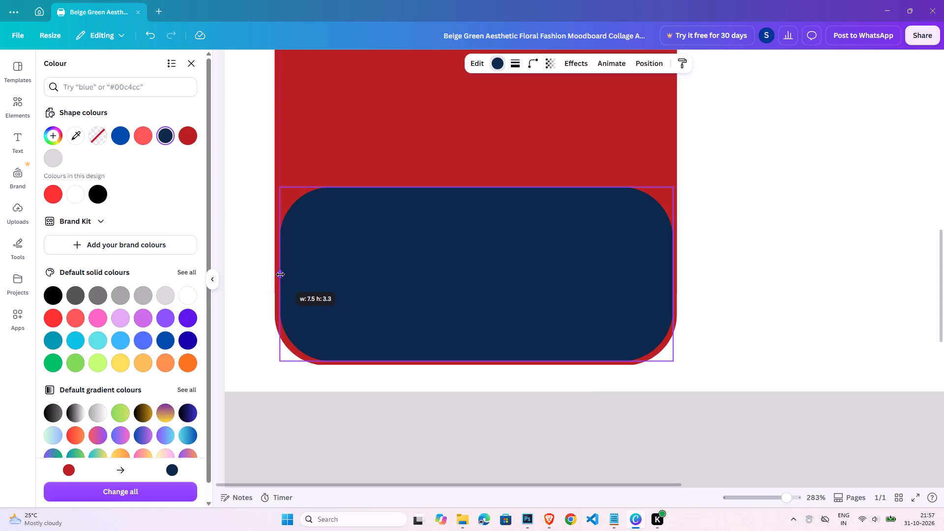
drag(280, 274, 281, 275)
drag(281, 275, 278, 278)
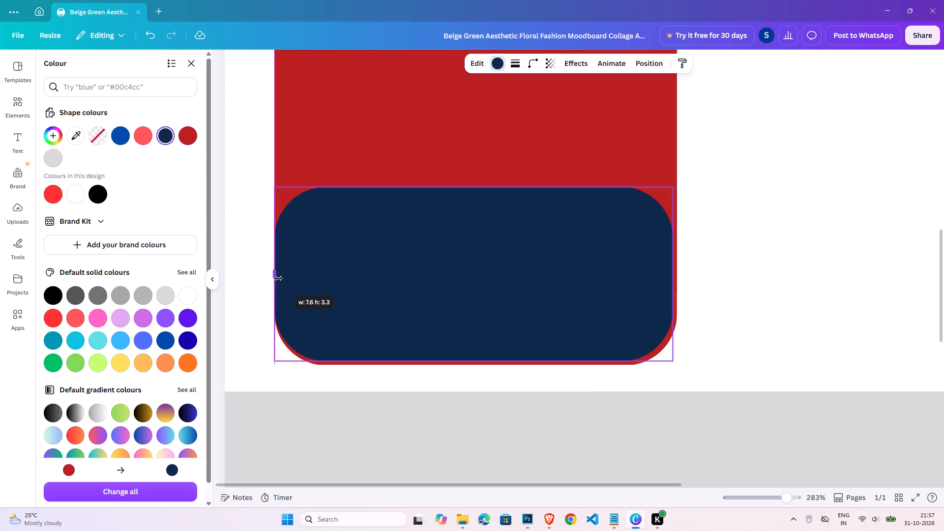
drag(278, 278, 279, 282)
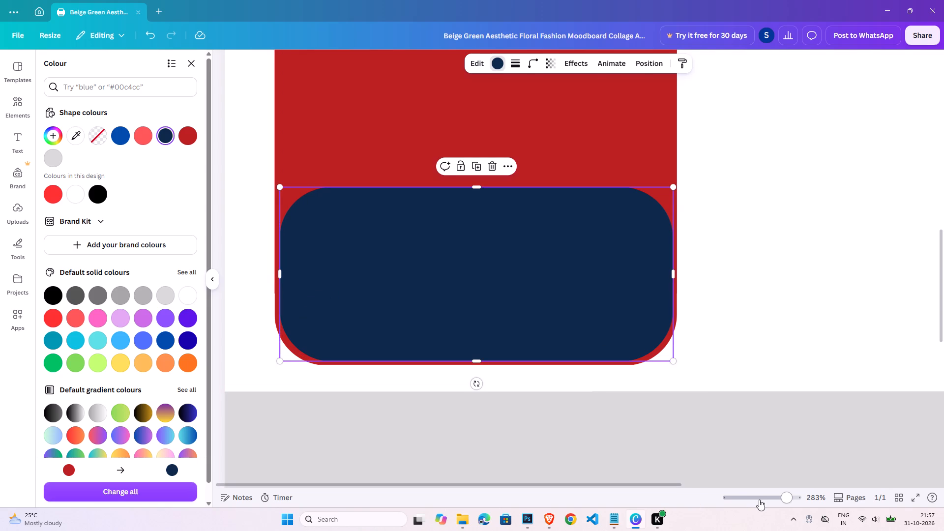
Stretch the navy panel to about 7.6 by 3.4 so its side and bottom edges are flush with the red card.
click(767, 499)
click(760, 310)
click(812, 287)
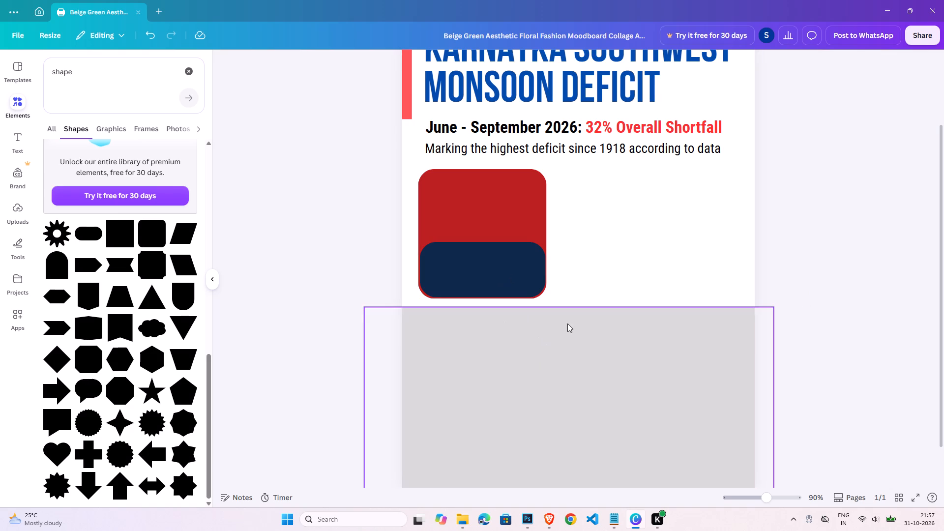
click(515, 258)
click(544, 271)
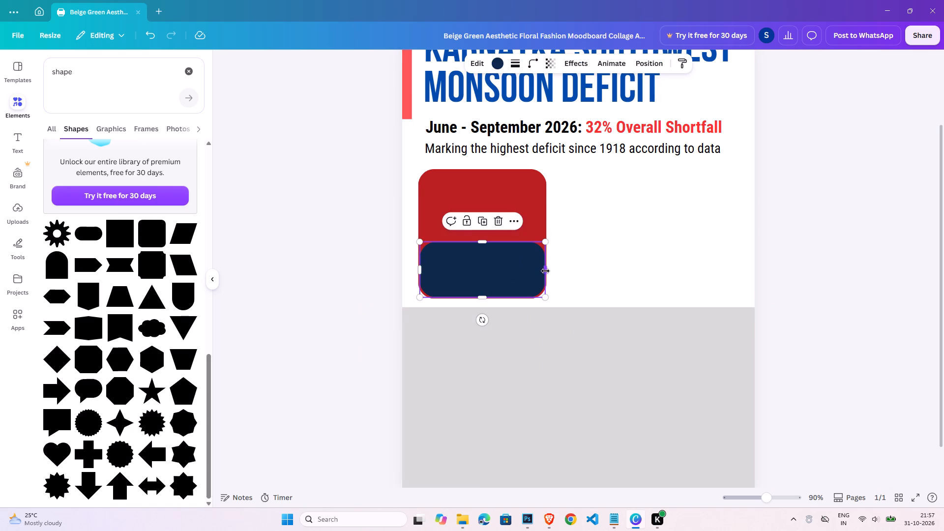
click(498, 297)
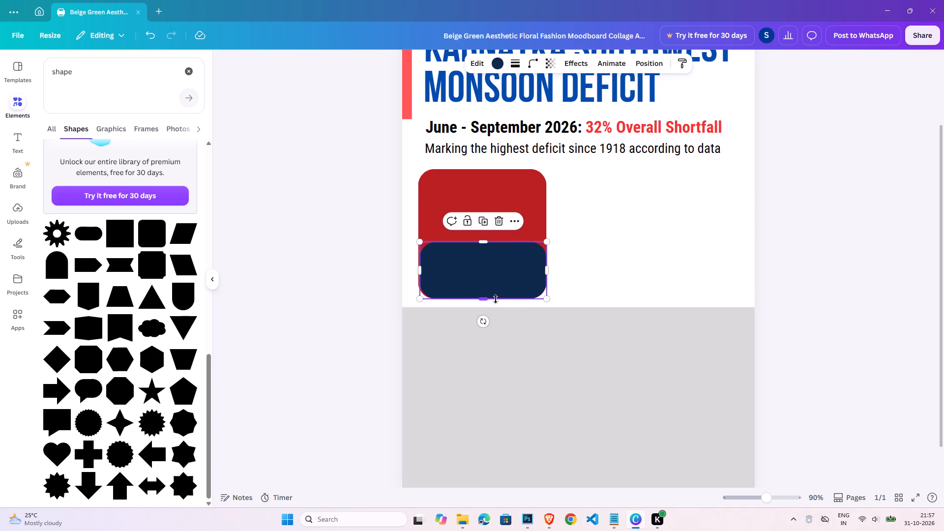
click(420, 269)
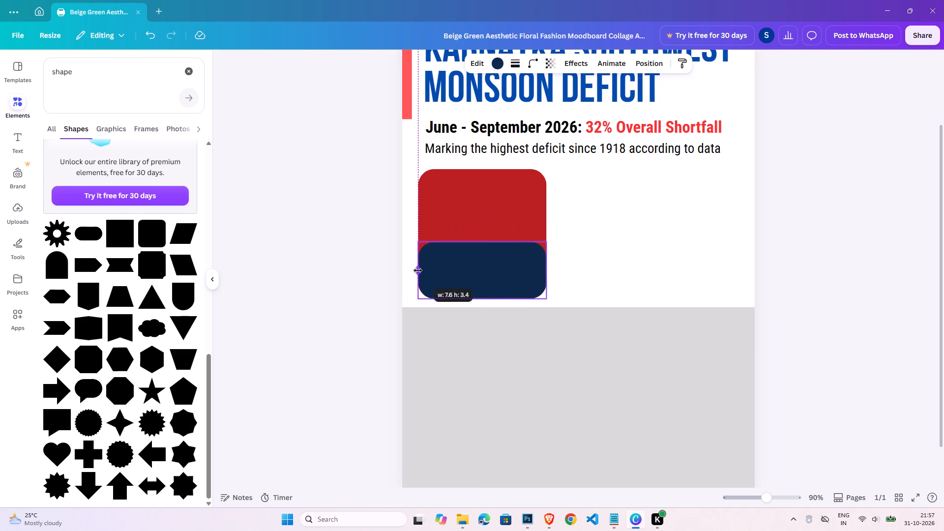
double_click(833, 294)
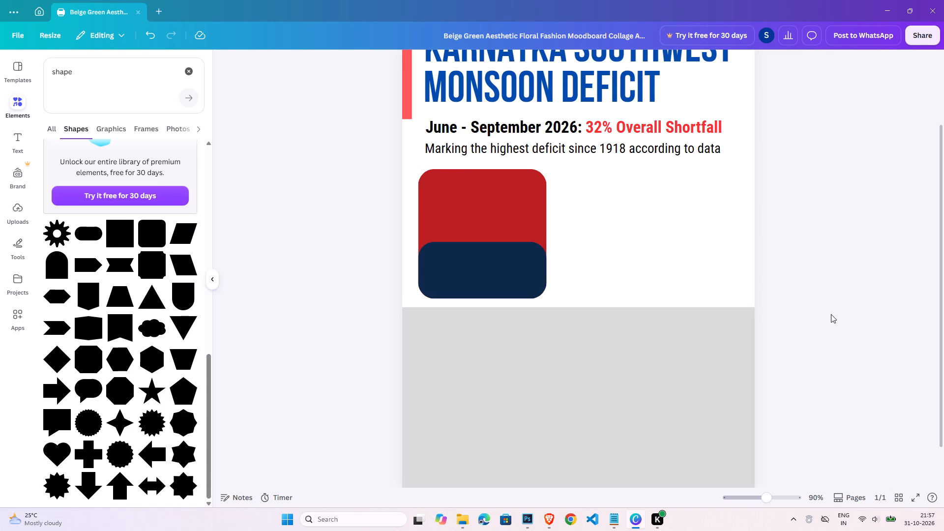
Add a heading text reading "32%".
click(18, 131)
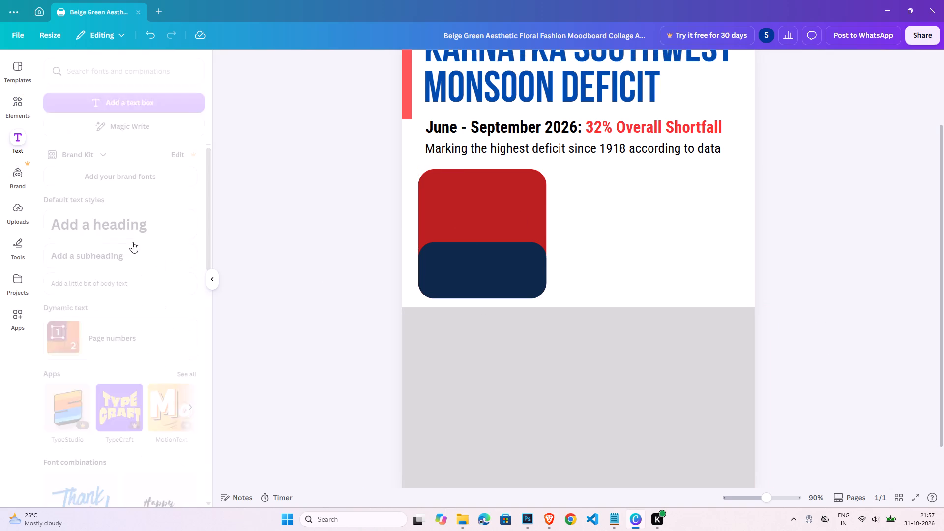
click(115, 223)
triple_click(556, 268)
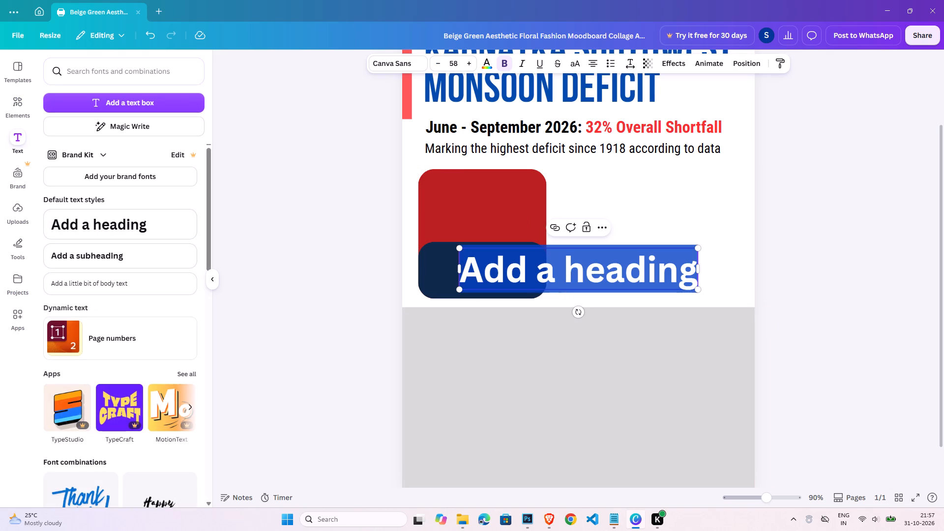
text(32)
key(shift+percent)
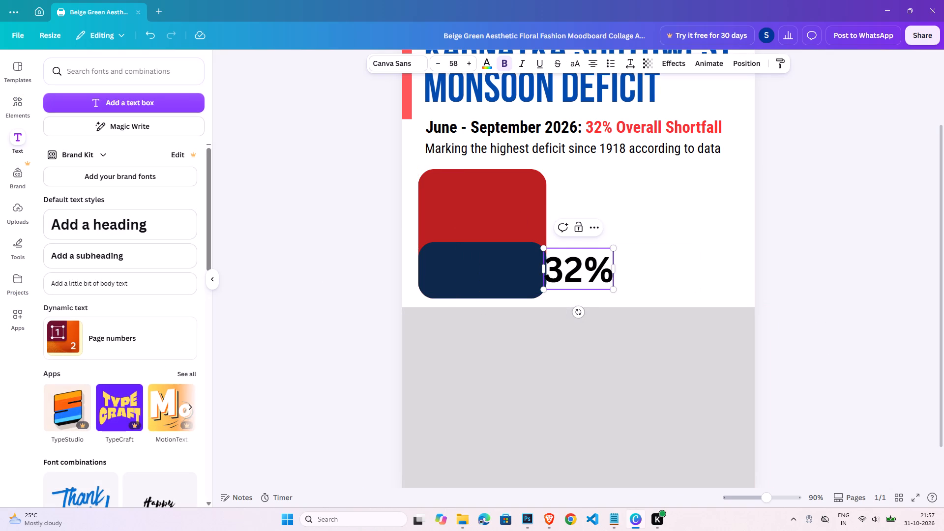
click(801, 231)
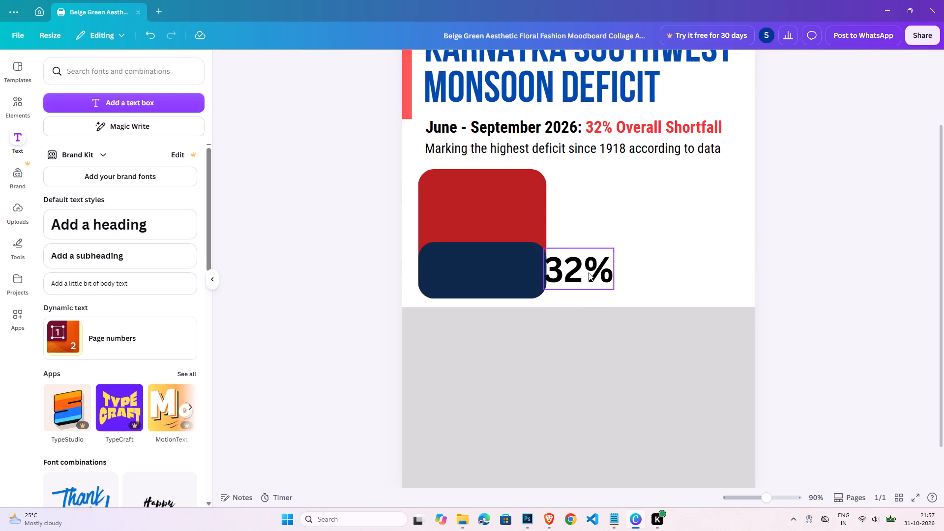
Move the 32% text onto the red part of the card and enlarge it to about size 99.
drag(589, 272, 468, 200)
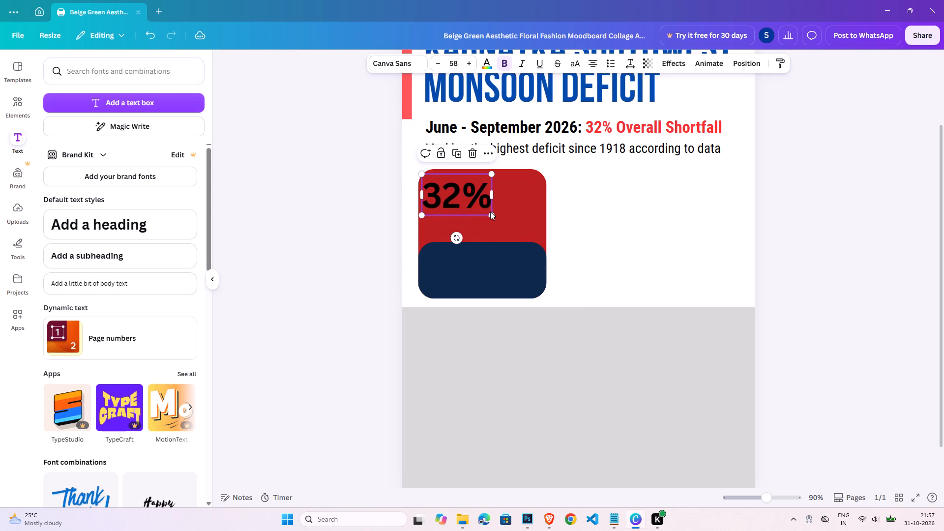
drag(492, 213, 537, 242)
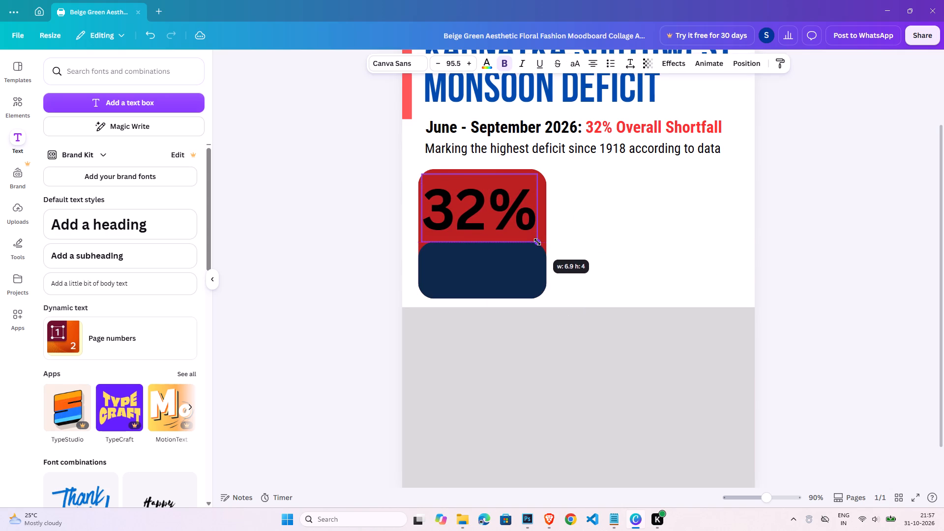
drag(537, 242, 541, 244)
Colour the 32% text white.
triple_click(516, 206)
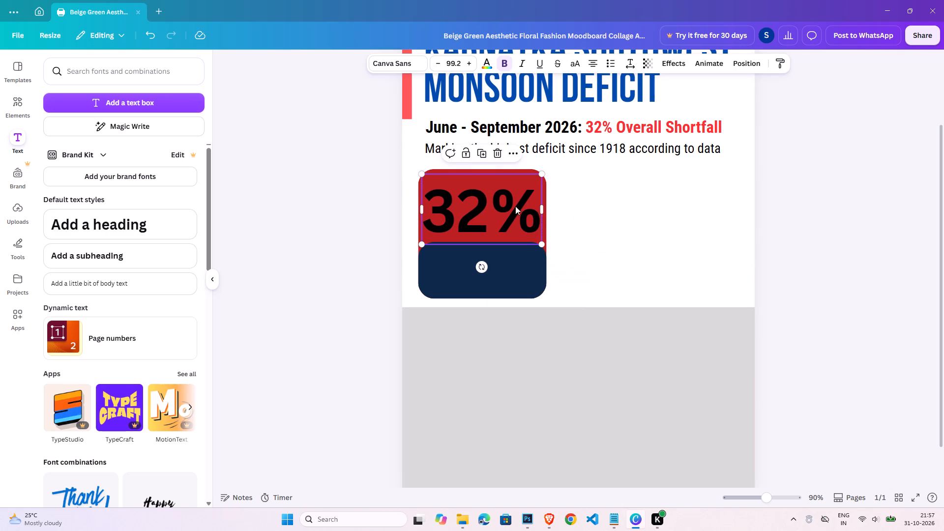
click(487, 61)
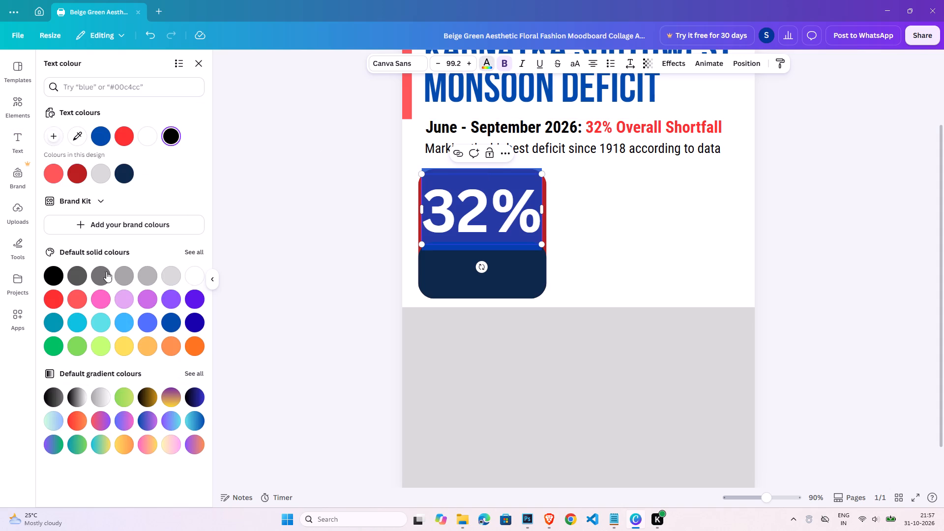
click(202, 275)
double_click(787, 238)
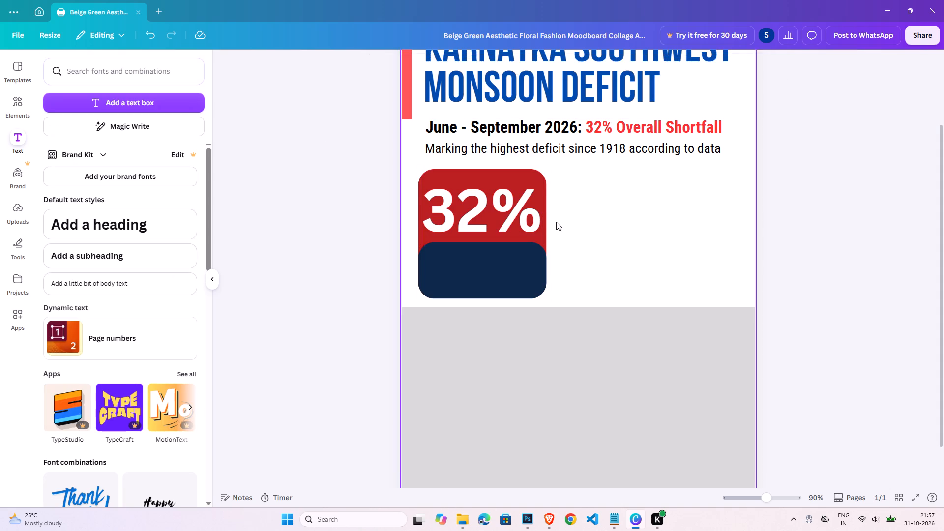
Change the font of the 32% text to Roboto Condensed.
double_click(469, 210)
click(469, 210)
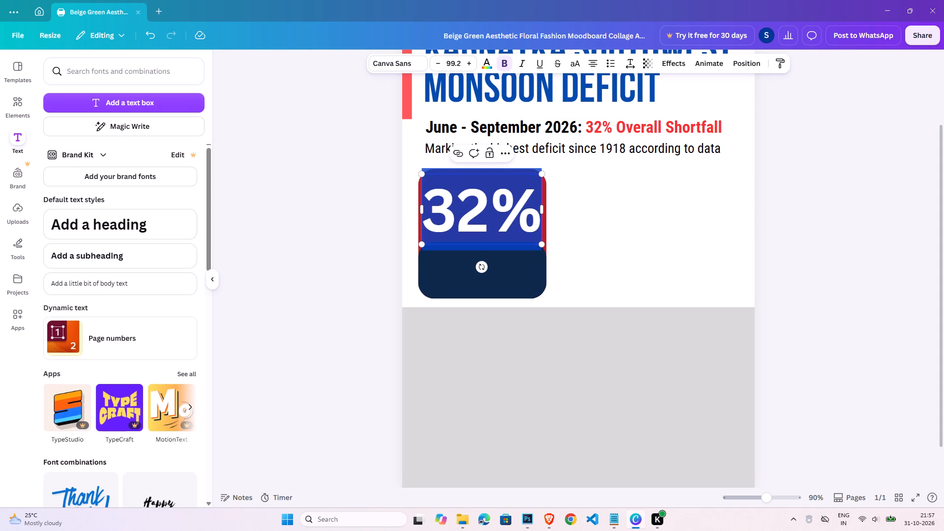
click(412, 58)
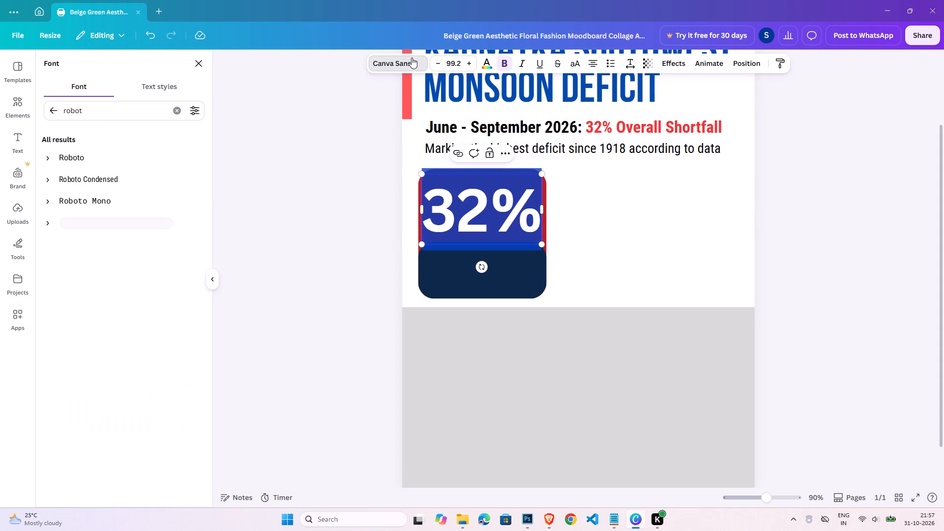
click(104, 178)
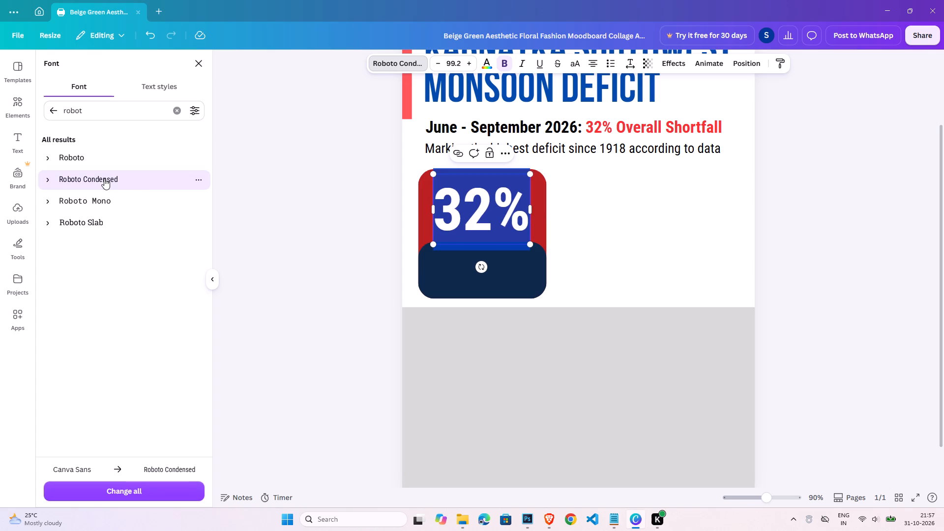
double_click(849, 207)
Enlarge the 32% text to about size 128 and centre it in the red area above the navy panel.
drag(484, 210, 475, 208)
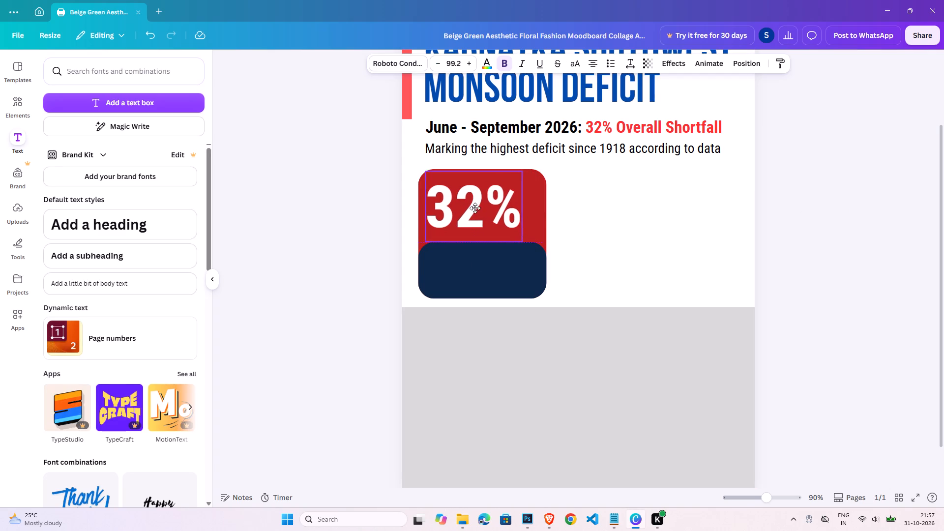
drag(475, 208, 474, 207)
drag(519, 243, 544, 248)
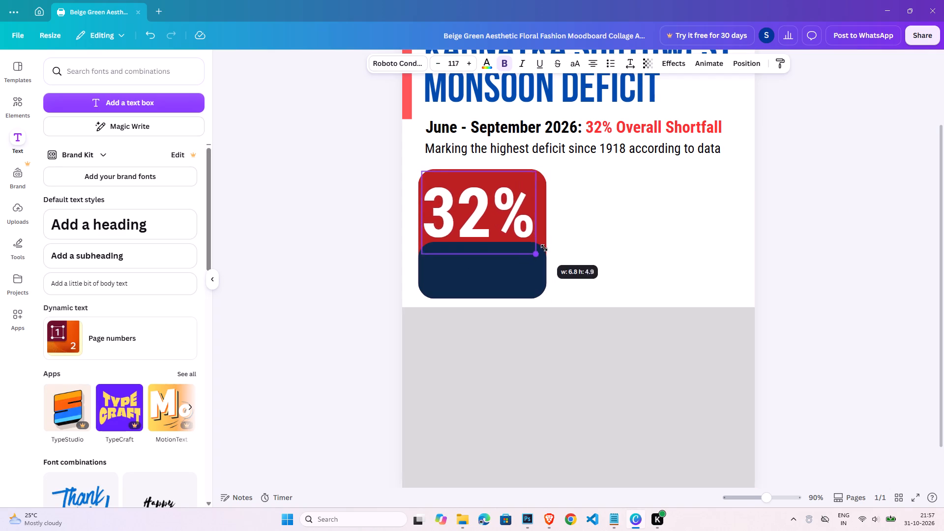
drag(544, 248, 557, 254)
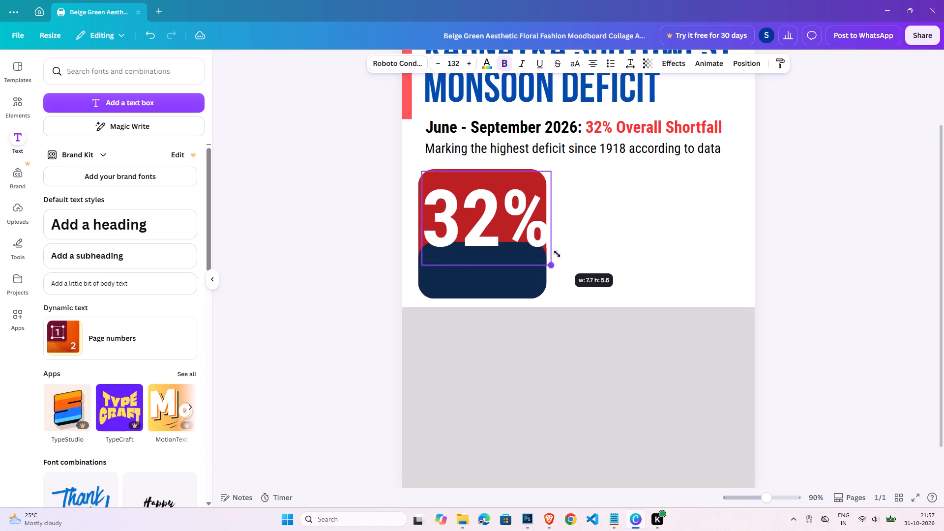
drag(557, 254, 554, 250)
drag(513, 224, 513, 218)
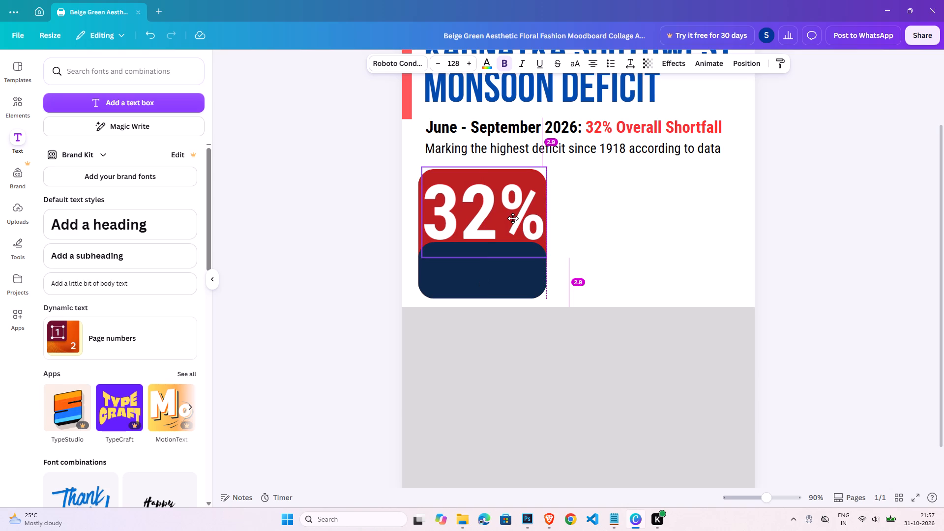
drag(513, 218, 512, 217)
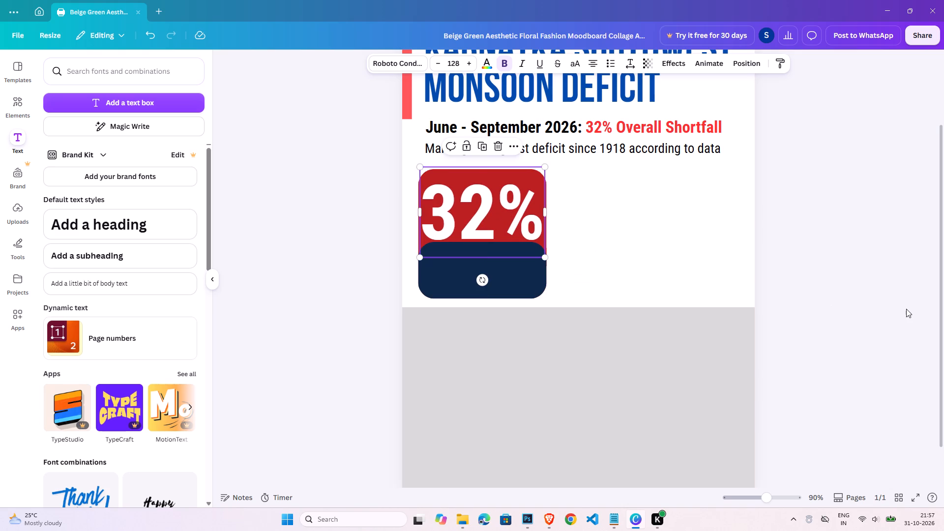
click(905, 308)
click(533, 229)
key(Up)
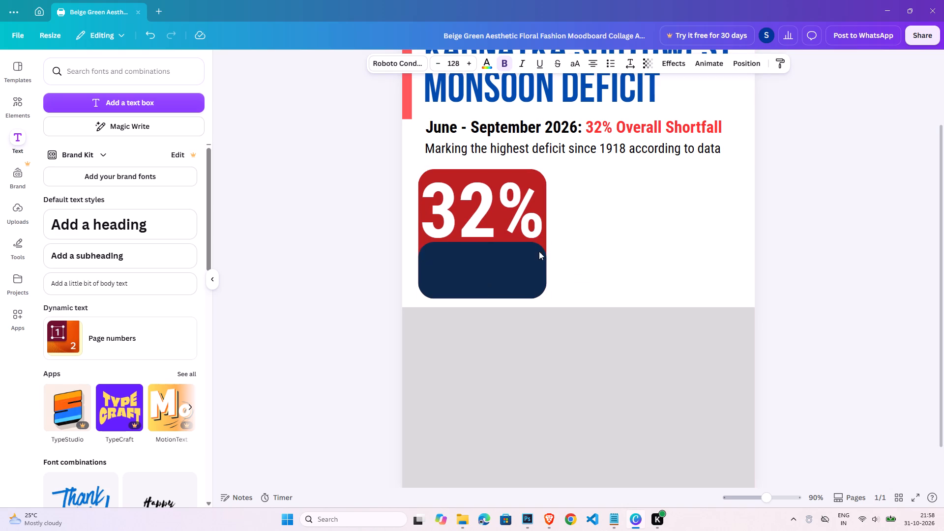
Duplicate the June - September 2026 line, move the copy over the navy panel and replace its text with OVERALL DEFICIT on two lines.
click(821, 260)
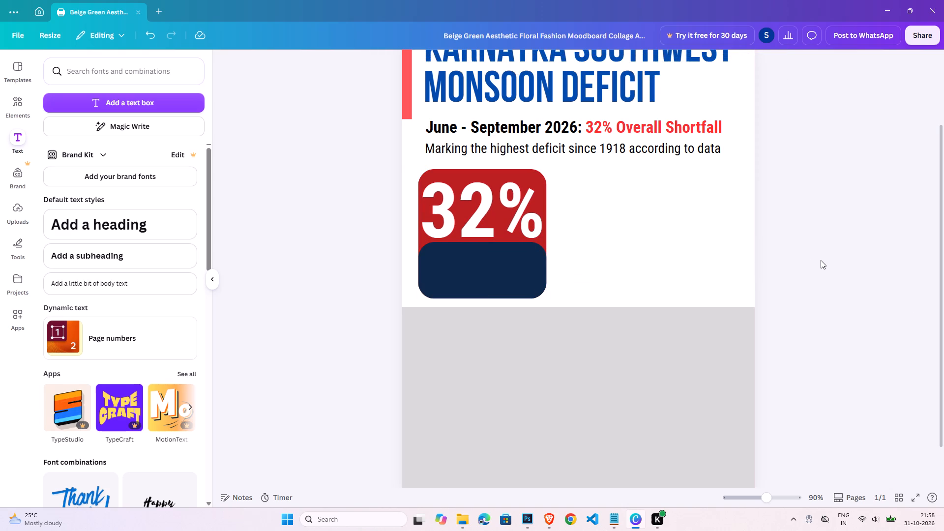
click(590, 132)
key(ctrl+c)
key(ctrl+v)
drag(590, 132, 576, 259)
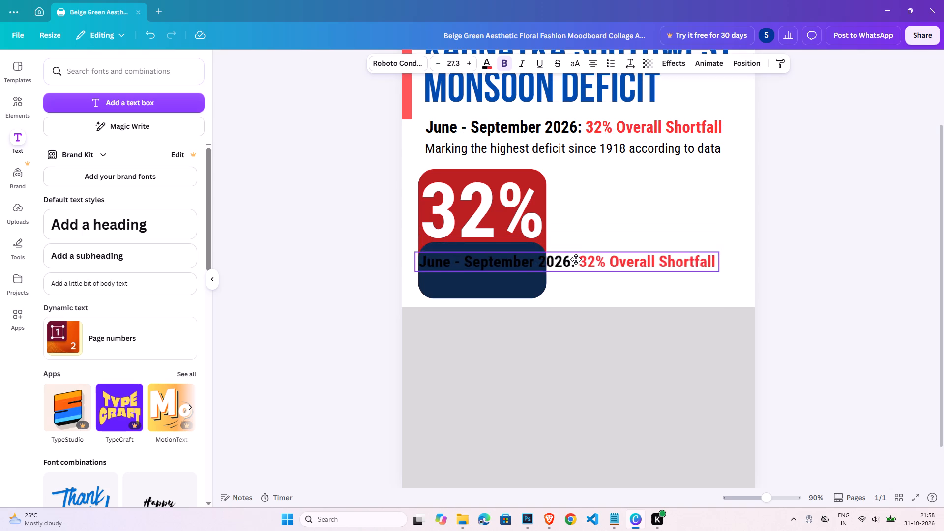
drag(576, 259, 588, 254)
double_click(588, 254)
text(OVERALL)
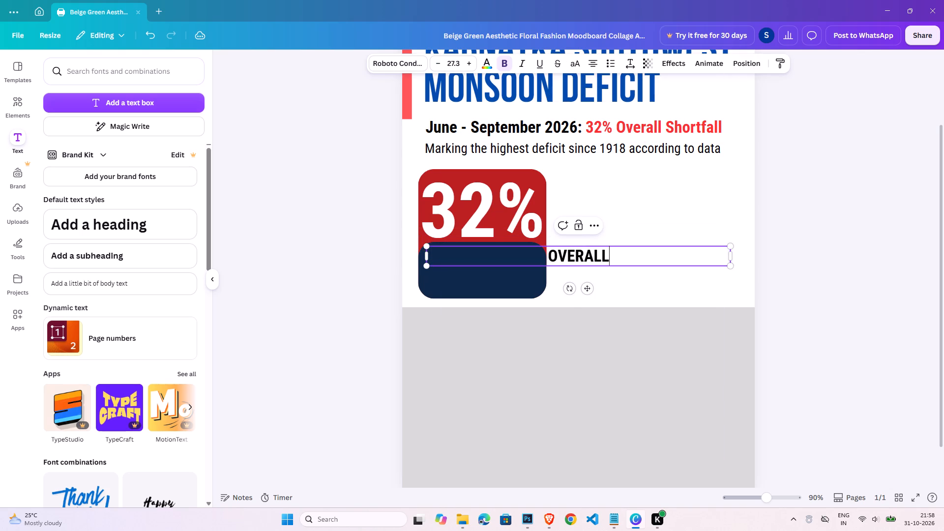
key(Return)
key(shift+e)
key(shift+BackSpace)
text(DEFICIT)
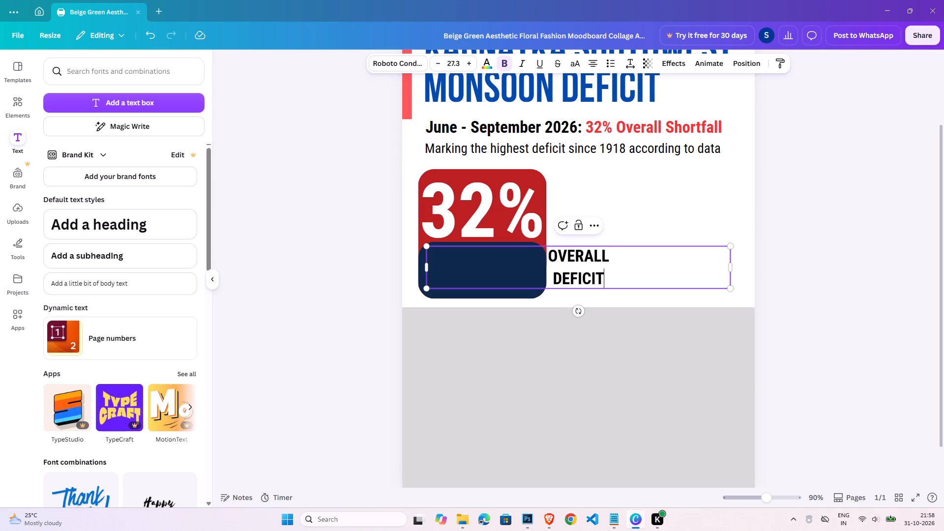
Narrow the OVERALL DEFICIT text box, enlarge its text to about size 37.1 and position it over the navy panel.
drag(734, 267, 580, 273)
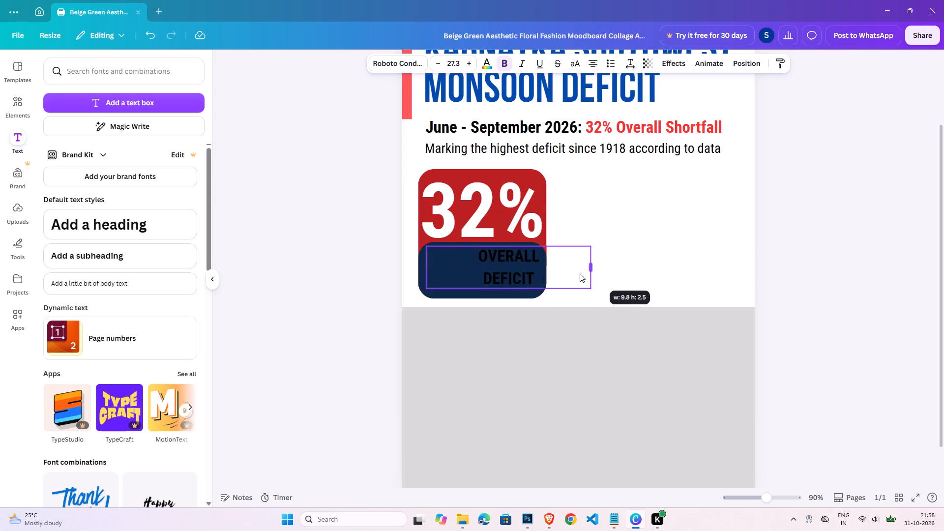
drag(580, 273, 492, 272)
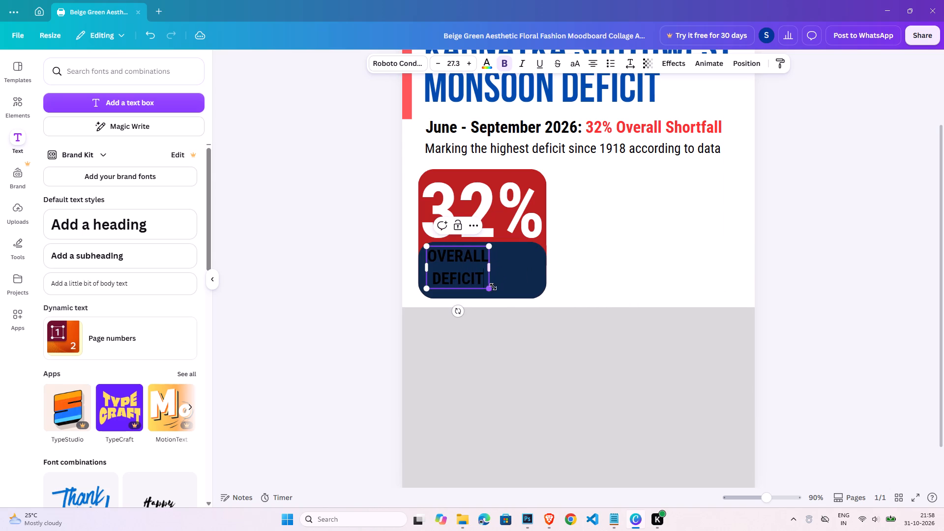
drag(493, 288, 521, 295)
click(481, 280)
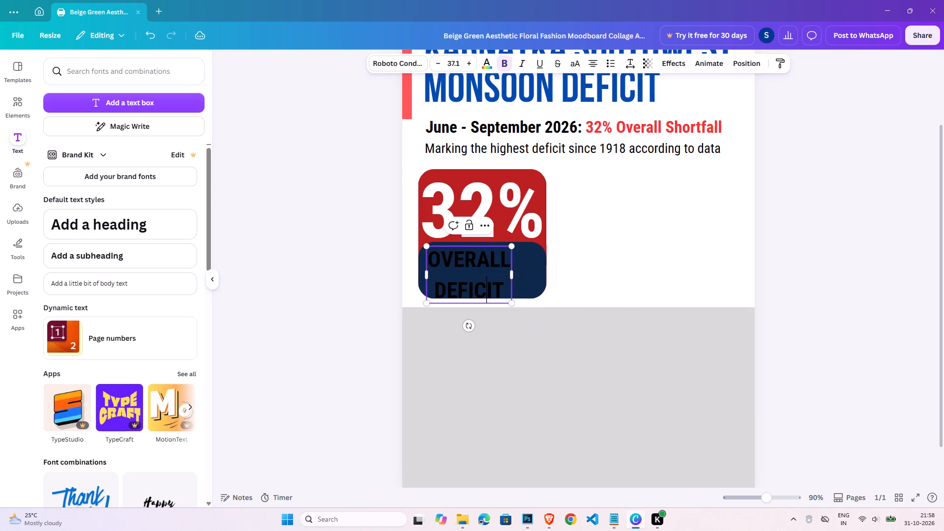
click(810, 236)
drag(488, 271, 489, 271)
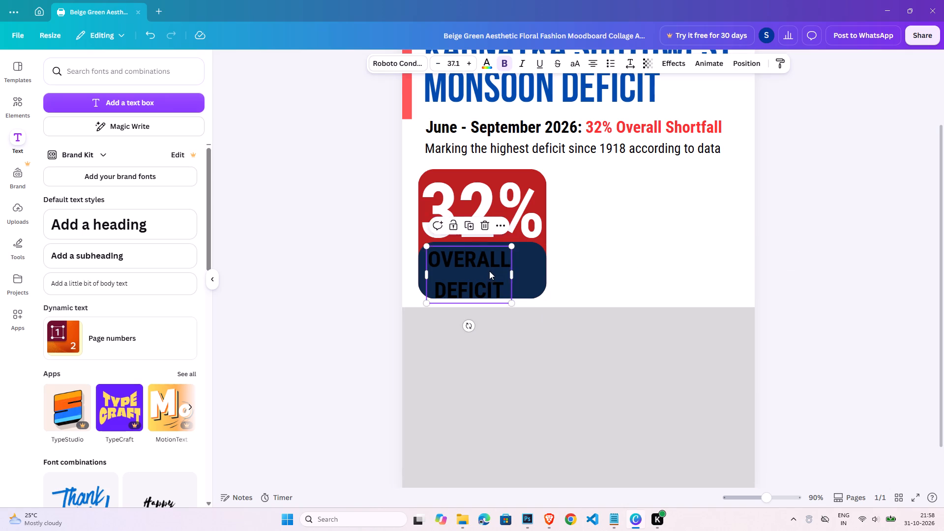
drag(489, 271, 497, 268)
Colour the OVERALL DEFICIT text white and centre it horizontally on the navy panel.
click(497, 268)
key(ctrl+a)
click(487, 71)
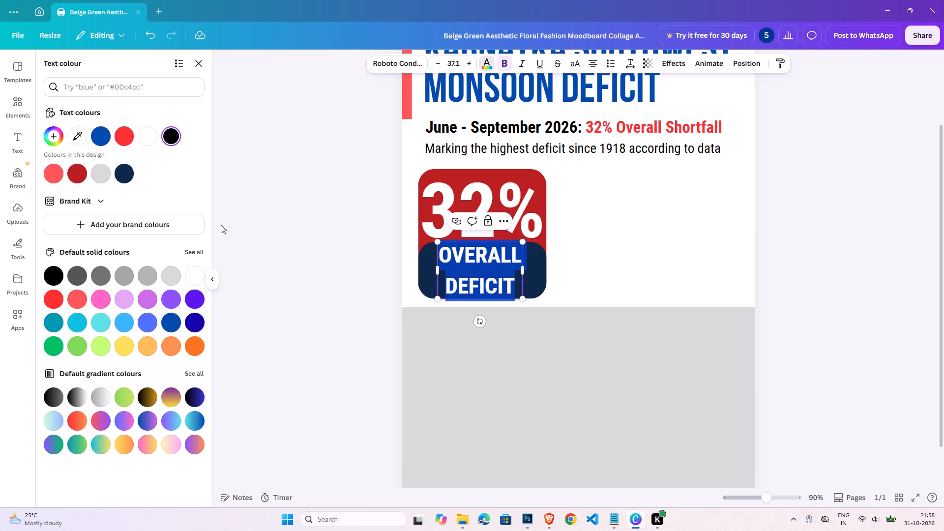
click(200, 280)
double_click(774, 255)
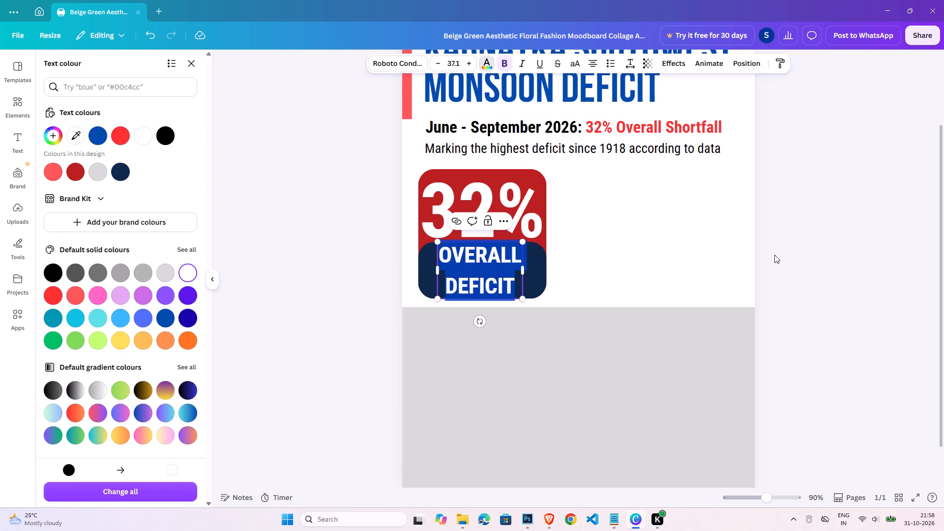
click(474, 278)
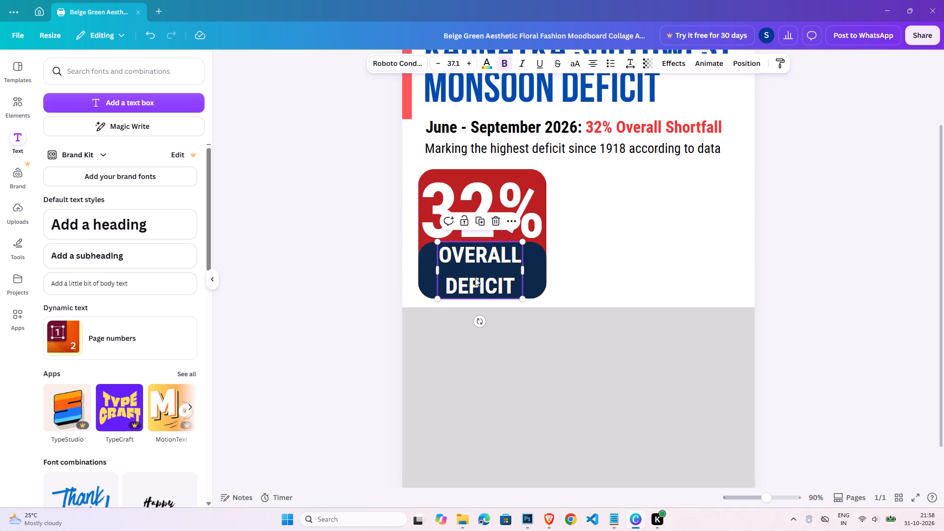
click(848, 274)
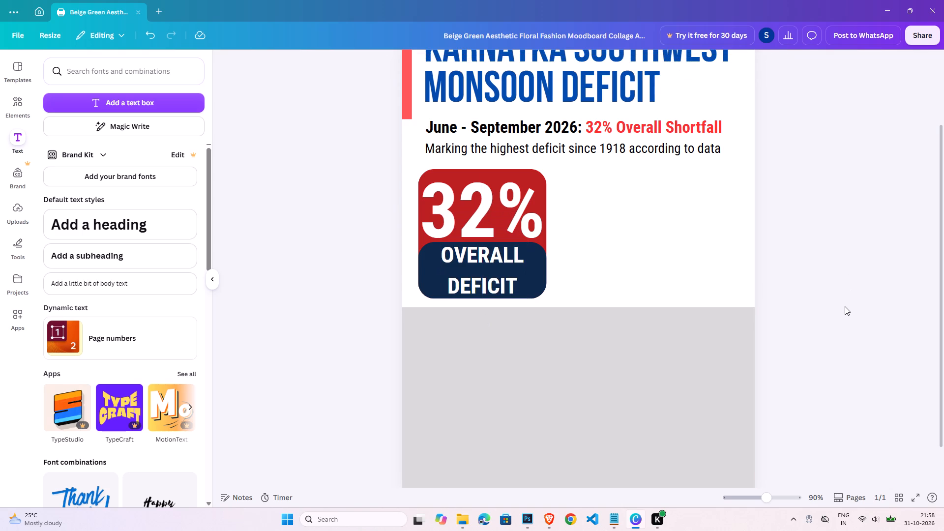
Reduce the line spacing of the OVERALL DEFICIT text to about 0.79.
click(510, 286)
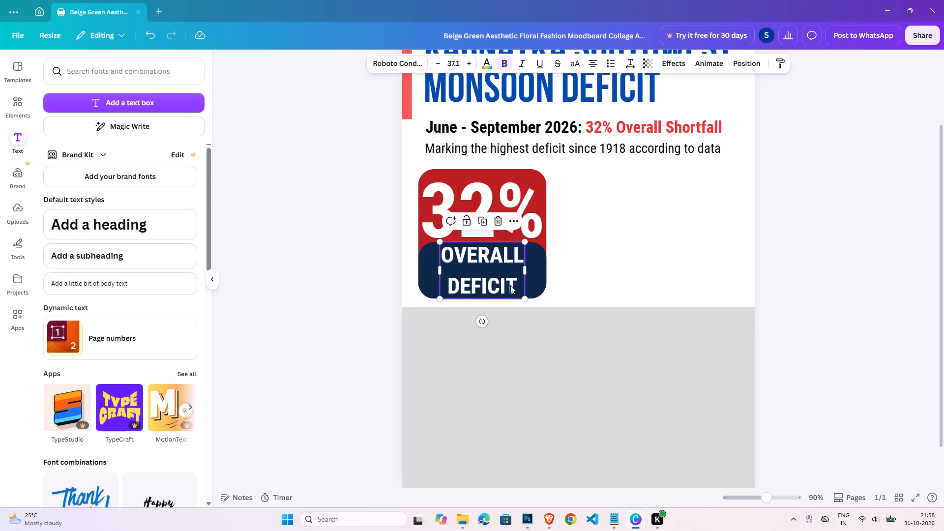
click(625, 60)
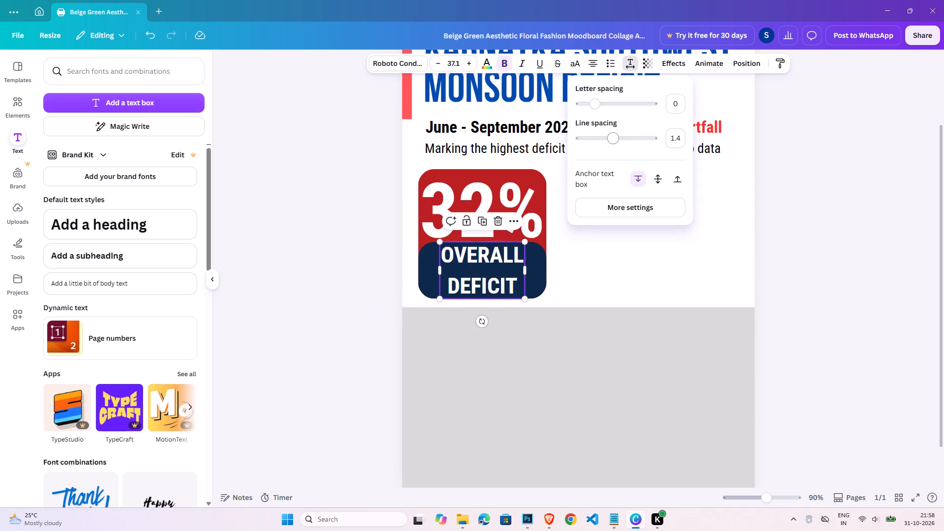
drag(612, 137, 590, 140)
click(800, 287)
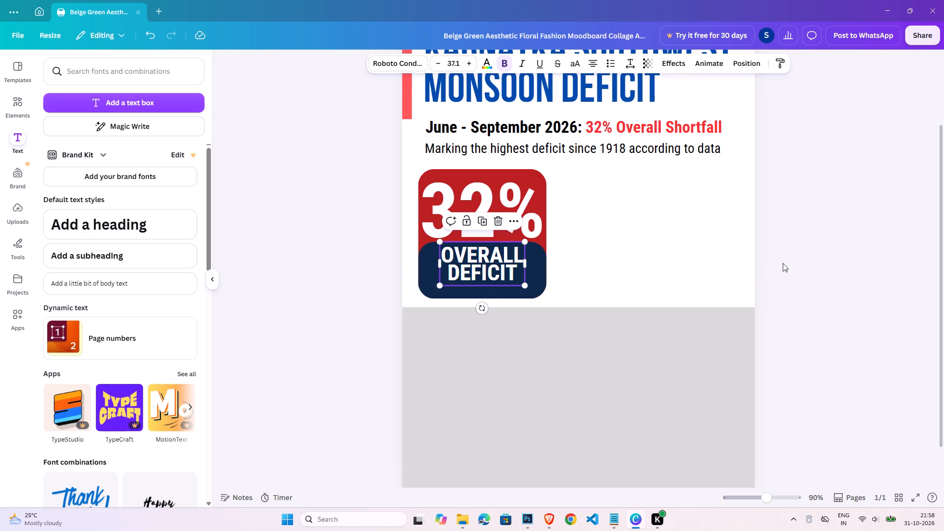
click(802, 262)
Enlarge the OVERALL DEFICIT text to about size 47.3 and centre it within the navy panel.
drag(510, 263, 496, 263)
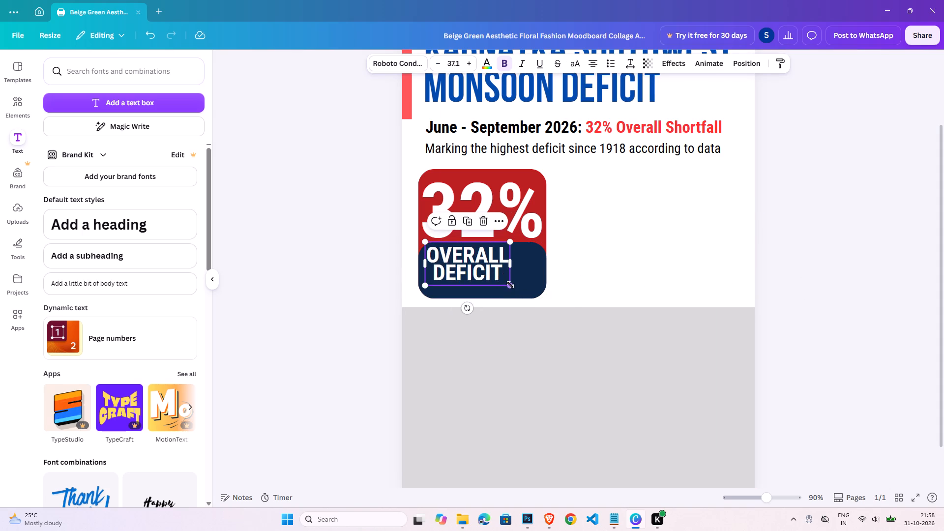
drag(510, 285, 537, 297)
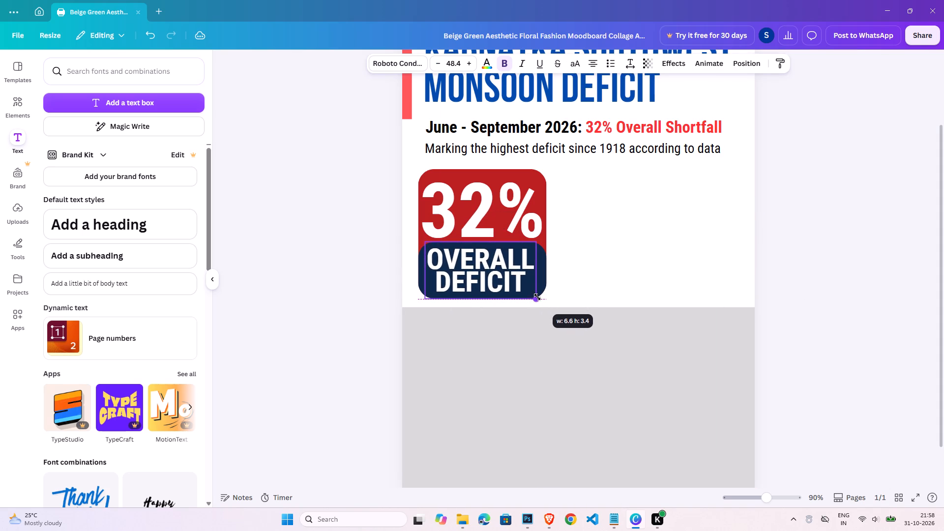
drag(537, 297, 539, 297)
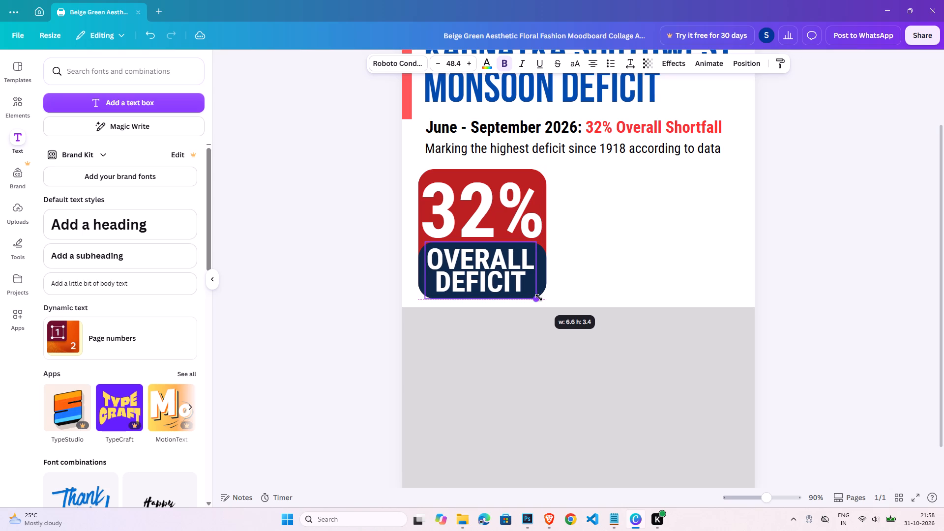
drag(539, 297, 541, 299)
click(424, 236)
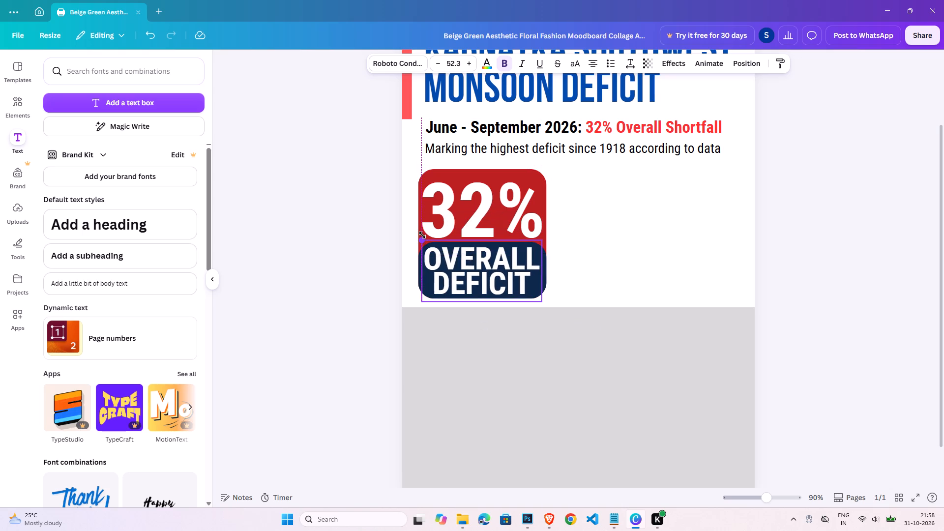
click(443, 262)
click(422, 240)
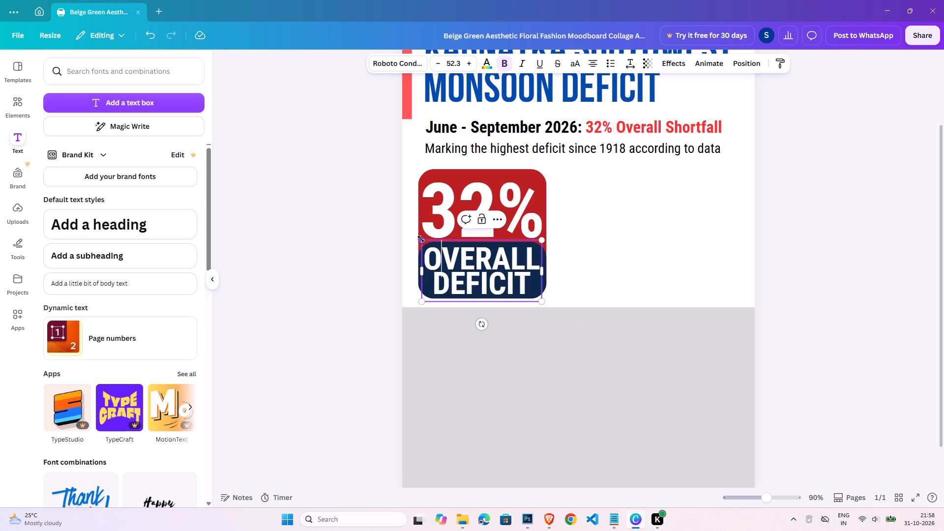
double_click(802, 286)
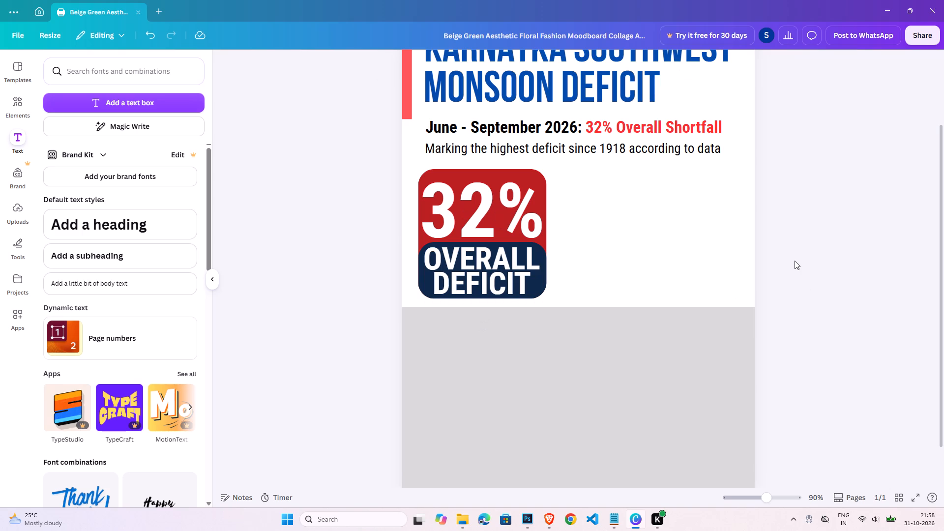
click(522, 279)
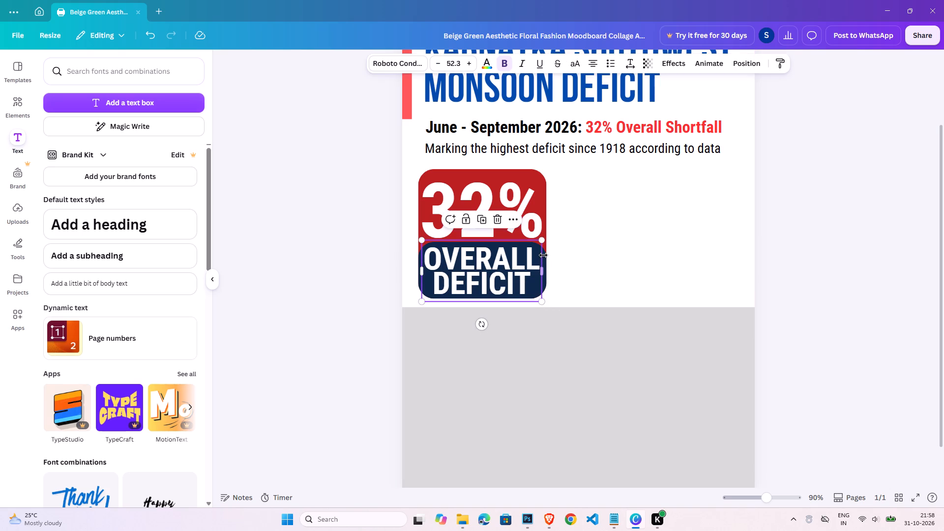
drag(543, 241, 530, 248)
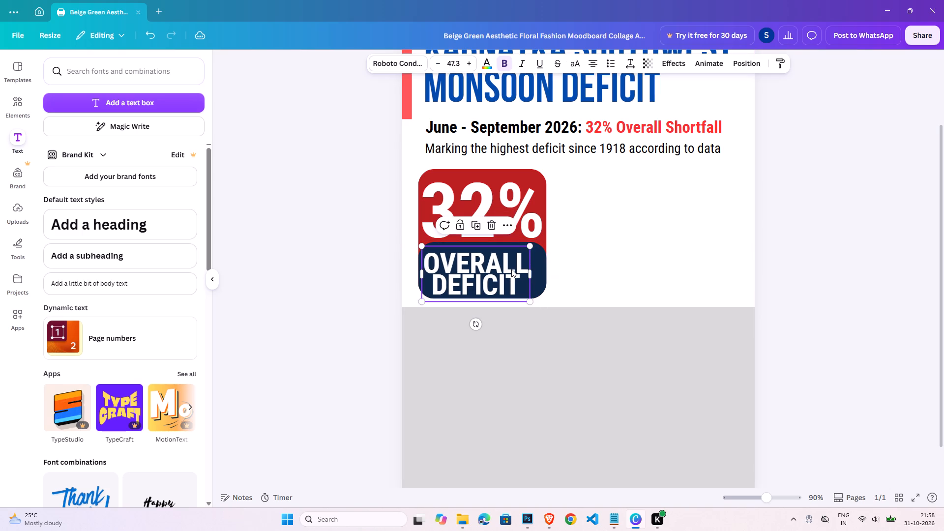
drag(509, 270, 514, 267)
Set the line spacing of the OVERALL DEFICIT text to about 0.99.
click(630, 57)
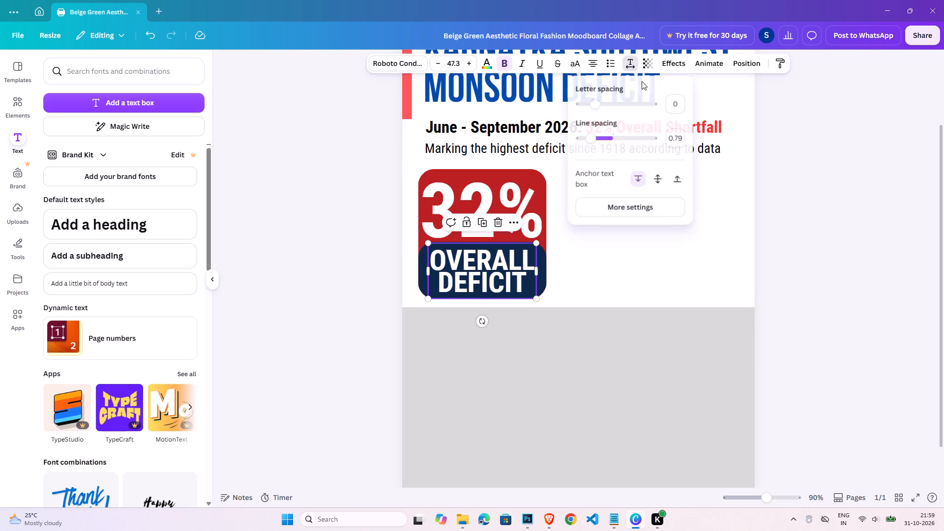
click(595, 138)
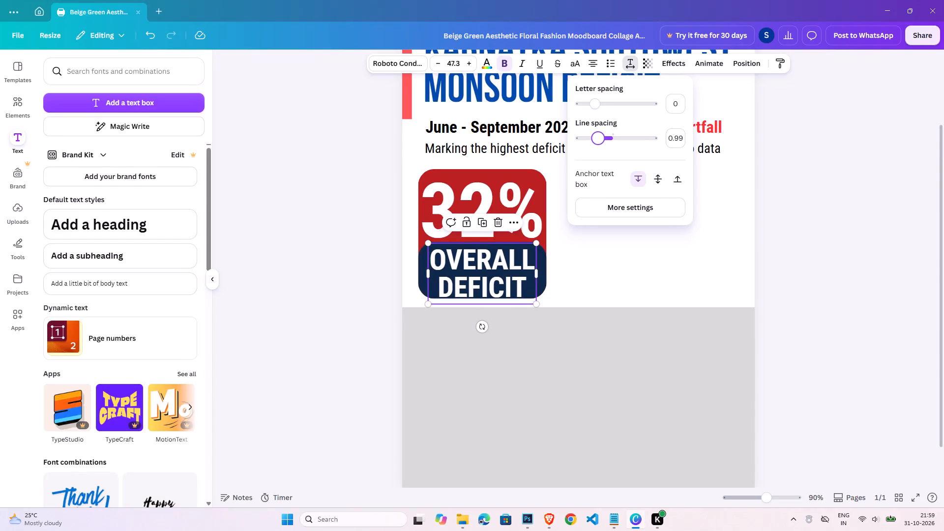
double_click(837, 312)
Nudge the OVERALL DEFICIT text slightly upward so both lines sit inside the navy panel.
click(490, 262)
key(Up)
key(Up)
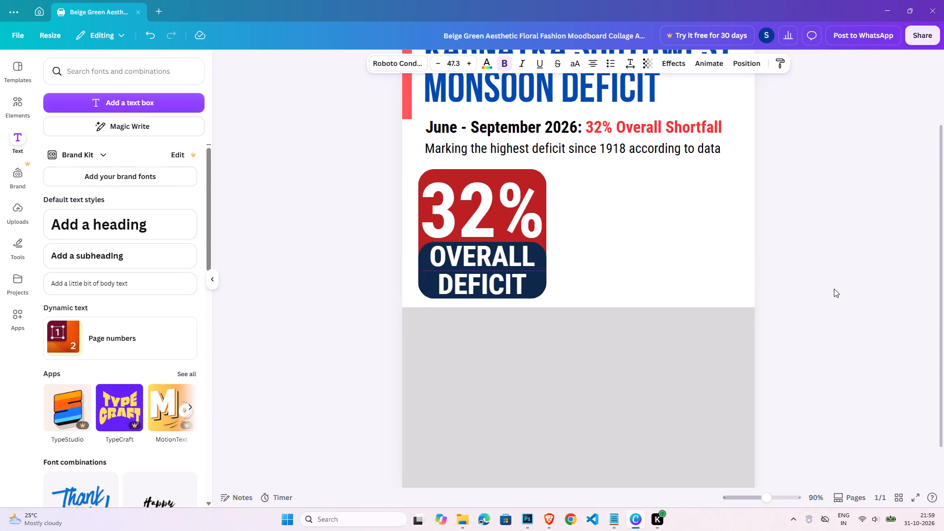
key(Down)
key(Up)
click(841, 289)
click(842, 289)
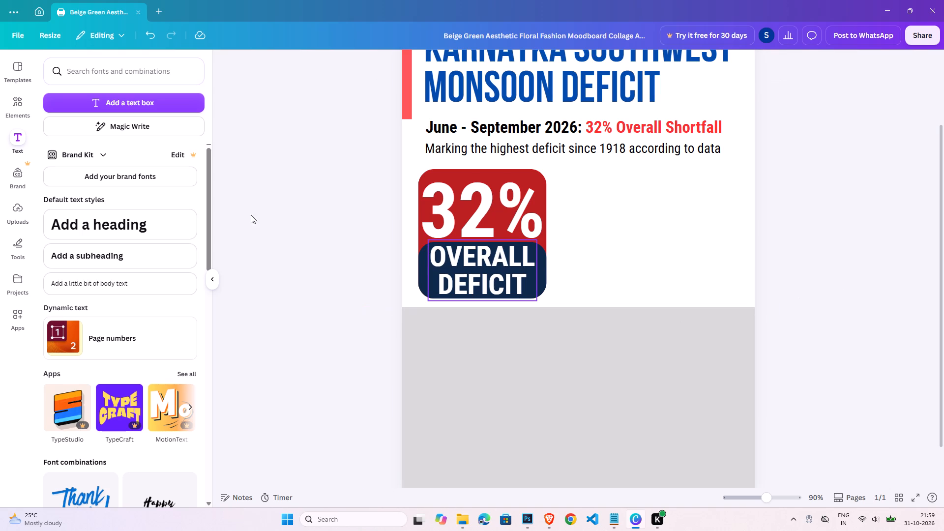
Duplicate the June - September 2026 line, place the copy beside the red card's upper part and replace its text with "Statewide Average:".
click(484, 124)
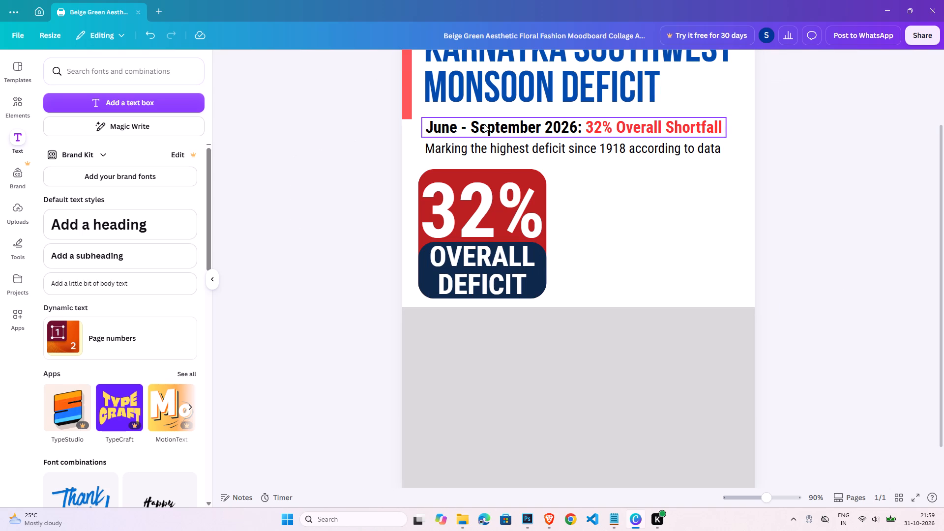
key(ctrl+c)
key(ctrl+v)
drag(548, 128, 690, 222)
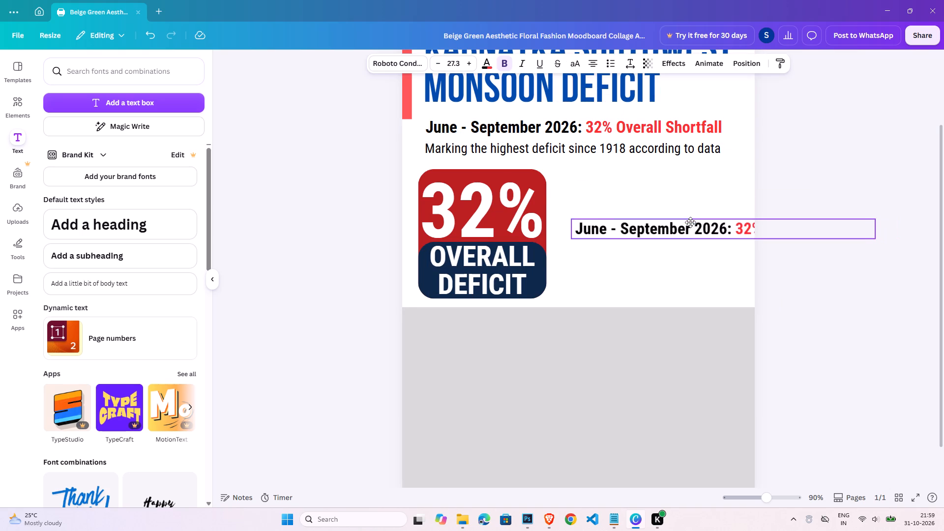
drag(690, 222, 675, 191)
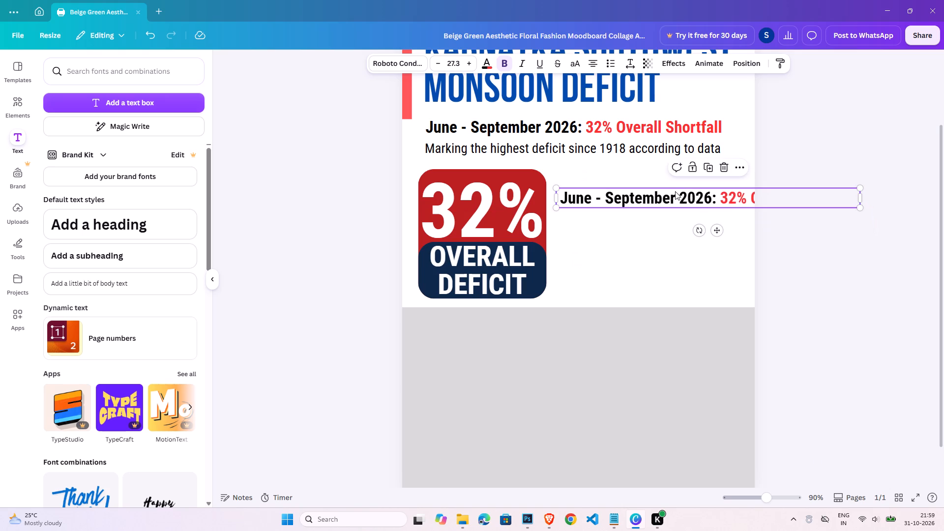
double_click(675, 191)
key(shift+s)
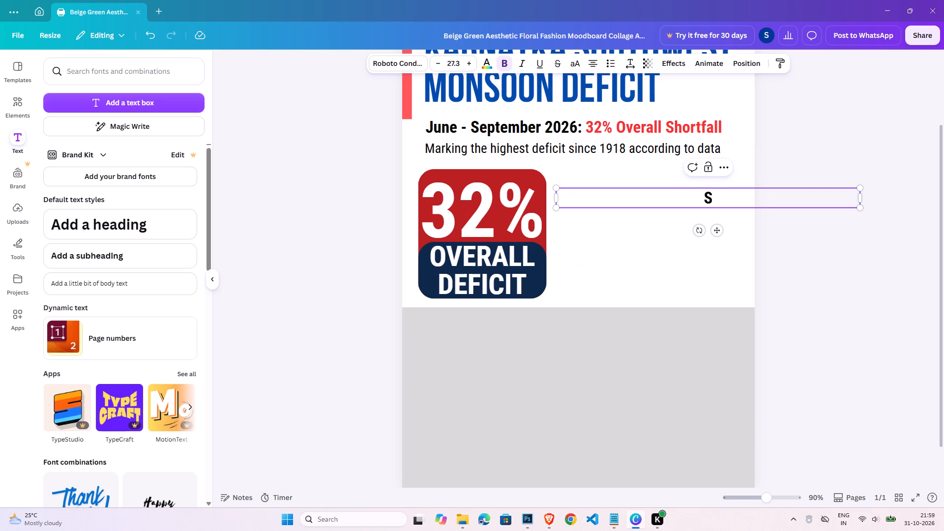
text(tate)
text(wide A)
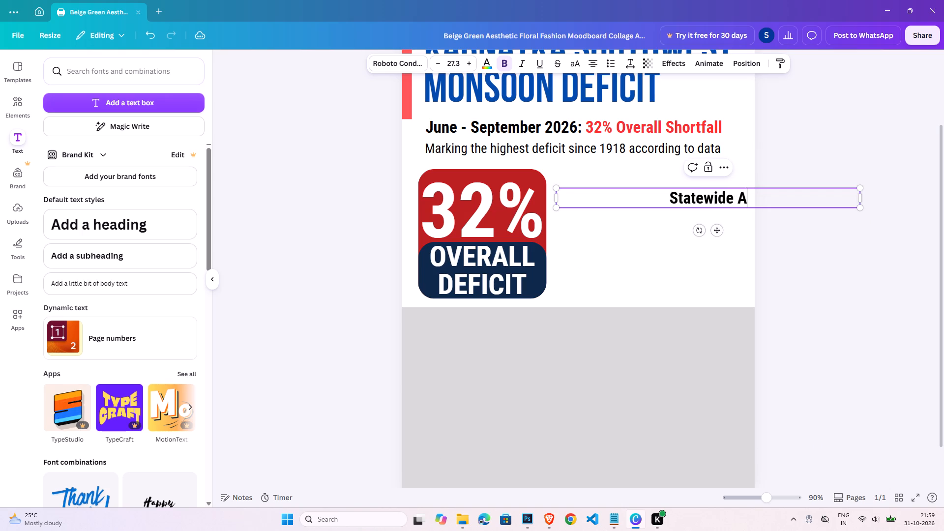
text(verage:)
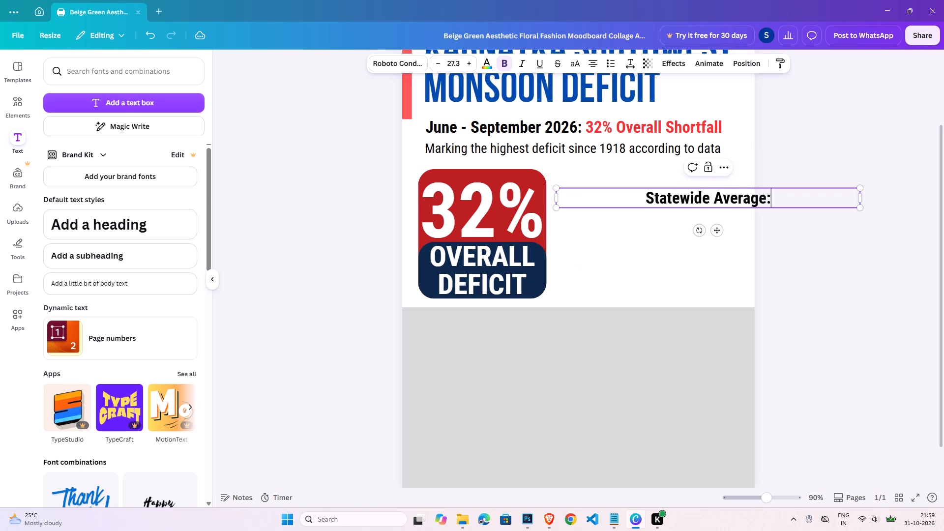
Narrow the "Statewide Average:" text box to fit its text, beside the red card's upper part.
drag(862, 196, 858, 196)
drag(858, 196, 694, 199)
click(782, 213)
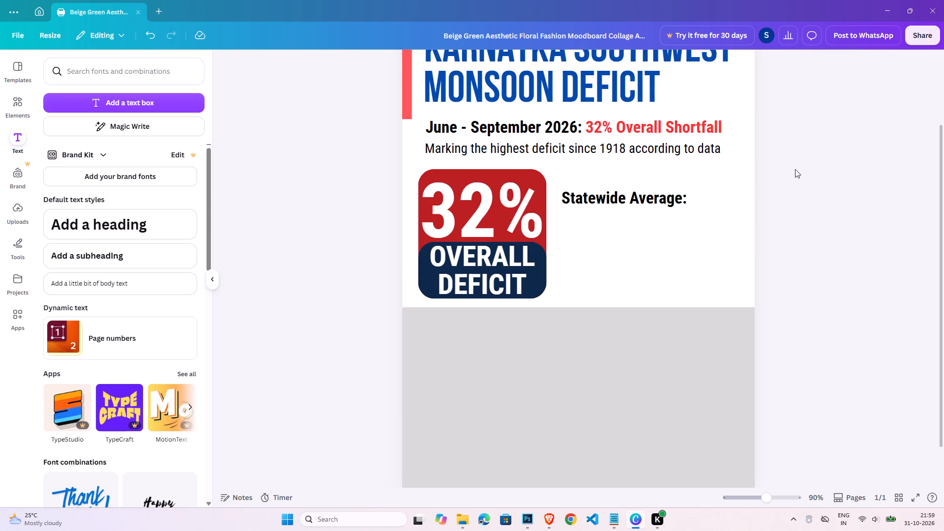
Duplicate the "Statewide Average:" text and place the copy directly beneath it, aligned with the original.
click(636, 203)
key(ctrl+c)
key(ctrl+v)
drag(649, 200, 640, 206)
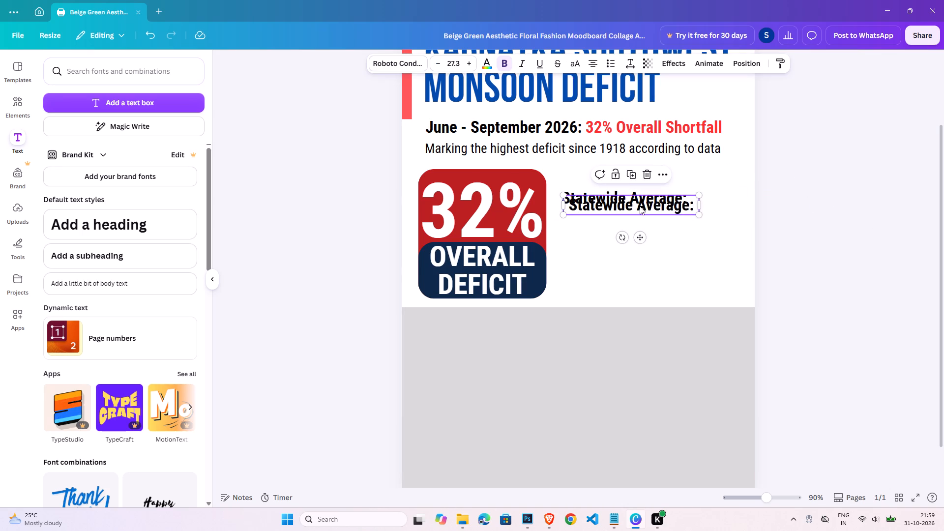
drag(640, 206, 642, 216)
Replace the duplicated line's text with "563.7 mm actual VS. 8318 mm normal".
double_click(642, 216)
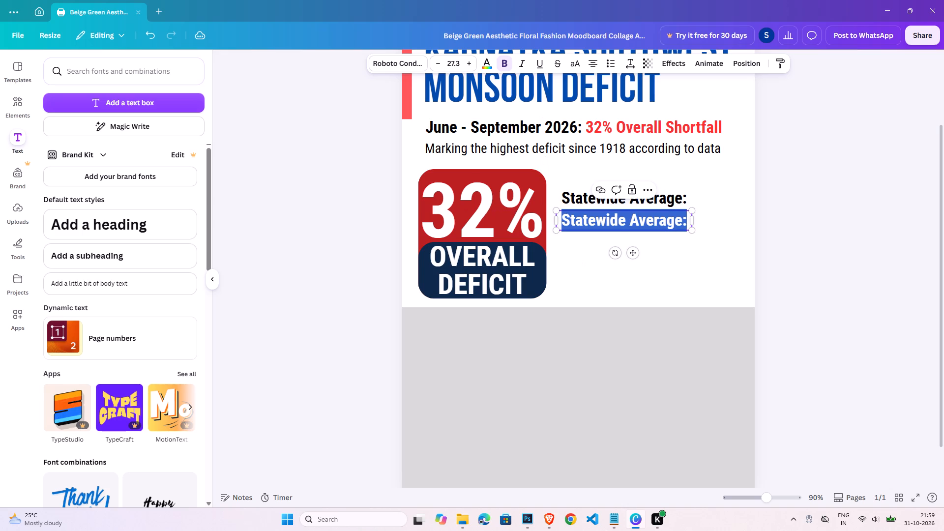
text(563)
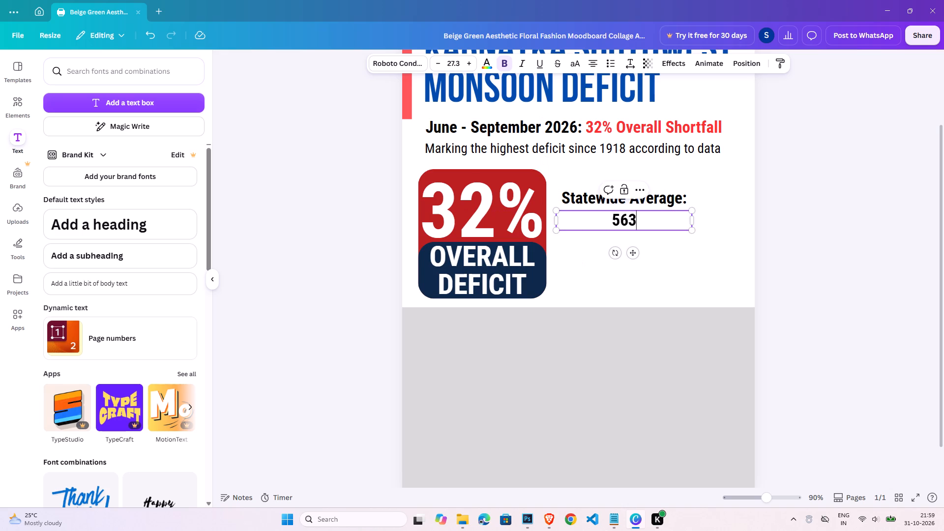
text(.7)
key(space)
text(mm ac)
text(tual)
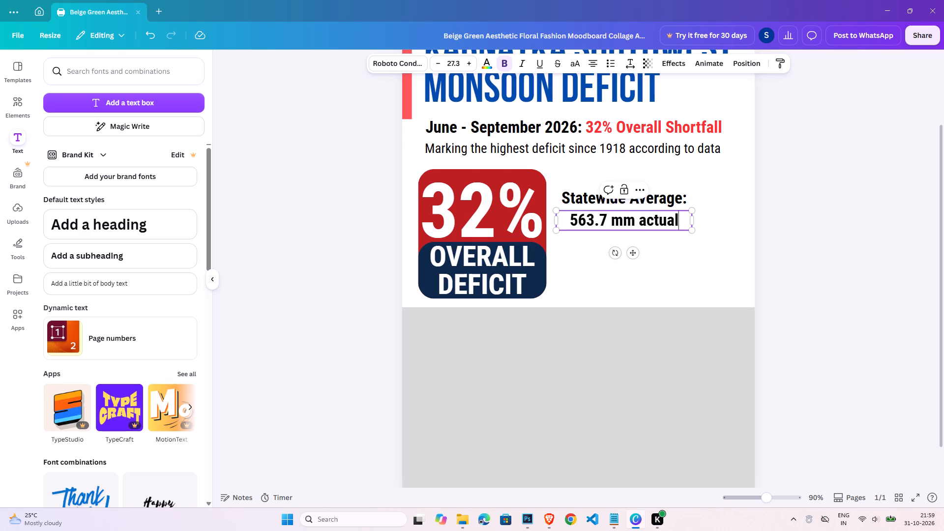
key(space)
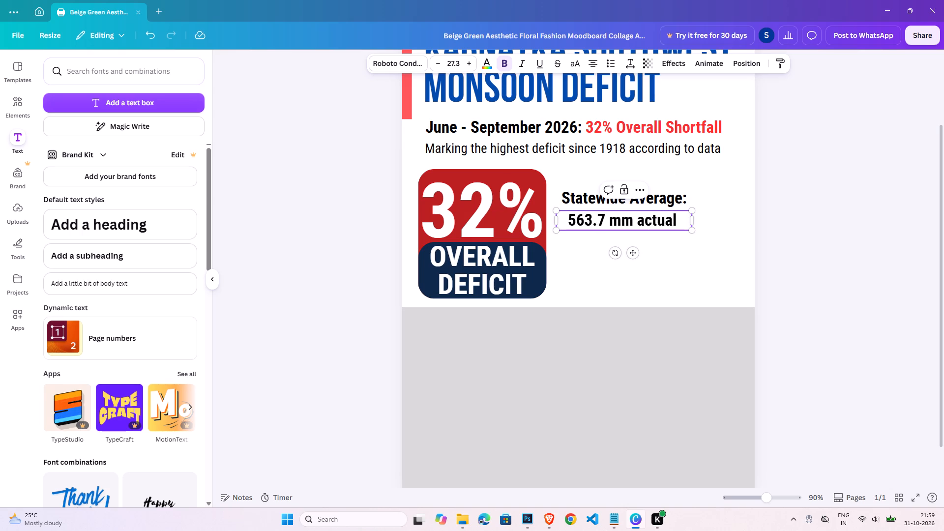
text(VS)
text(.)
key(space)
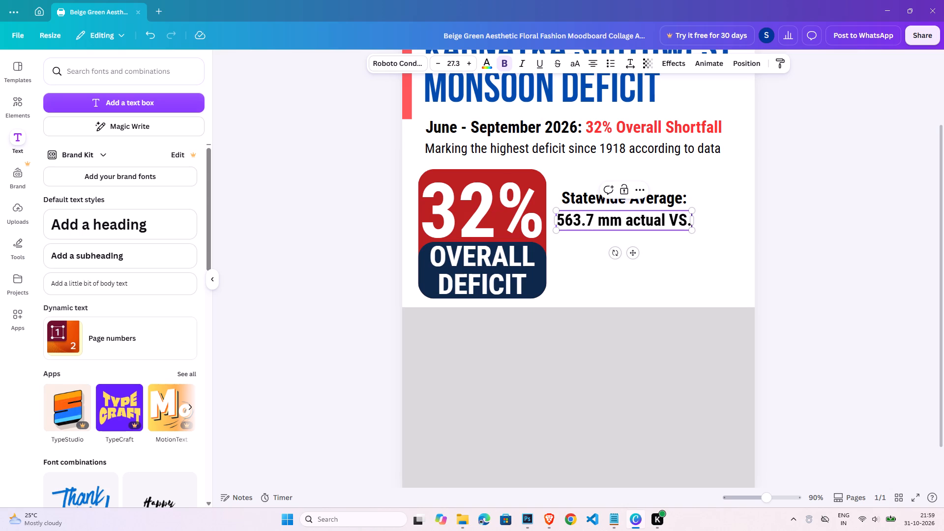
text(8318)
key(space)
text(mm norma;l)
key(BackSpace)
key(BackSpace)
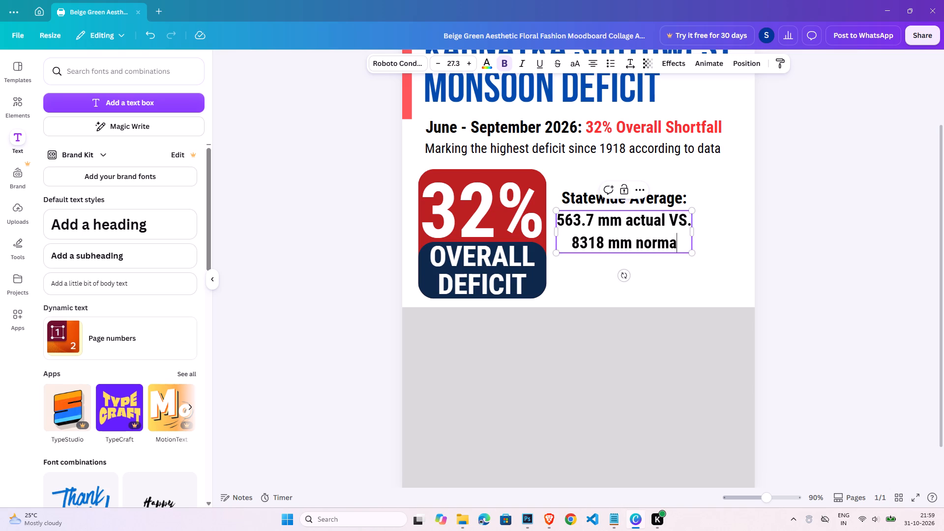
key(semicolon)
key(equal)
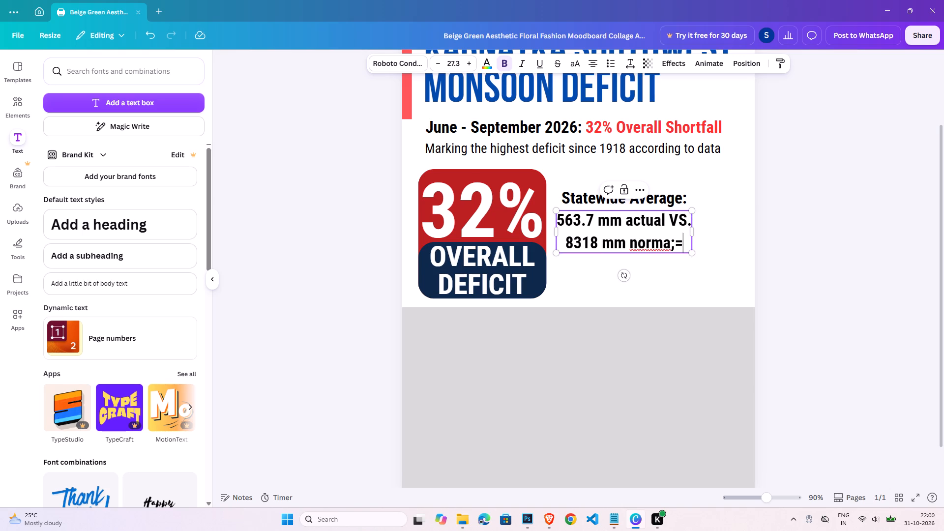
key(BackSpace)
key(BackSpace)
key(l)
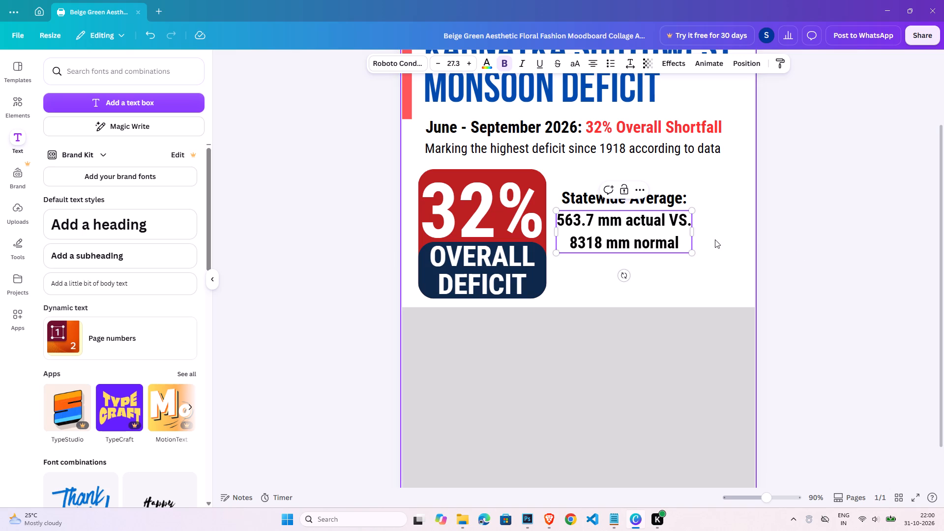
Widen the rainfall text box until it fits one line, and scale the text down to about size 21.1 within the page.
drag(695, 233, 769, 234)
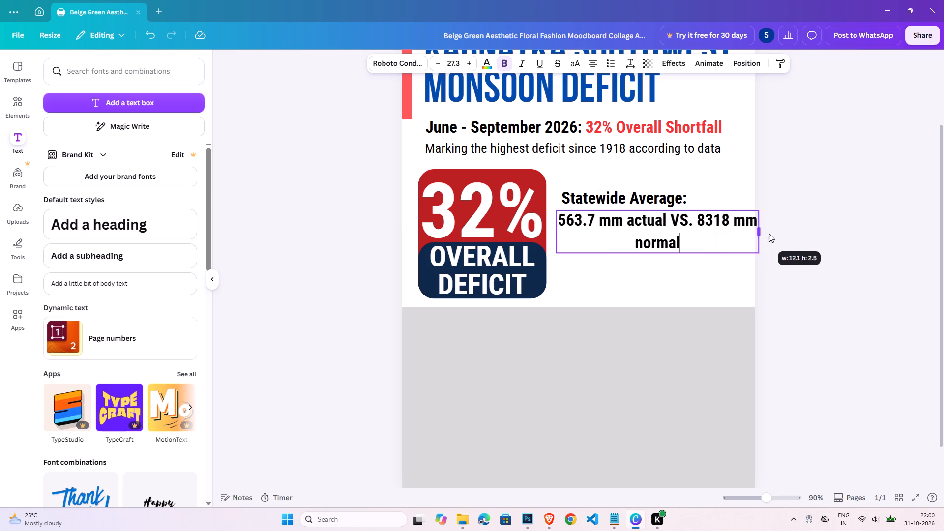
drag(769, 234, 814, 231)
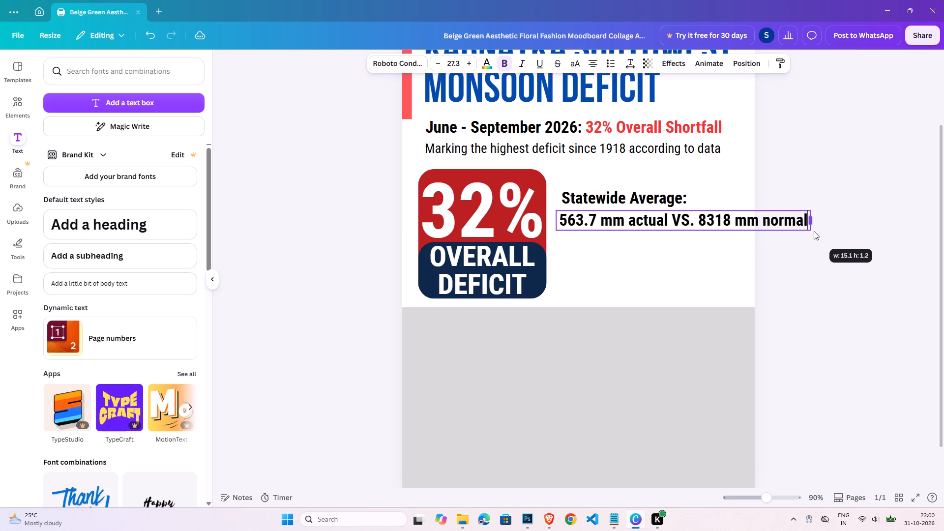
drag(814, 231, 813, 231)
drag(808, 233, 744, 238)
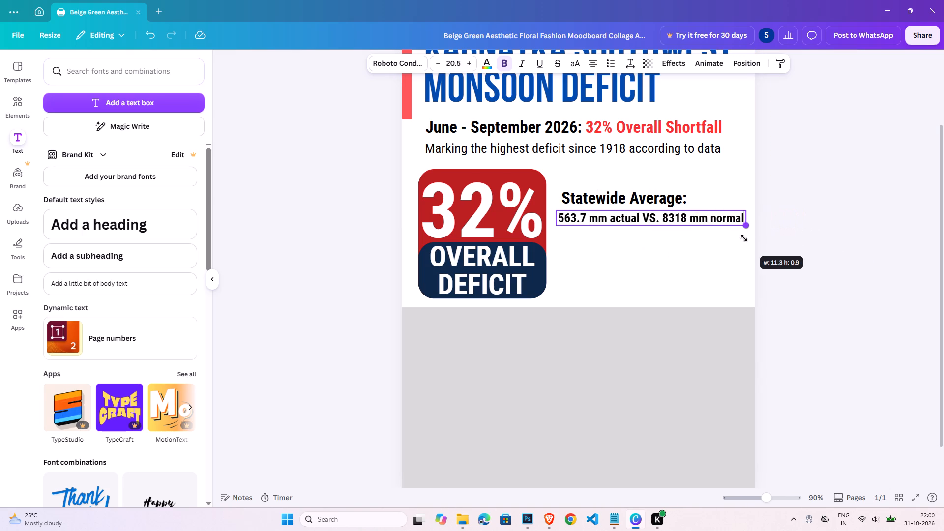
drag(744, 238, 750, 237)
click(785, 236)
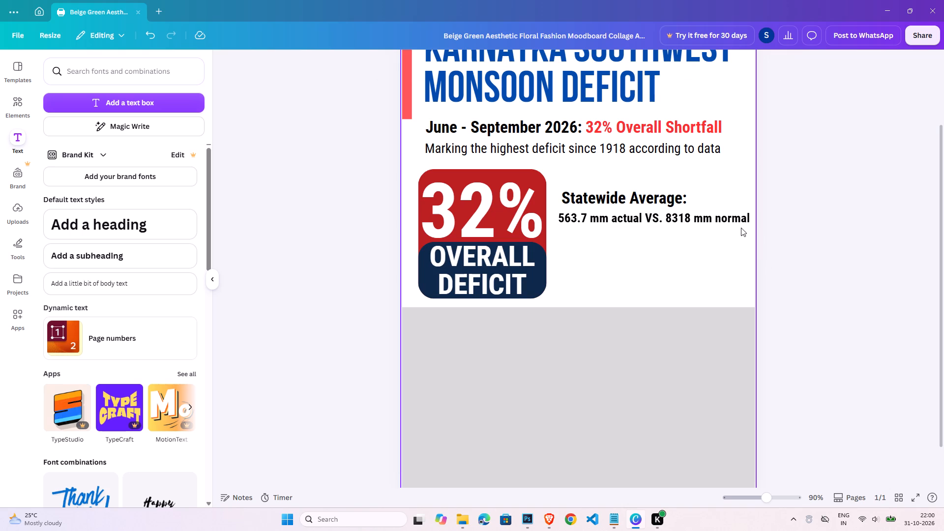
Remove the bold from the words "actual" and "normal" in the rainfall line, leaving the figures bold.
double_click(614, 221)
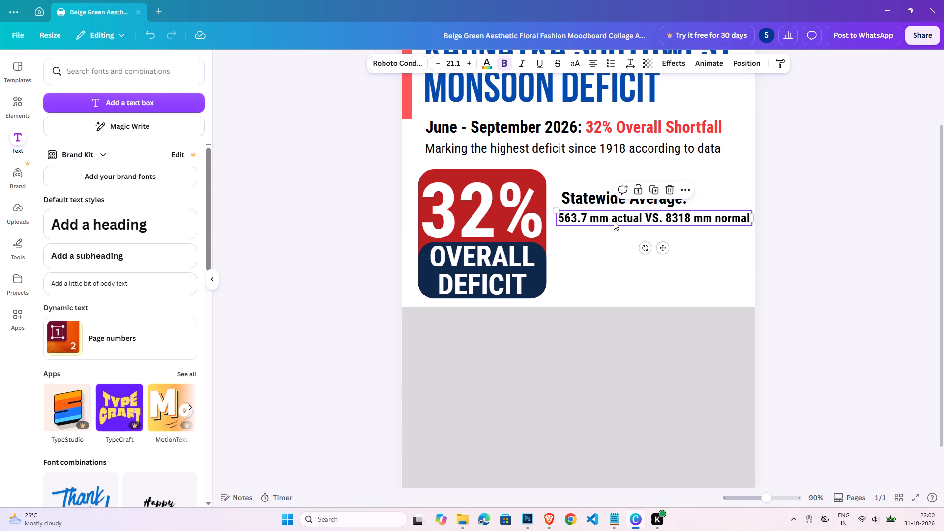
drag(613, 219, 642, 219)
click(506, 62)
click(687, 223)
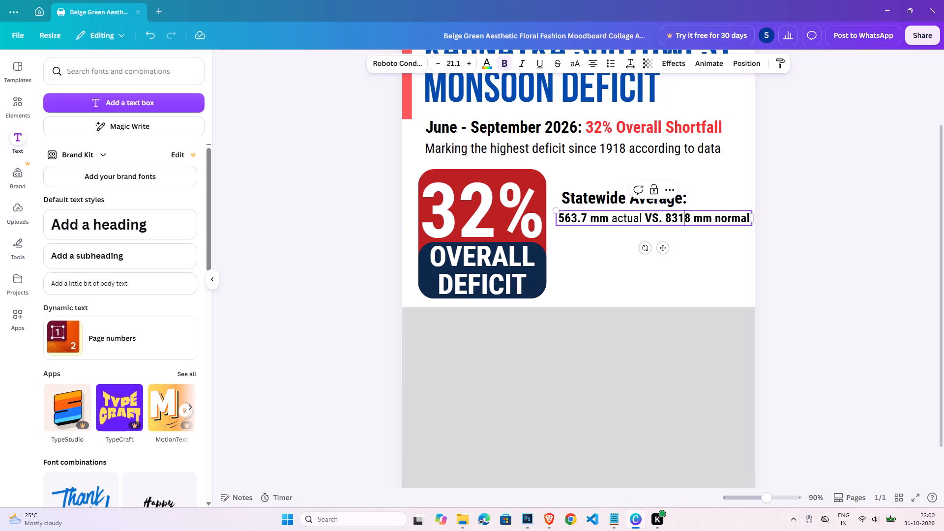
drag(716, 219, 750, 218)
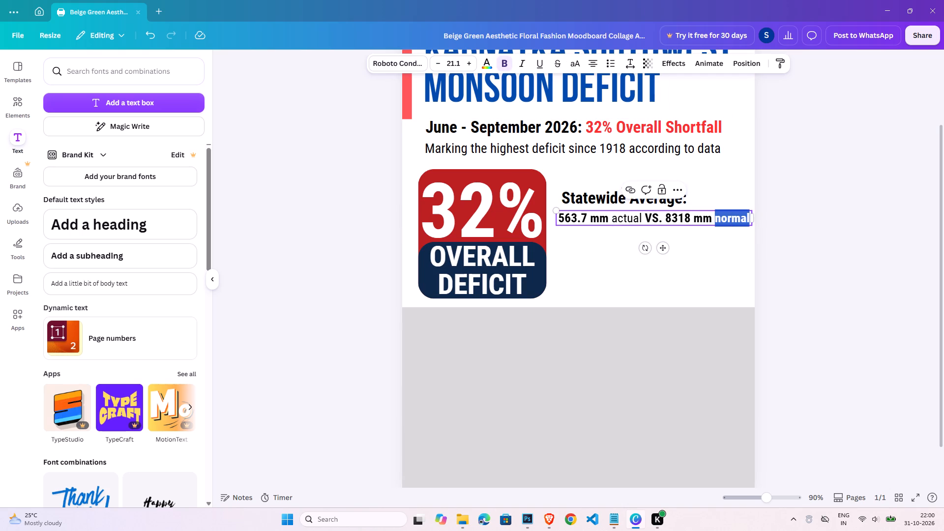
click(510, 62)
double_click(807, 232)
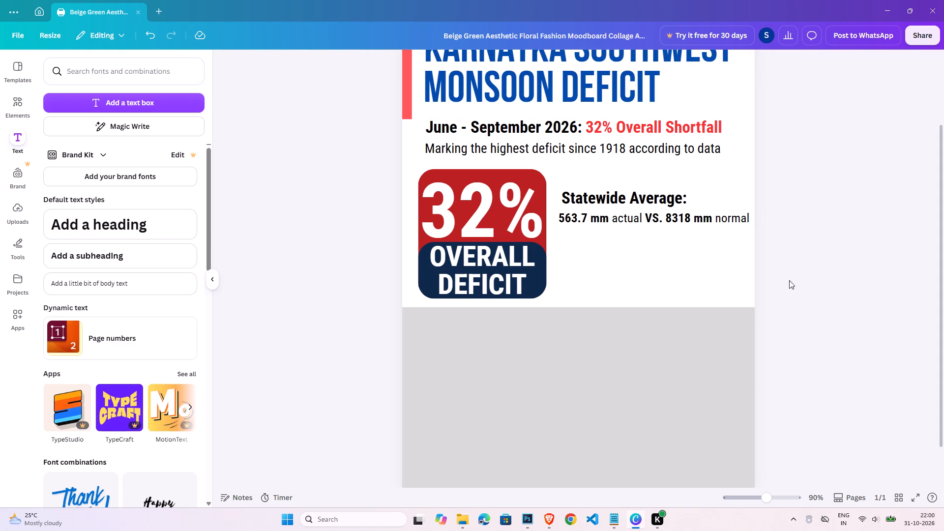
Move the "Statewide Average:" text slightly left and down so it lines up closely above the rainfall line.
click(622, 200)
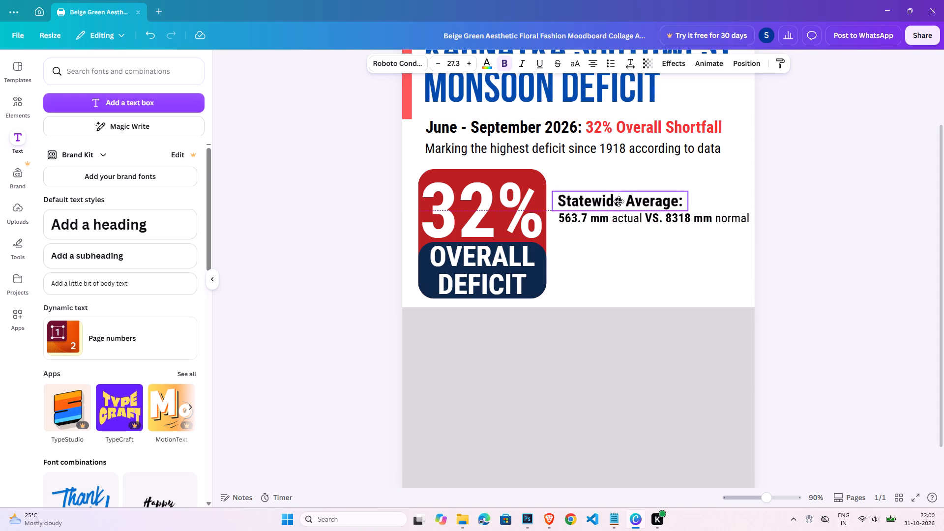
click(821, 261)
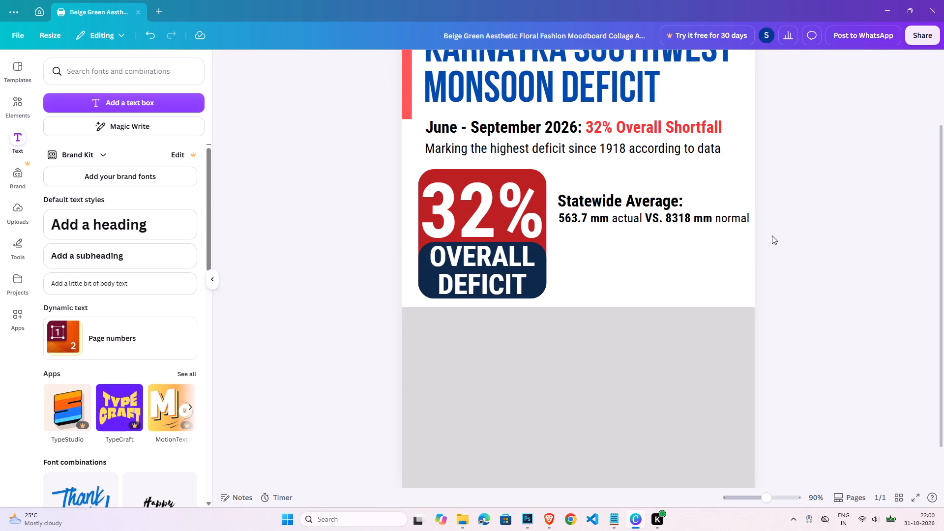
click(791, 237)
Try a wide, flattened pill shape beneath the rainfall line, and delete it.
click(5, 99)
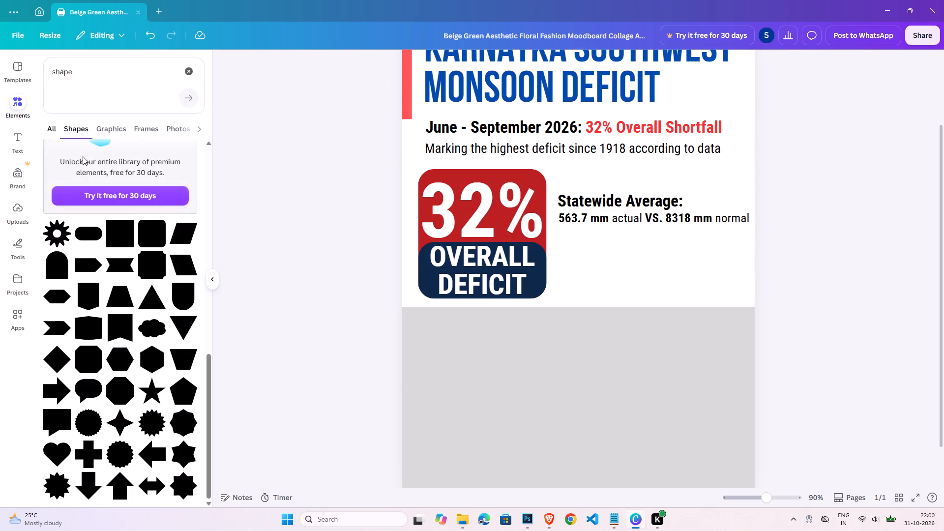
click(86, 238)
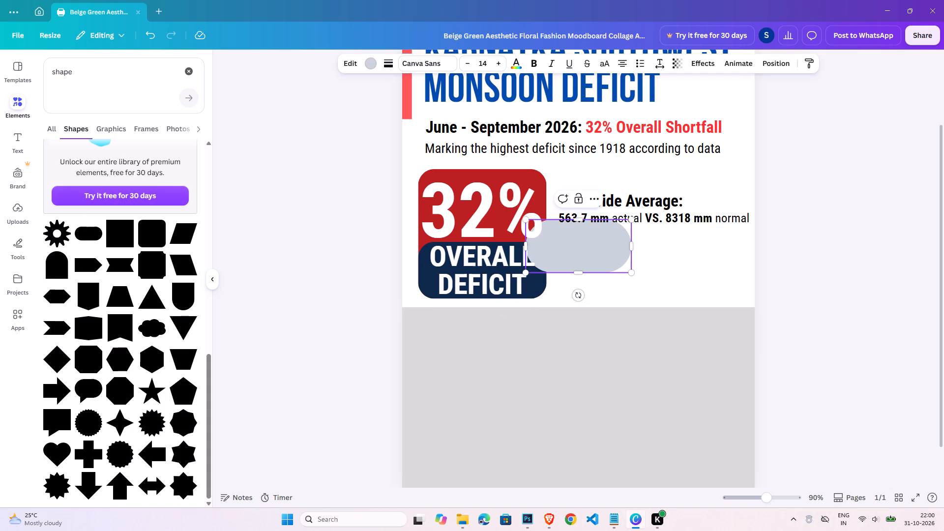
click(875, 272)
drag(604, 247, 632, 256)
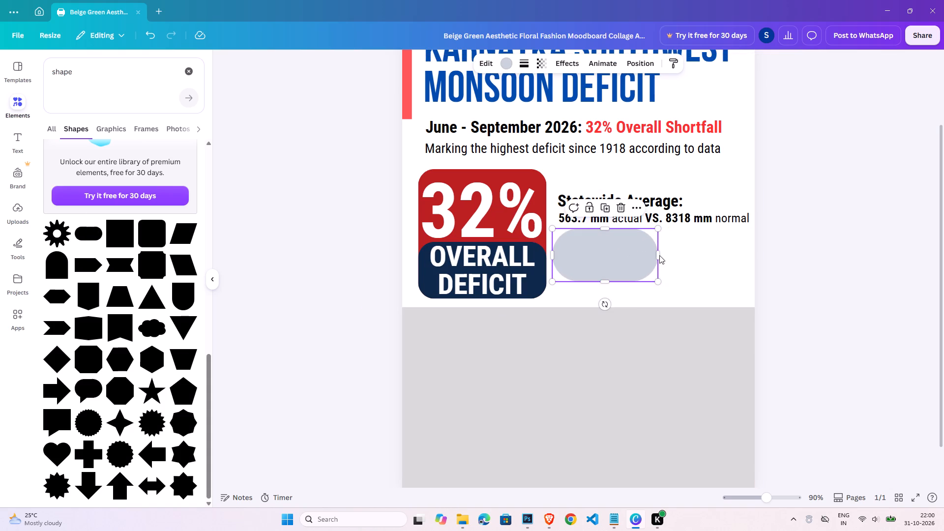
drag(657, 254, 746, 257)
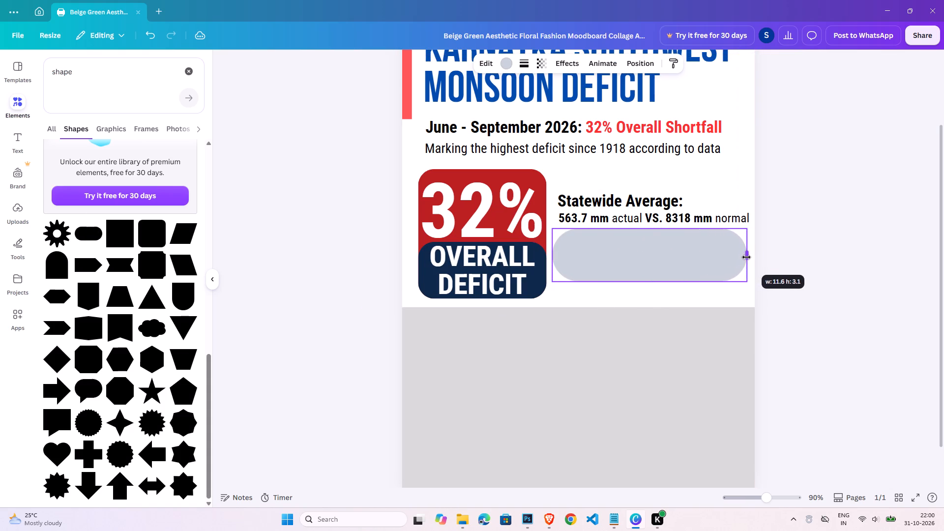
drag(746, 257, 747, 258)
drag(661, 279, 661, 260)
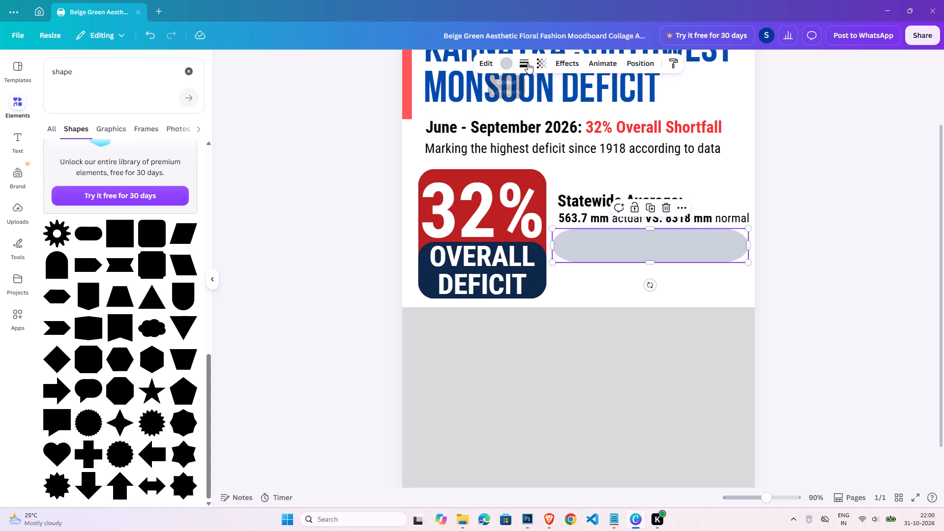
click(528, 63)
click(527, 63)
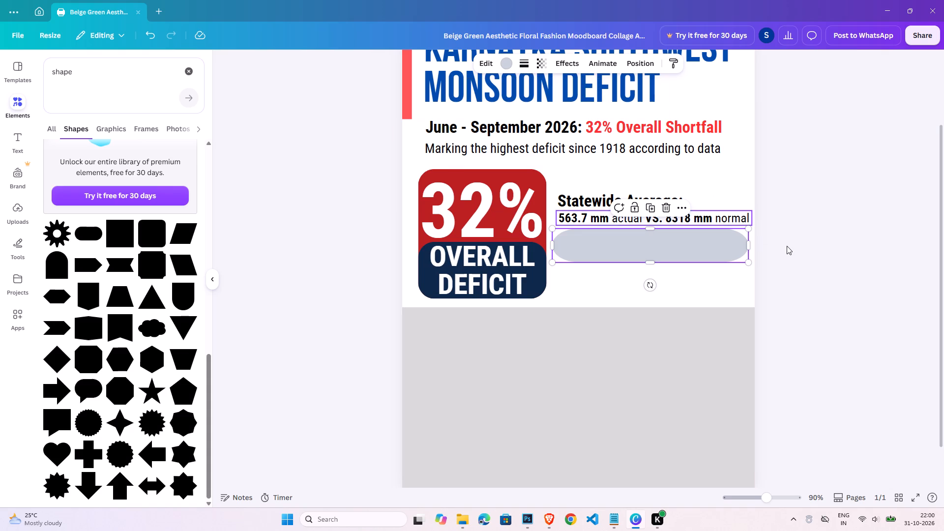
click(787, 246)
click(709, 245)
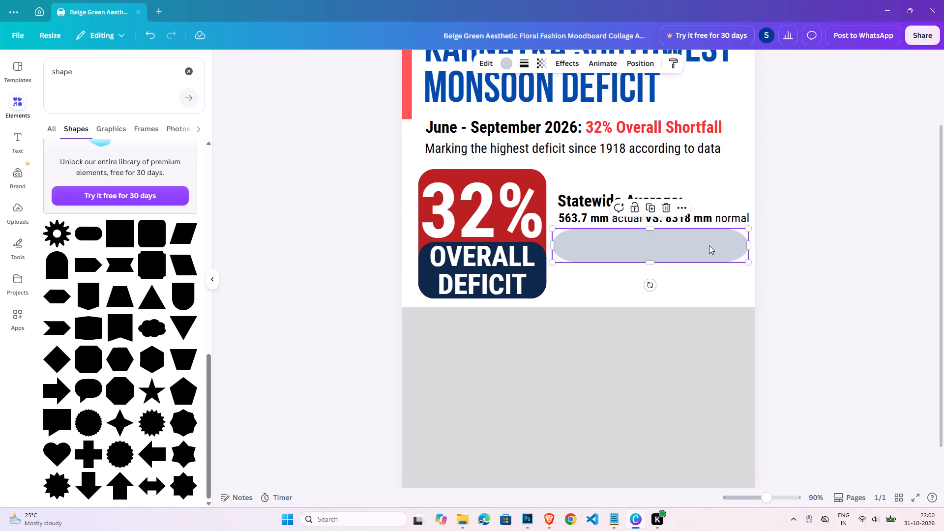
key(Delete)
Add a rounded square beneath the rainfall line and stretch it into a bar about 11.7 wide and 1.9 high, matching the line's width.
click(154, 236)
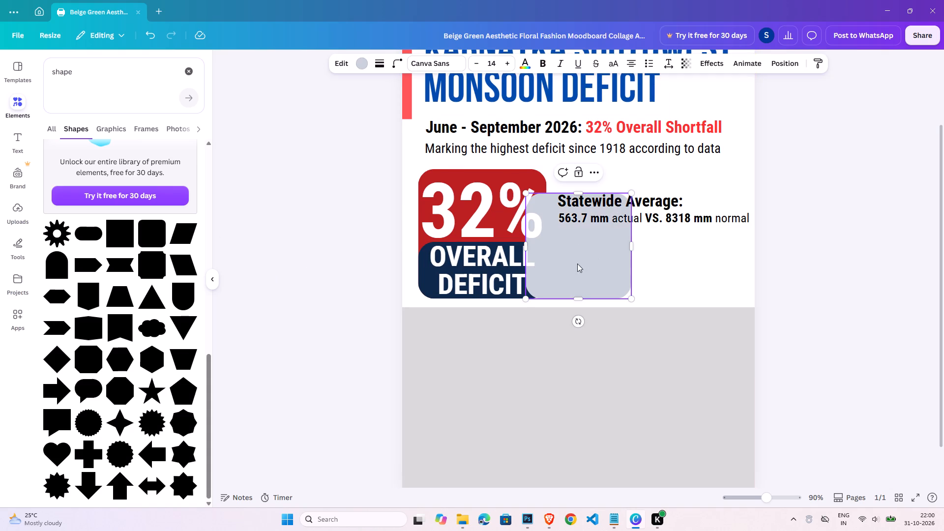
click(851, 258)
drag(581, 256, 608, 291)
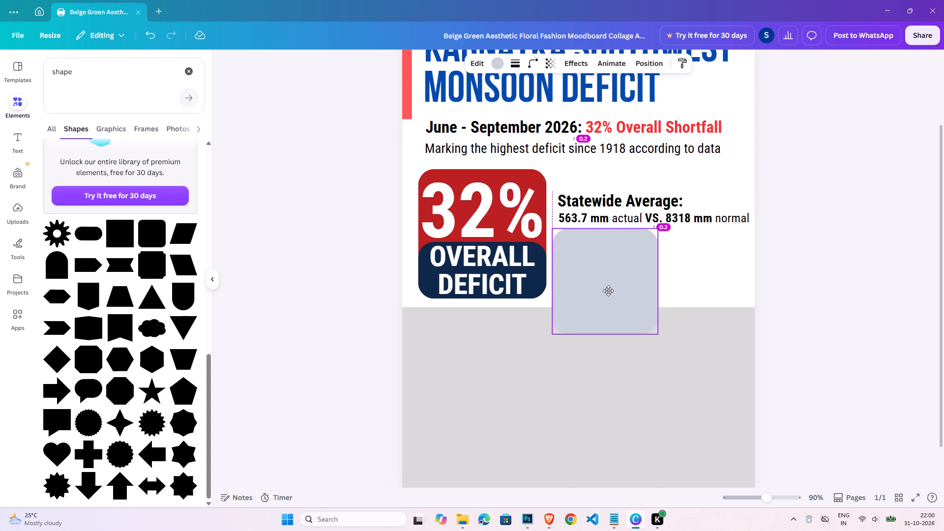
drag(608, 291, 609, 292)
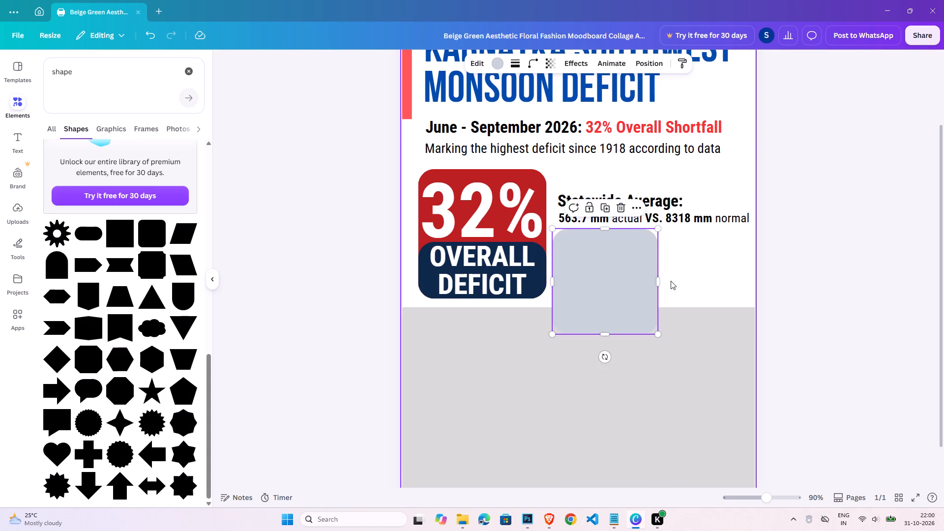
drag(658, 281, 750, 282)
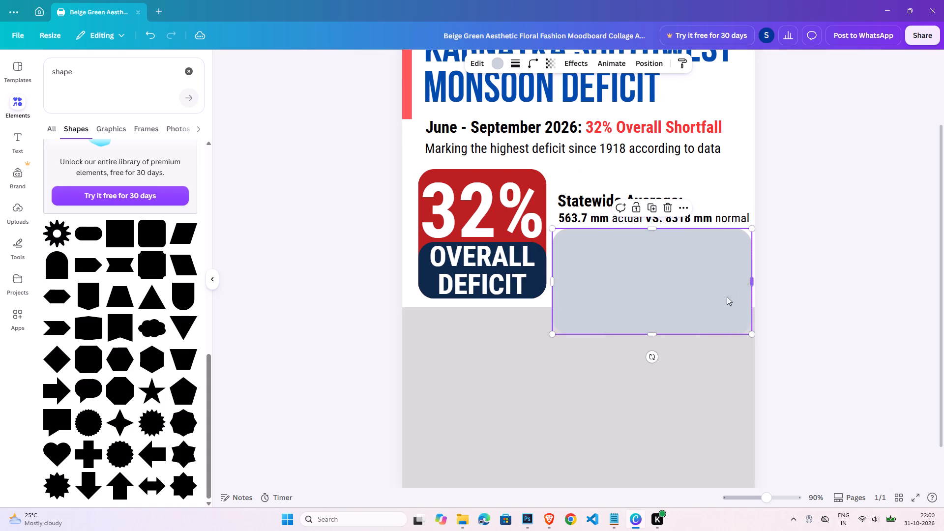
click(752, 277)
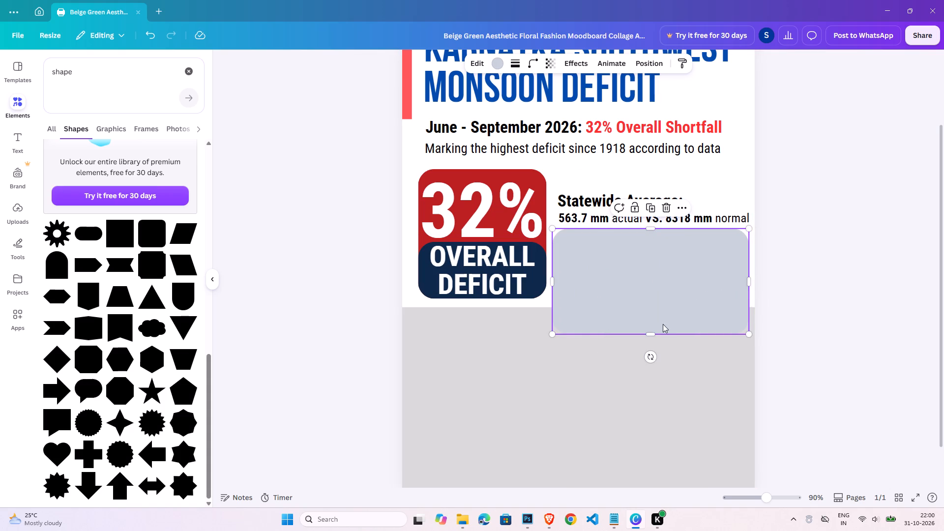
drag(654, 331, 650, 257)
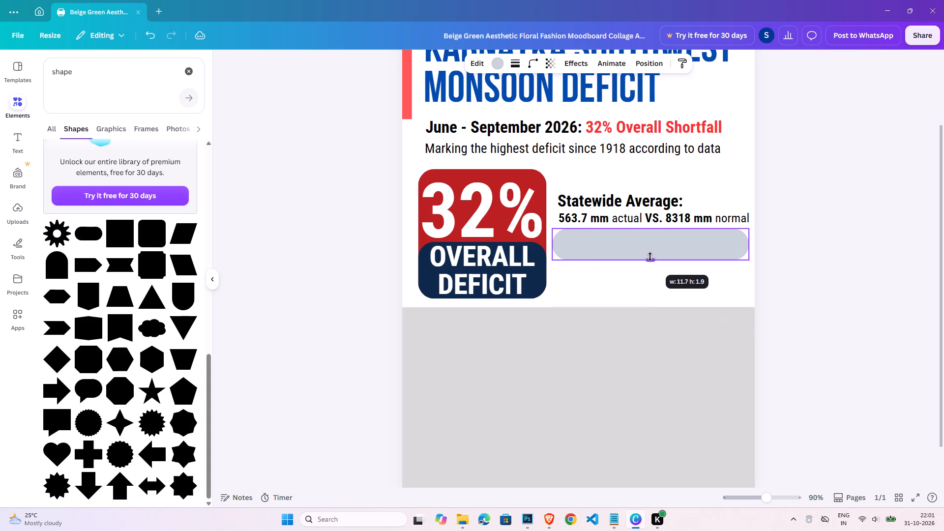
drag(650, 257, 650, 256)
Reduce the bar's corner rounding slightly, keeping its ends rounded.
click(528, 60)
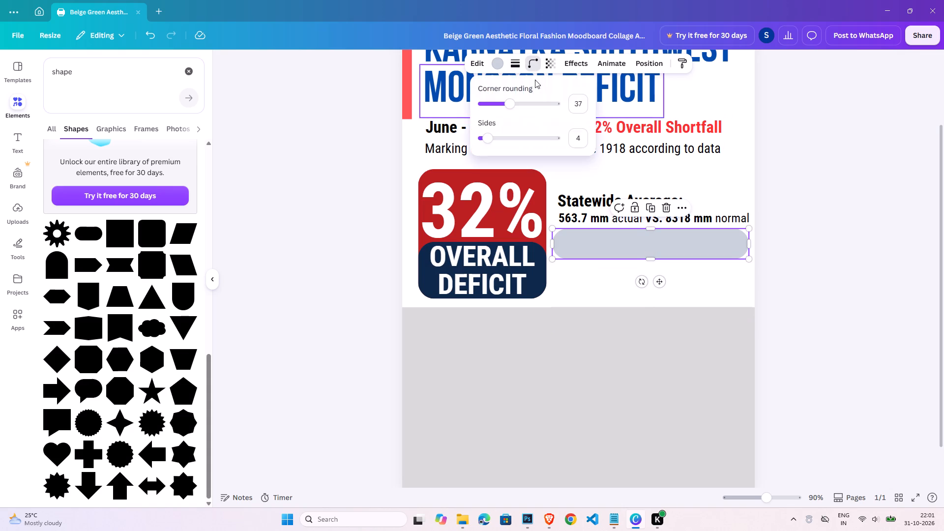
drag(513, 102, 501, 106)
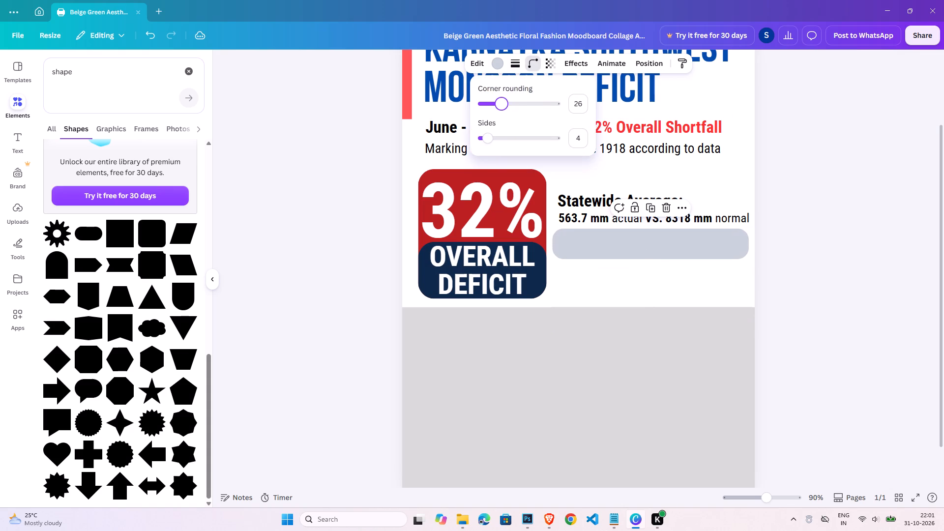
drag(501, 106, 505, 107)
click(780, 254)
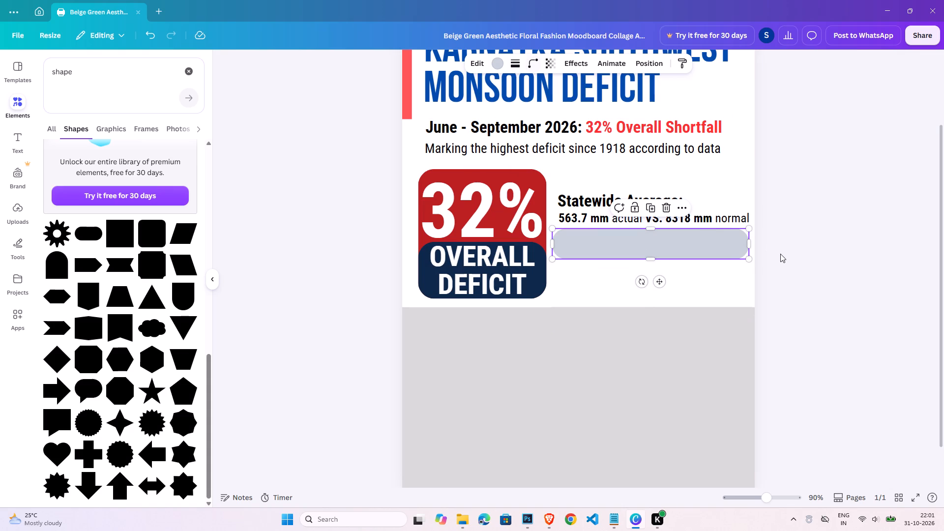
Flatten the bar beneath the rainfall line to about 1.4 high, keeping its top edge and width.
click(784, 496)
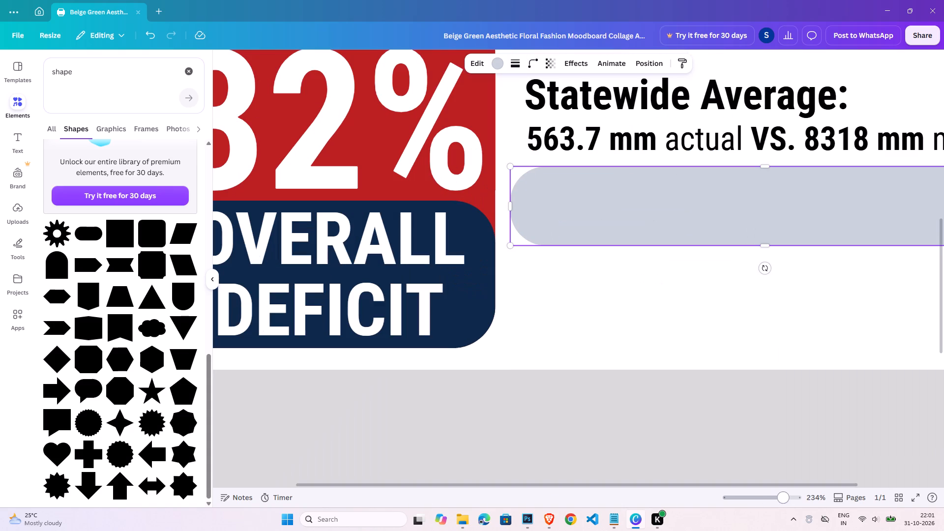
drag(711, 485, 862, 484)
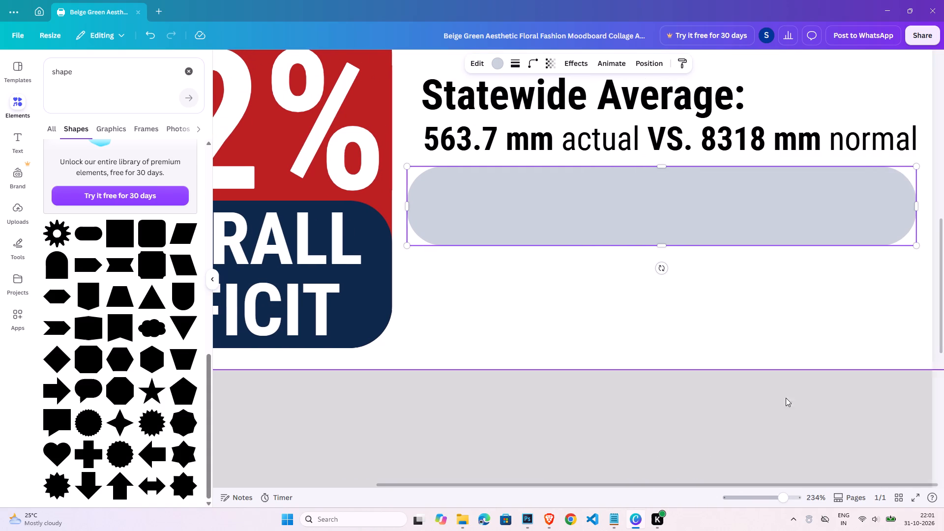
drag(672, 245, 670, 226)
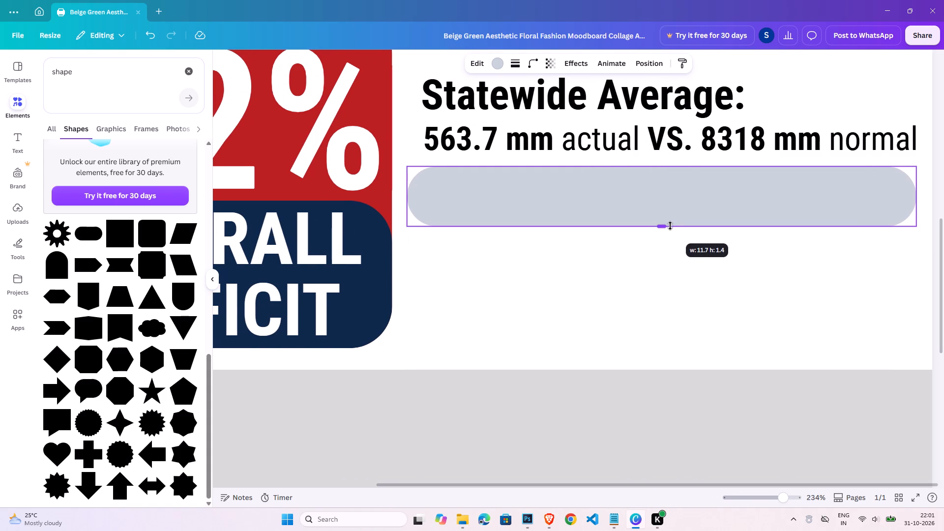
drag(670, 226, 670, 225)
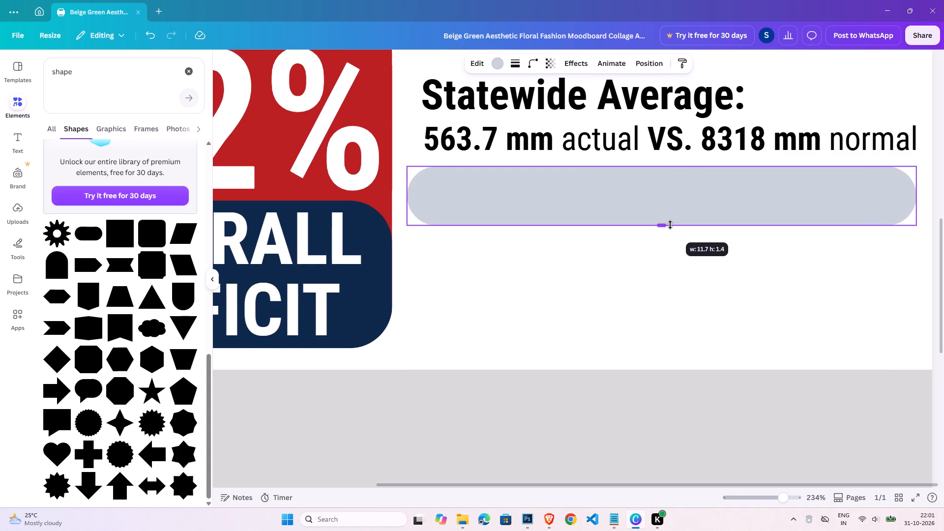
drag(670, 225, 671, 225)
drag(671, 225, 675, 227)
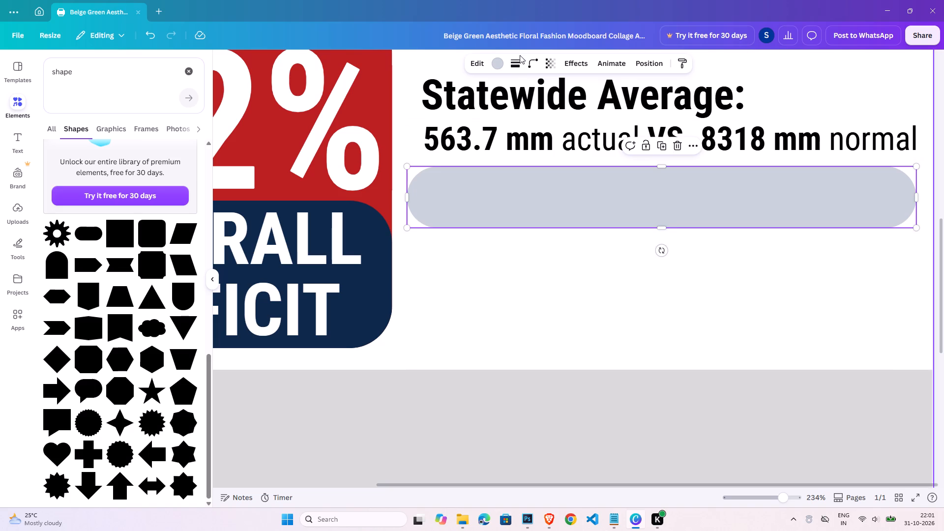
Give the bar a solid black outline of weight 1 and a transparent fill.
click(519, 59)
click(575, 127)
key(1)
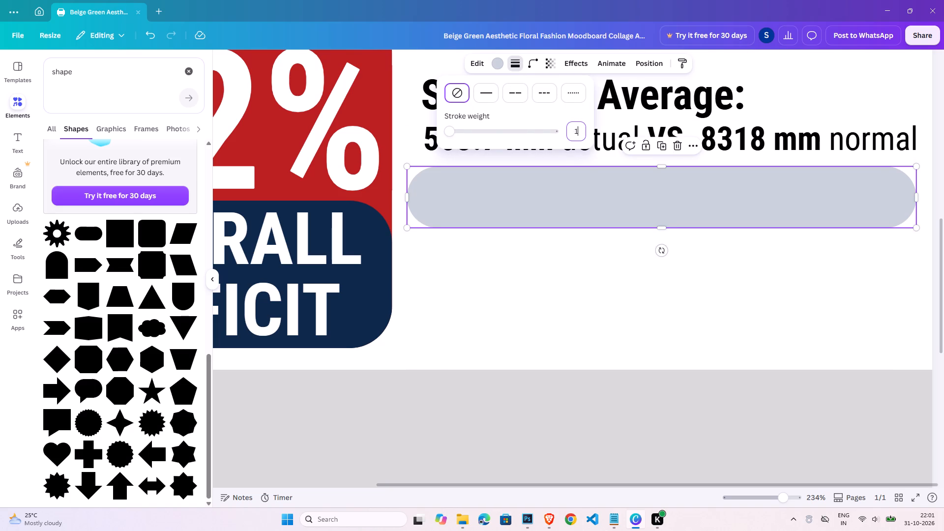
key(Return)
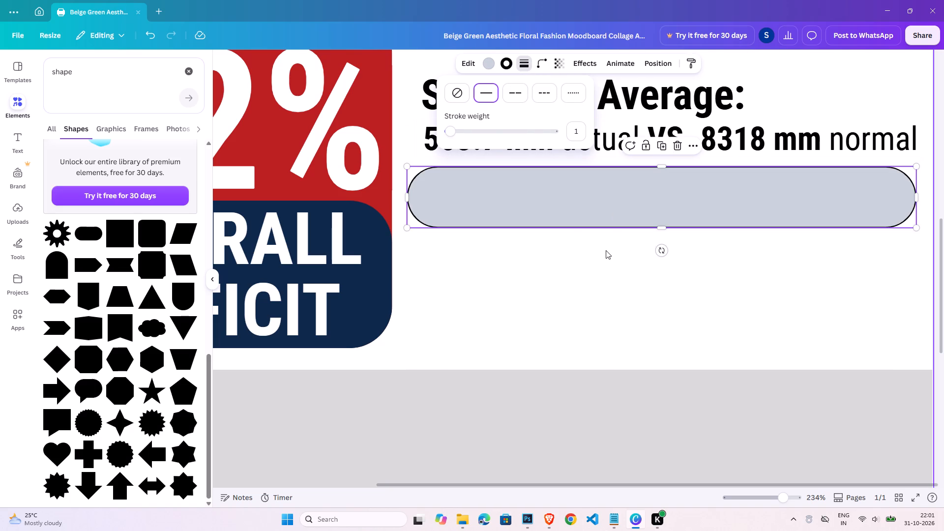
click(486, 67)
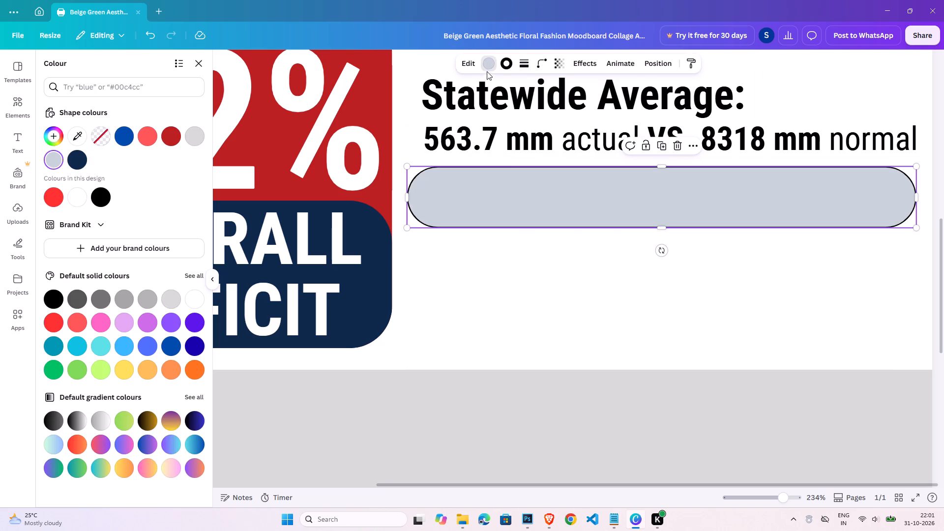
click(98, 137)
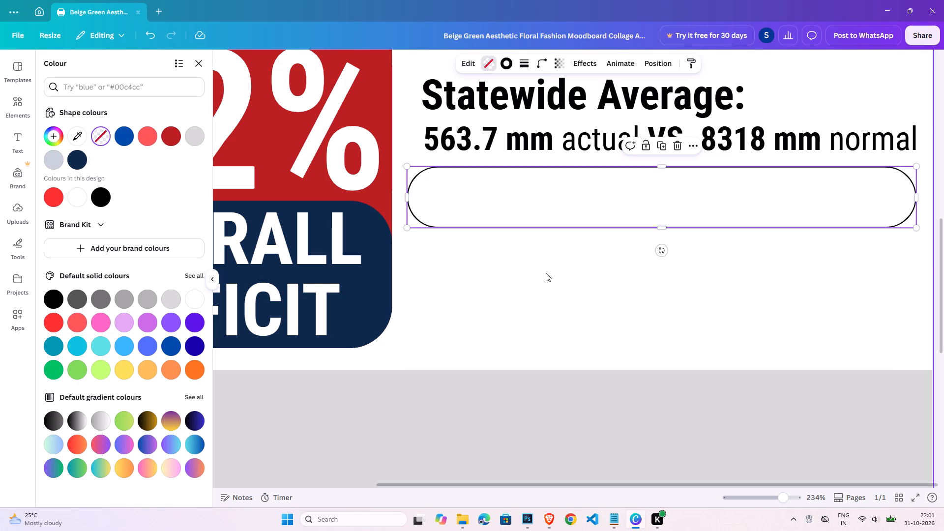
click(586, 281)
Duplicate the outlined bar and place the copy over the original, level with it and shifted slightly right.
click(577, 207)
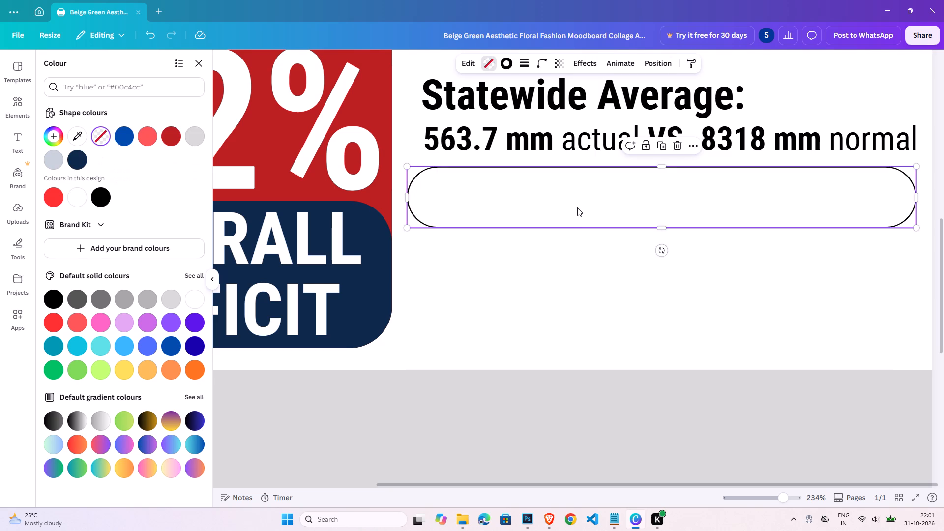
key(ctrl+c)
key(ctrl+v)
drag(581, 213, 576, 193)
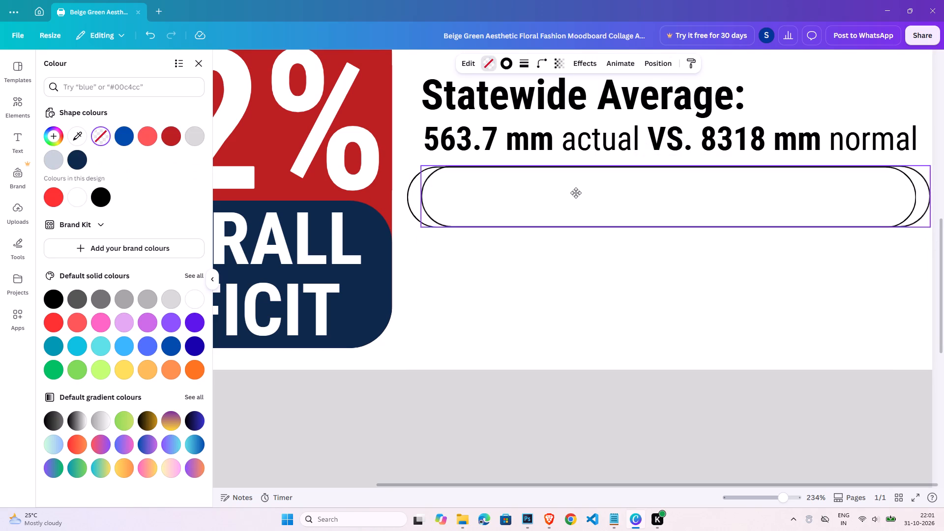
drag(576, 193, 565, 193)
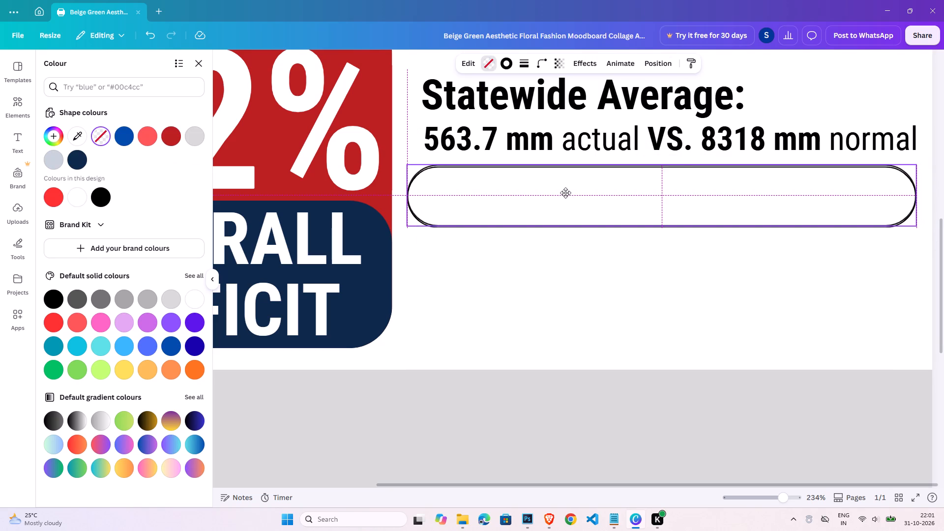
drag(565, 193, 568, 195)
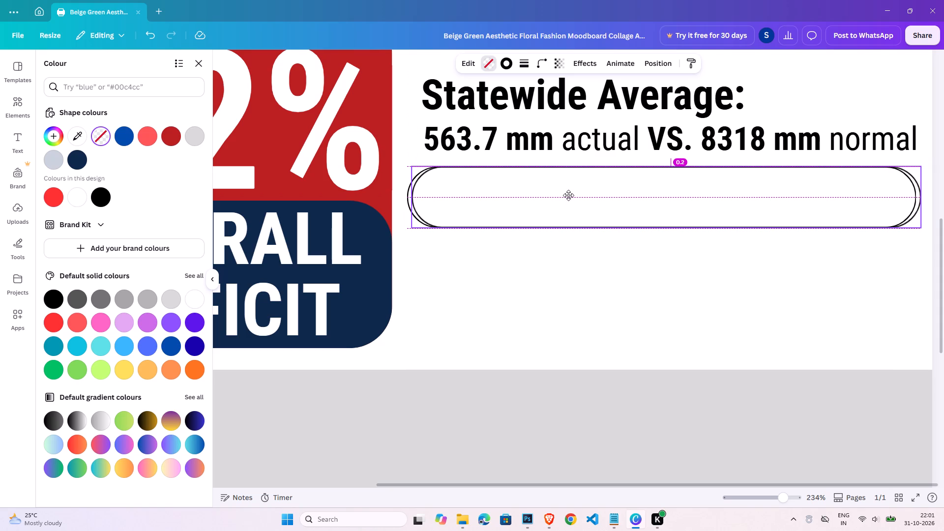
drag(568, 195, 579, 195)
Shrink the copied bar to about 1.2 high and pull its right end just inside the outer outline.
drag(678, 166, 678, 171)
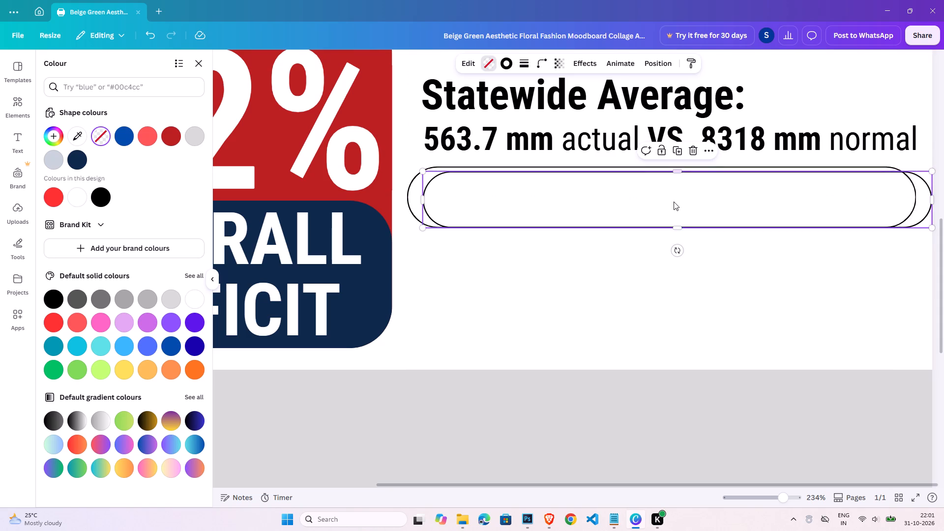
drag(683, 227, 683, 221)
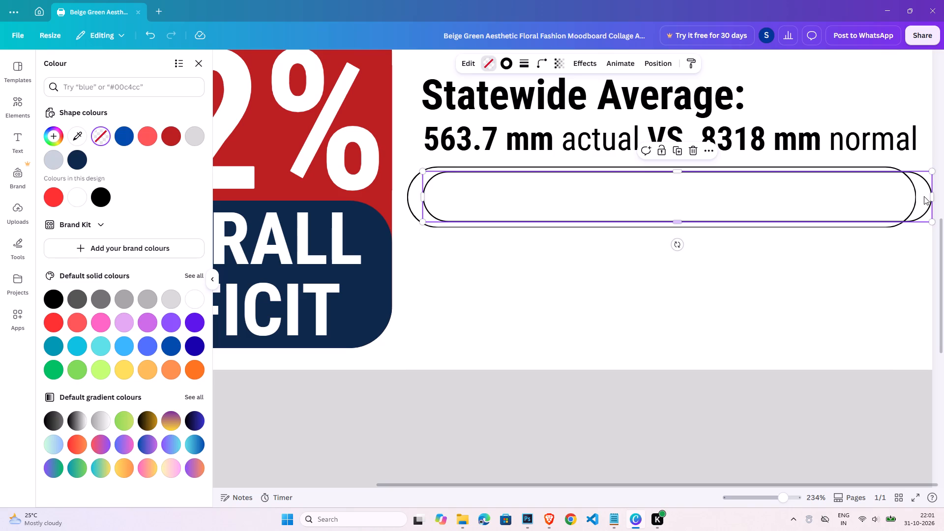
drag(931, 197, 913, 195)
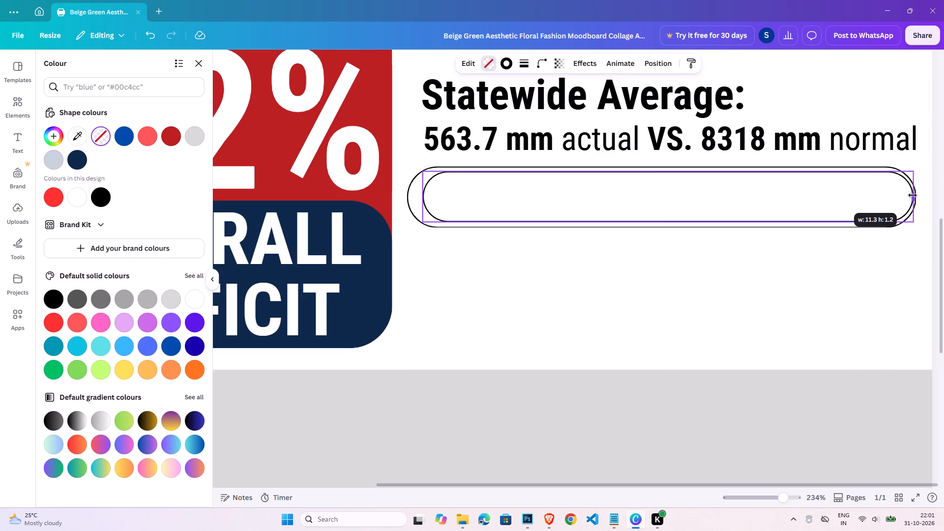
drag(913, 195, 915, 195)
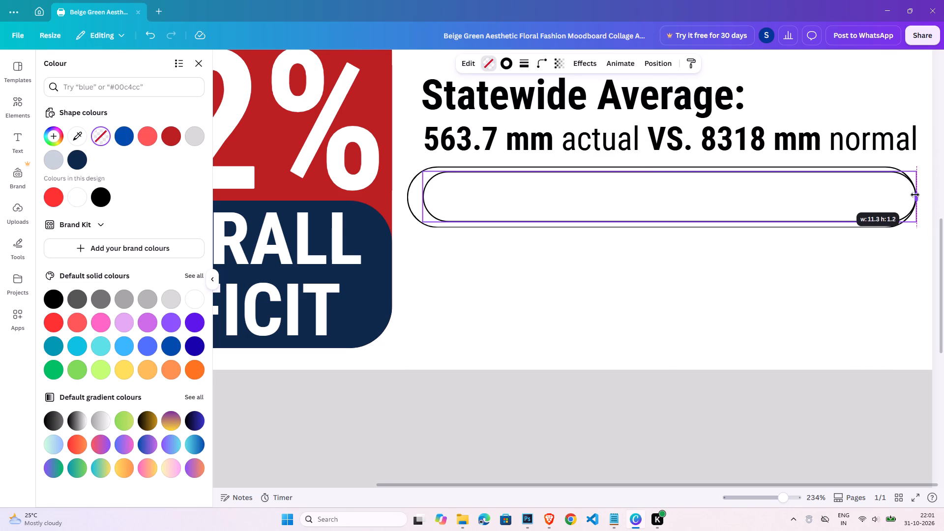
drag(915, 195, 910, 193)
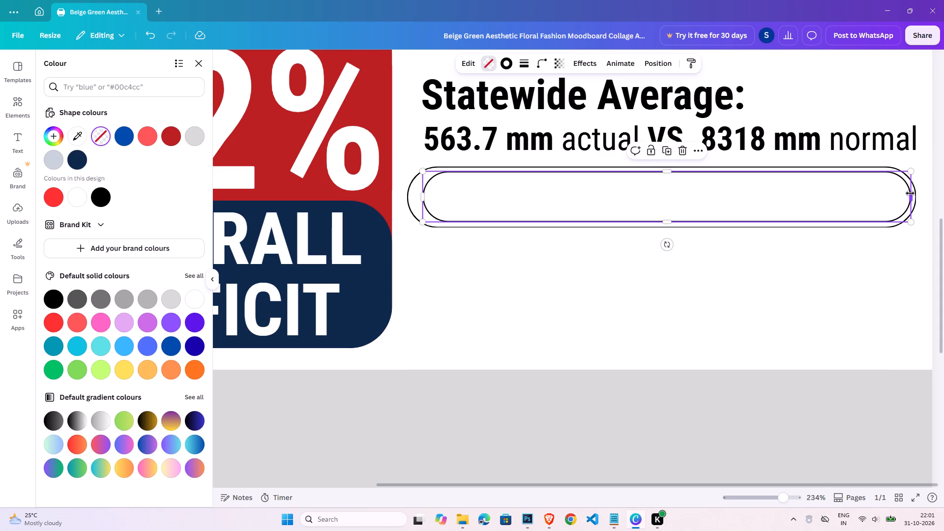
Fill the inner bar with light grey and remove its outline by setting the stroke weight to 0.
click(495, 66)
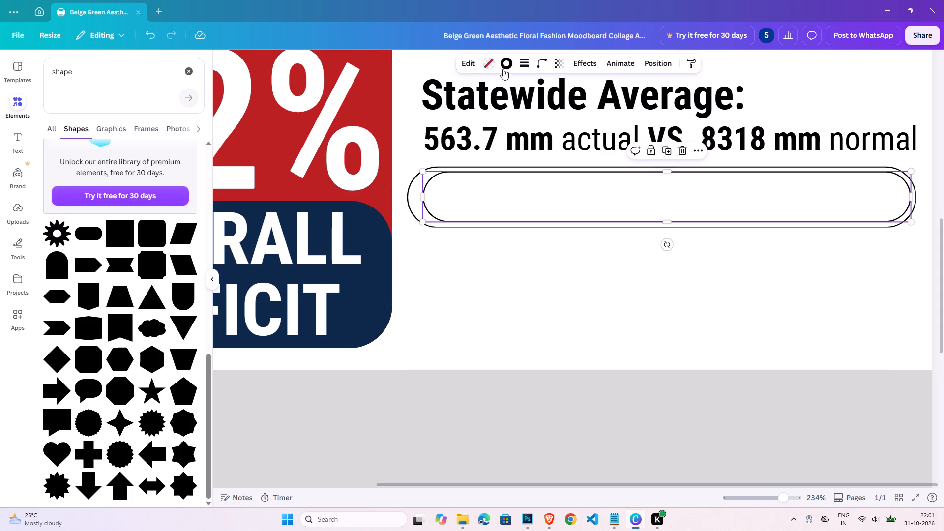
click(494, 63)
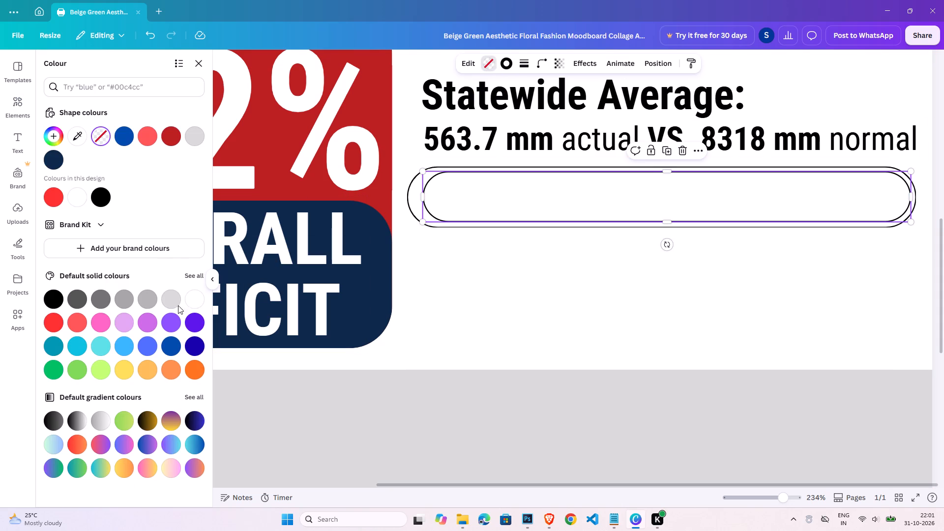
click(177, 301)
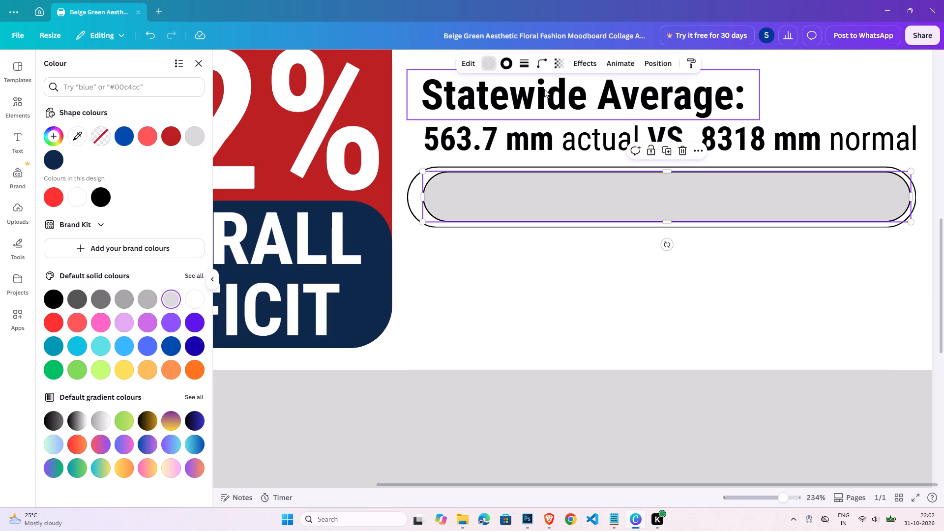
click(521, 68)
click(578, 130)
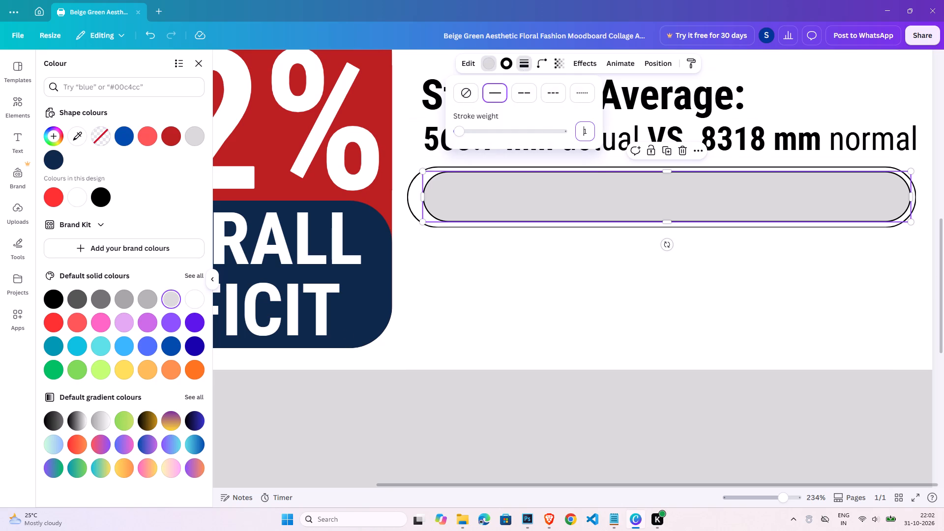
key(0)
key(Return)
click(647, 307)
click(647, 307)
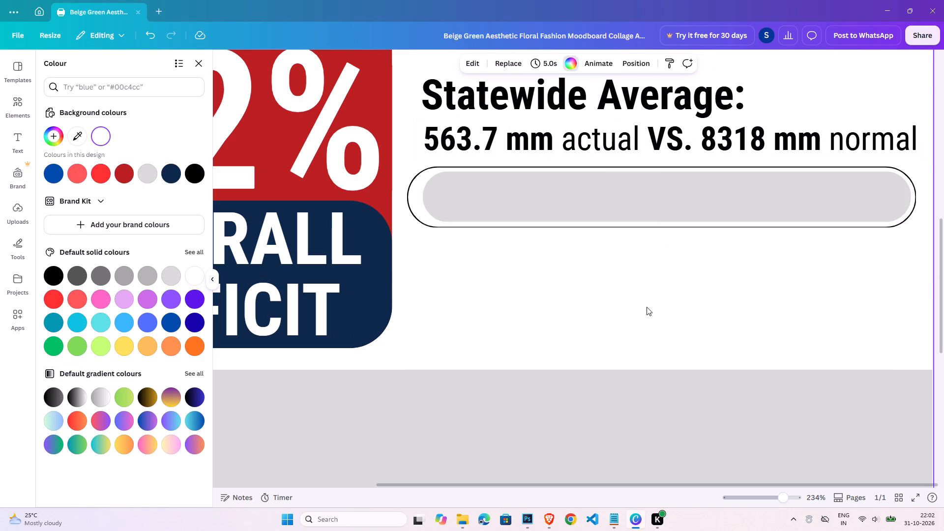
Extend the light grey inner bar's left end to just inside the black outline, making it about 11.4 wide.
click(511, 209)
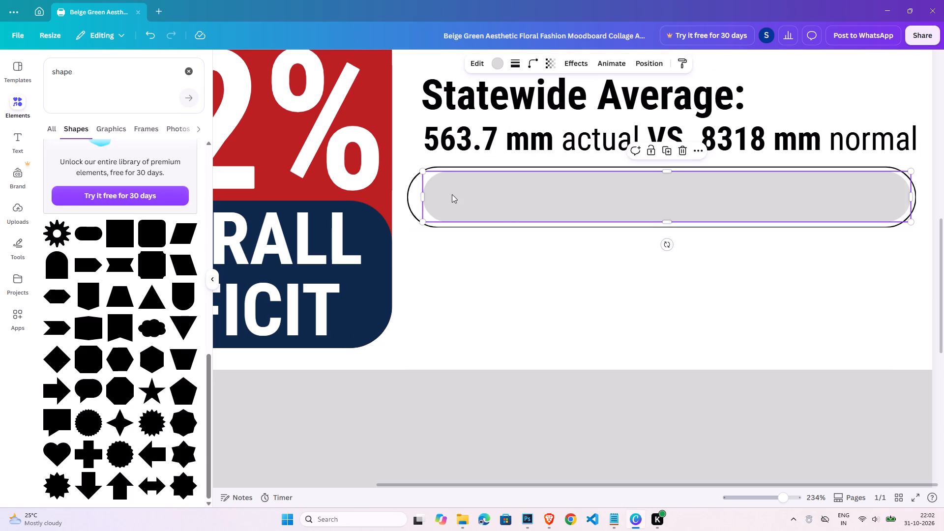
drag(422, 192, 413, 192)
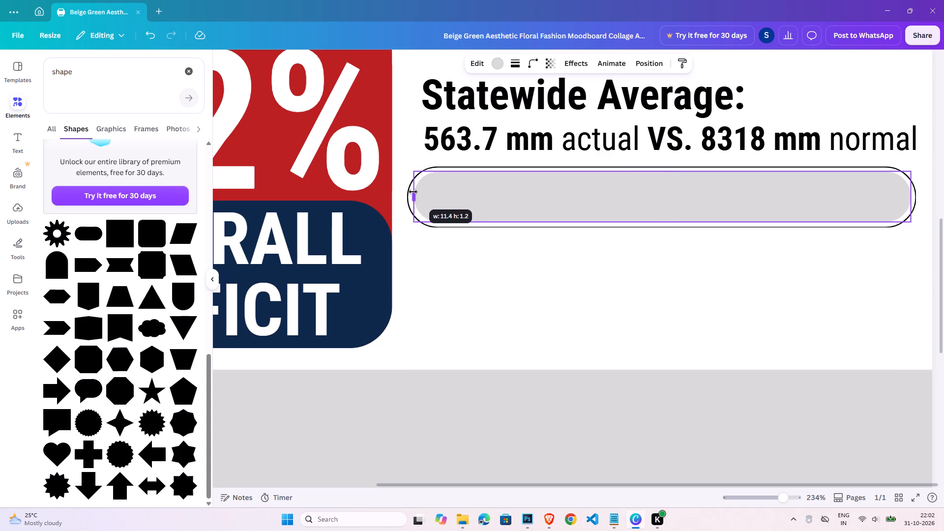
drag(413, 192, 413, 192)
click(591, 348)
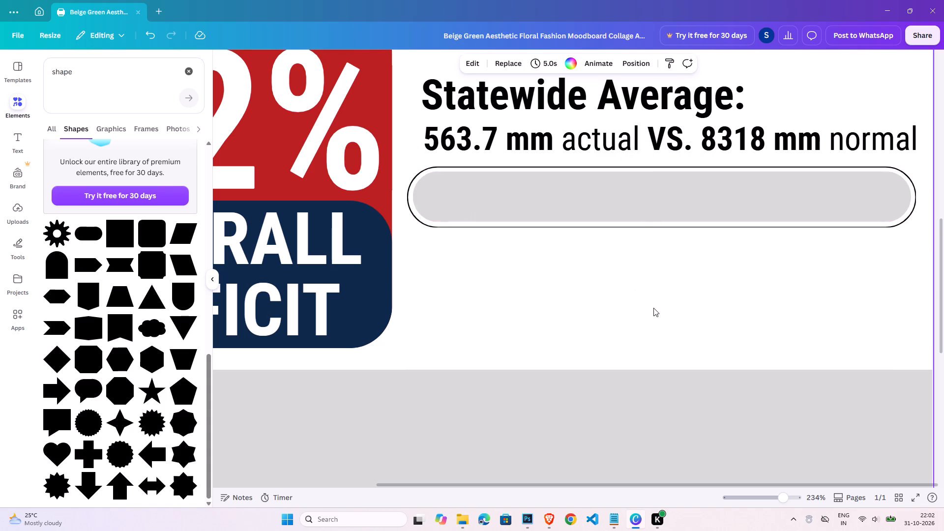
Duplicate the grey inner bar, align the copy exactly over it, and shorten the copy's right end to just under half its length.
click(640, 206)
key(ctrl+c)
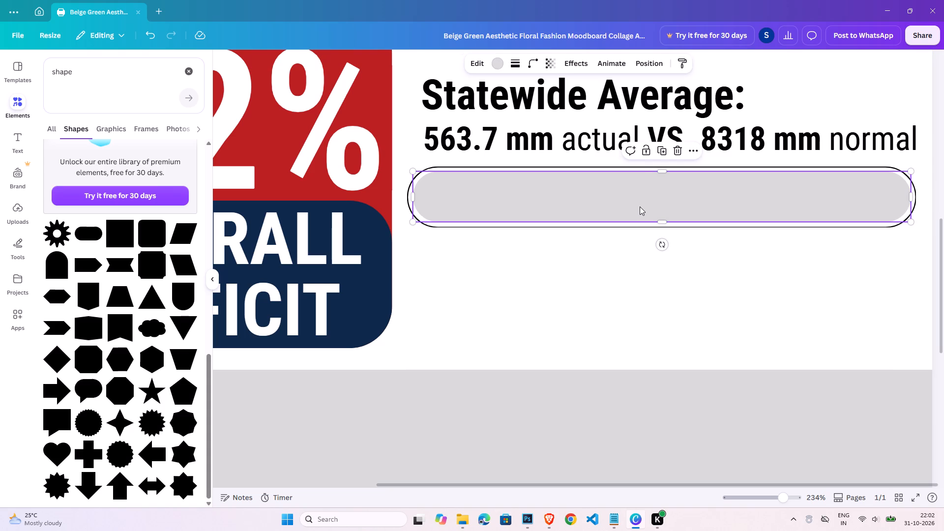
key(ctrl+v)
drag(624, 206, 607, 190)
drag(912, 197, 608, 206)
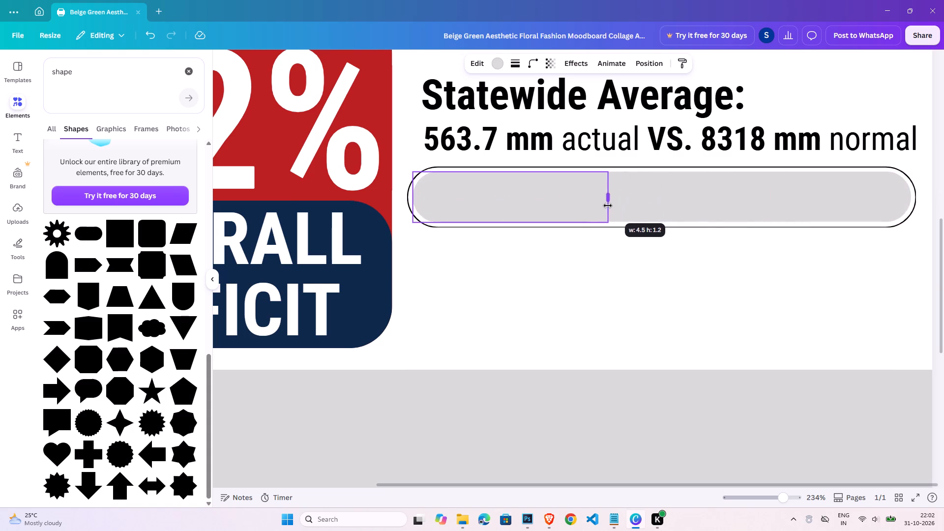
drag(608, 206, 633, 202)
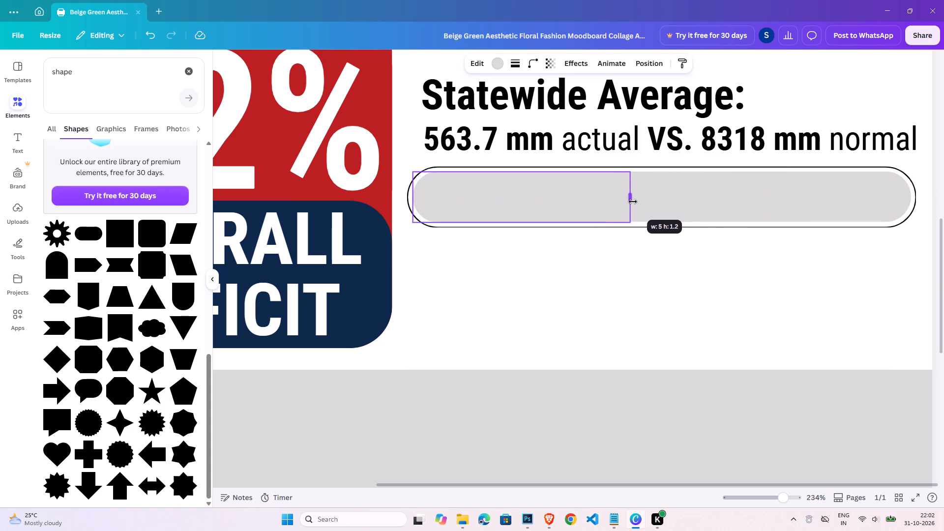
drag(633, 202, 641, 200)
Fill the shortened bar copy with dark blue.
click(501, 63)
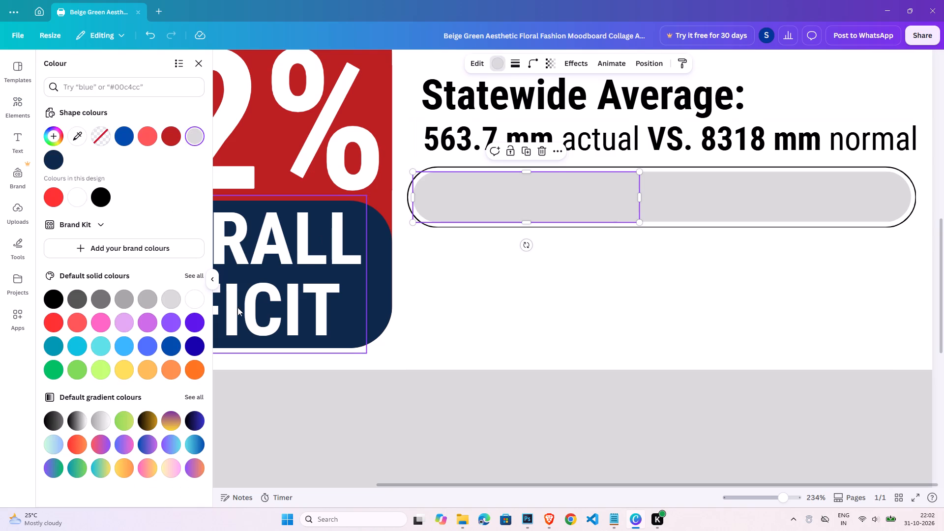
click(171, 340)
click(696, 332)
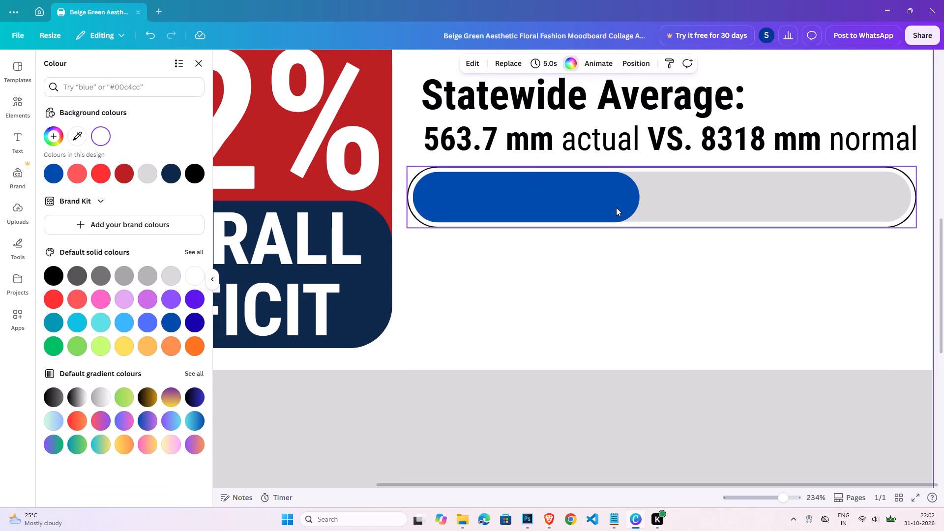
Lengthen the blue bar to about three quarters of the grey bar and recolour it the dark red of the 32% card.
click(639, 198)
drag(639, 197, 793, 198)
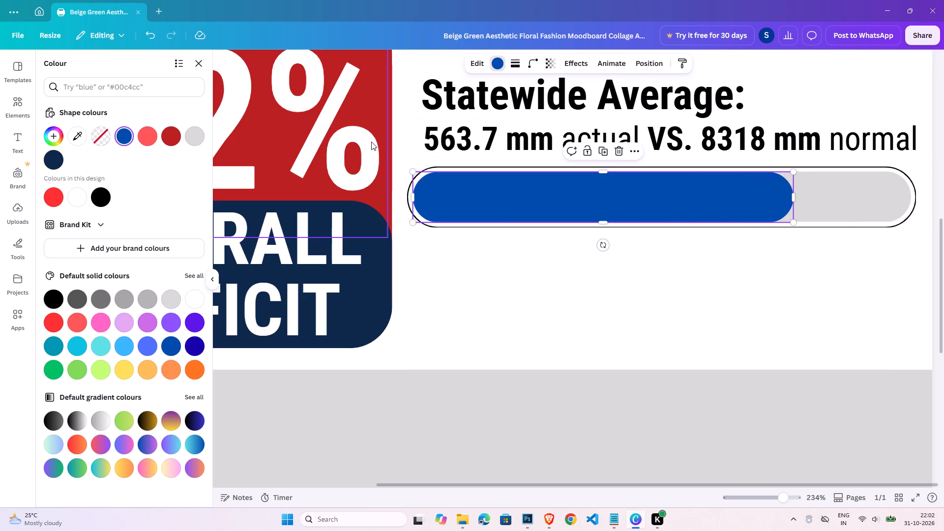
click(166, 143)
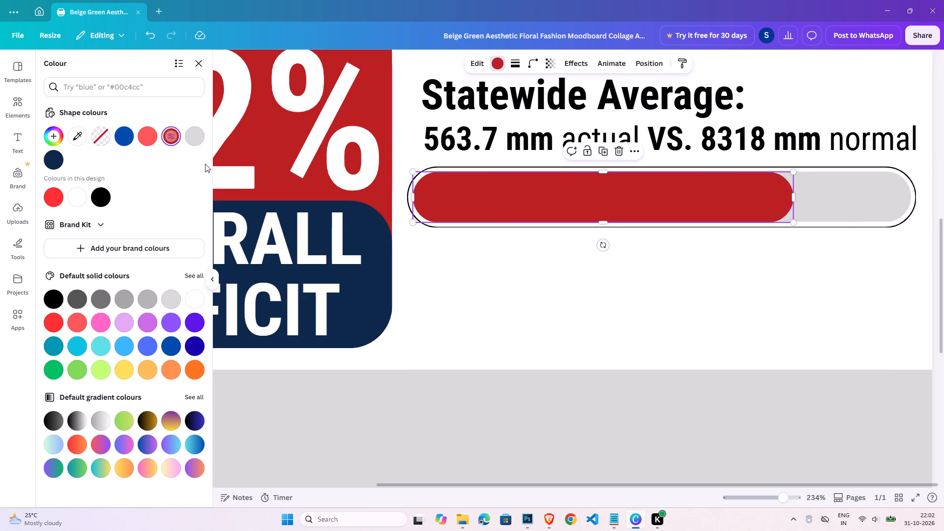
click(662, 199)
click(718, 258)
Duplicate the red bar over itself, shorten the copy to just under half the grey bar, and fill it with dark blue.
click(744, 183)
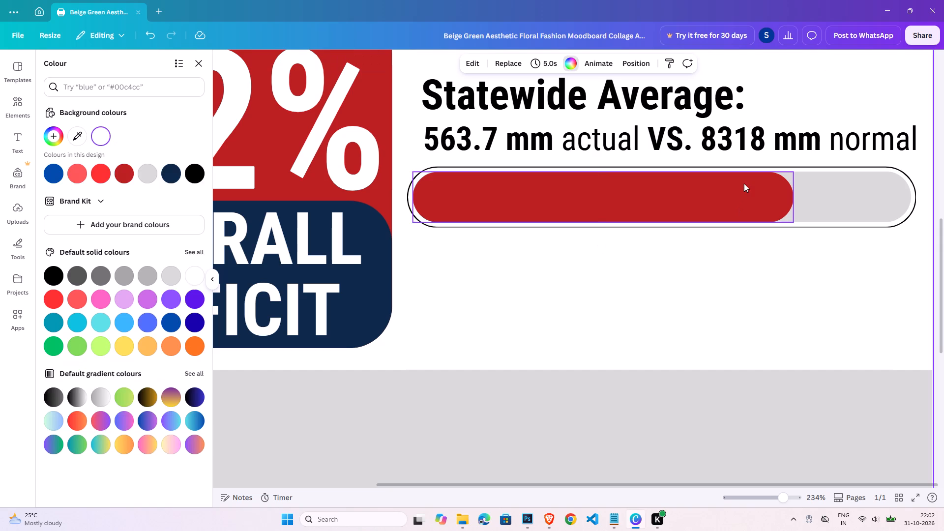
key(ctrl+c)
key(ctrl+v)
drag(741, 219, 729, 204)
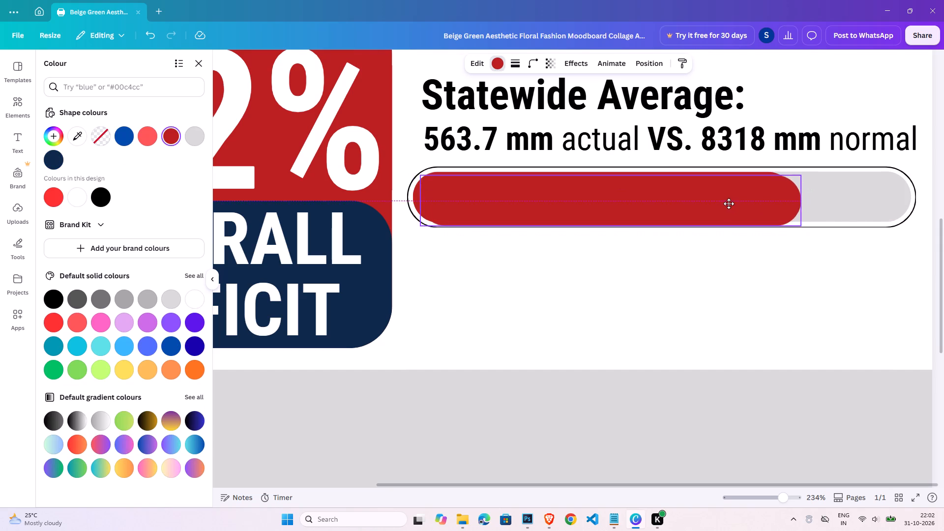
drag(729, 204, 724, 201)
drag(795, 198, 642, 201)
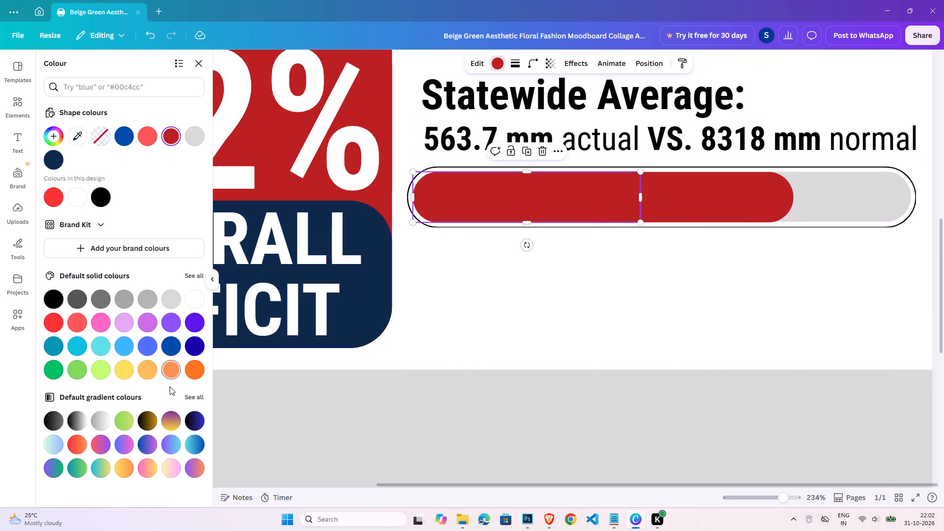
click(168, 340)
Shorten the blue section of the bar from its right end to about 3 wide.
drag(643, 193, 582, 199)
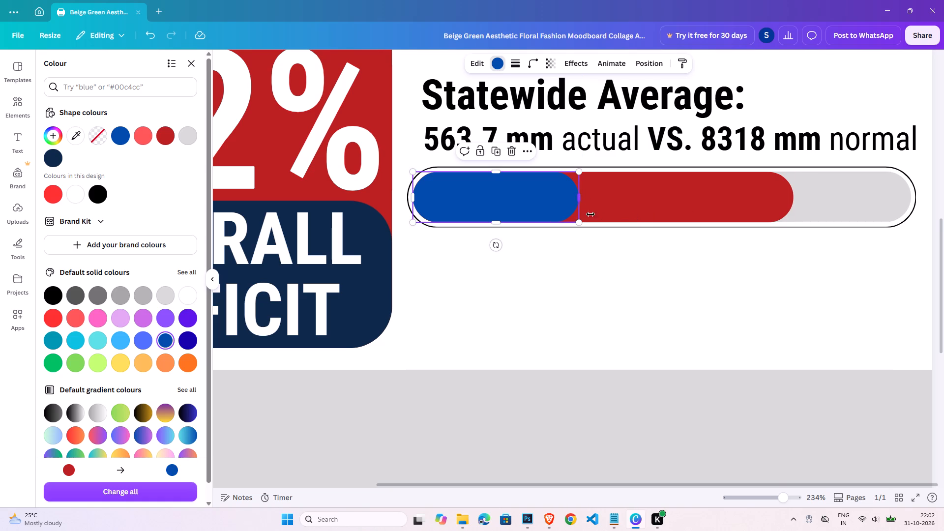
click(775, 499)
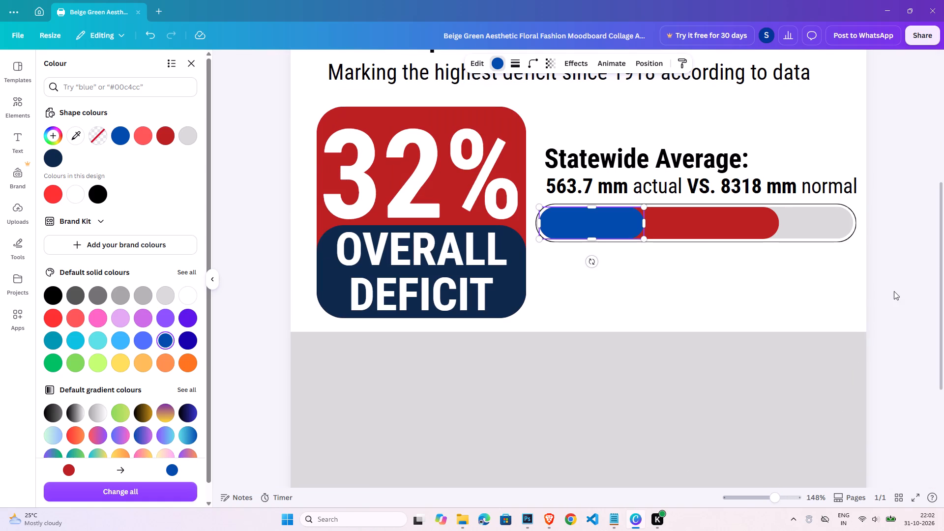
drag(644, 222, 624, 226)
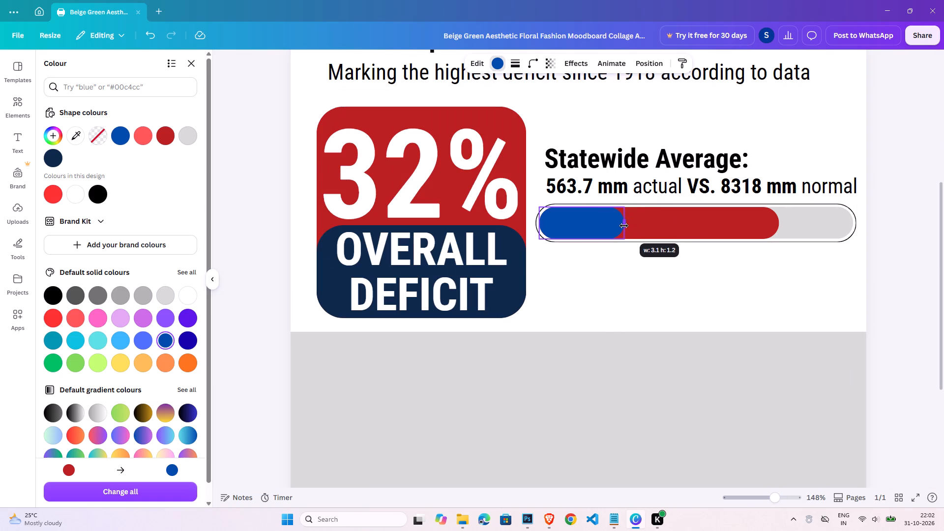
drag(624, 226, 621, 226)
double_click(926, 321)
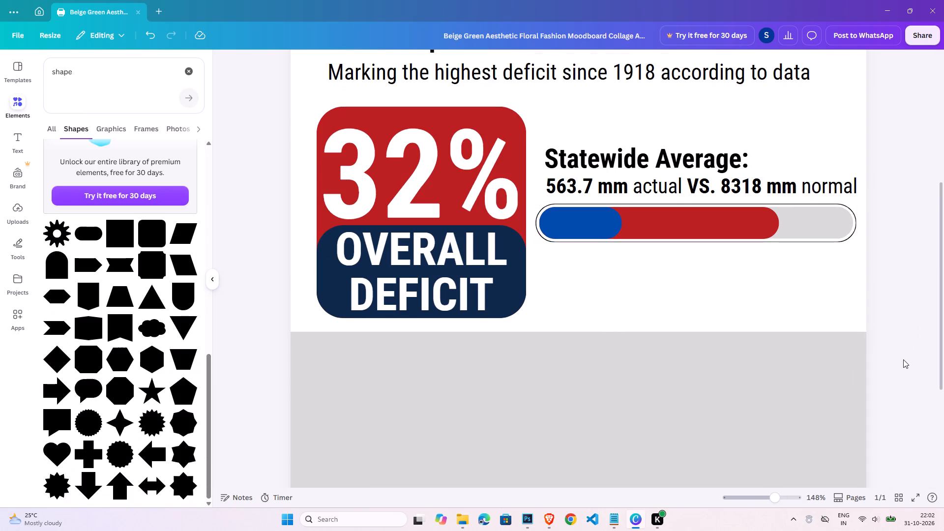
Extend the blue section's right end to just over half of the outlined bar, over the red section.
scroll(898, 364, down, 1)
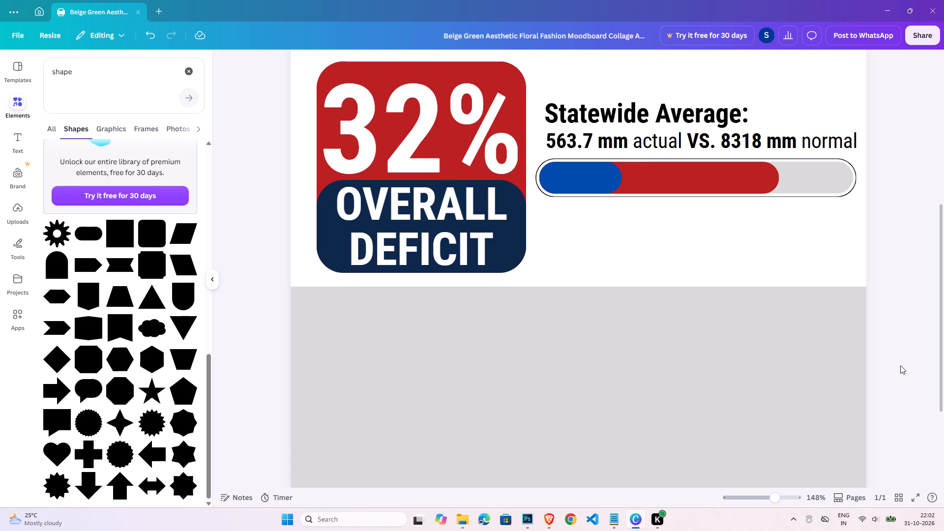
click(597, 177)
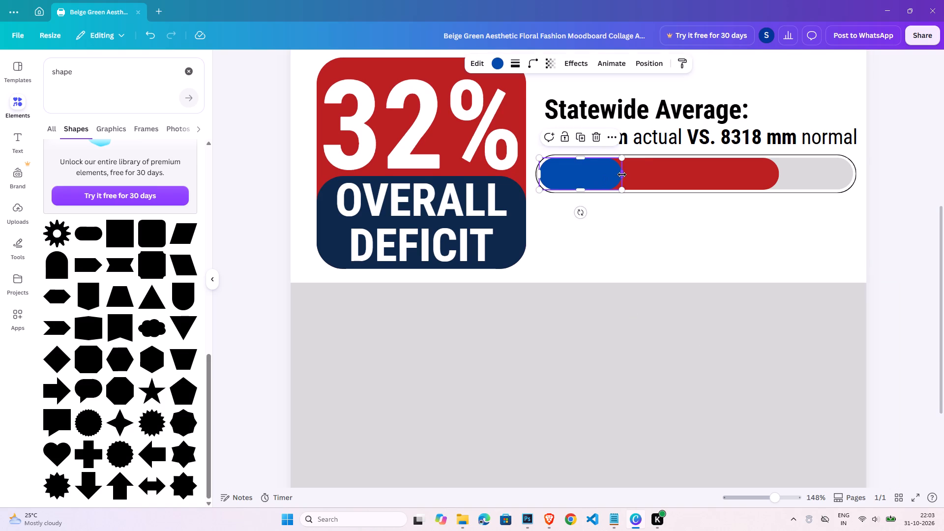
drag(622, 175, 712, 177)
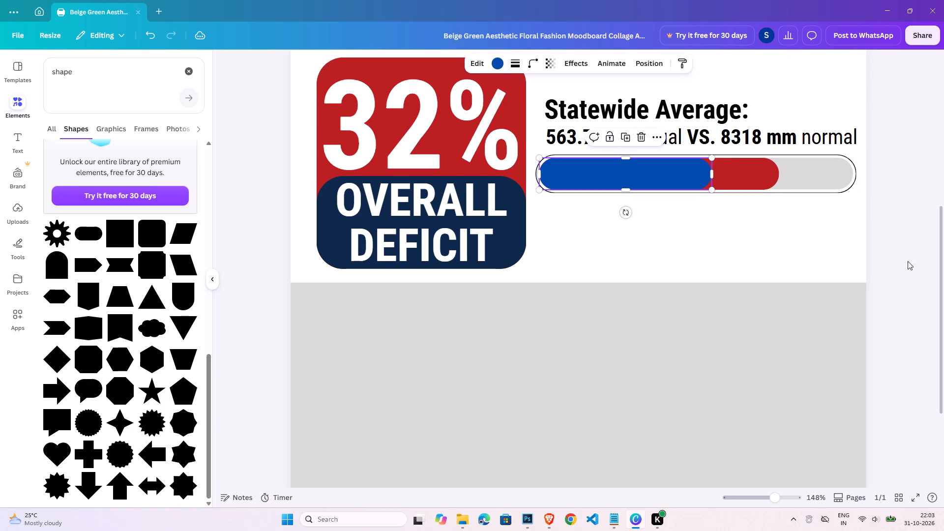
click(909, 259)
Duplicate the "563.7 mm actual VS. 8318 mm normal" text line and place the copy below the bar.
click(767, 498)
click(871, 262)
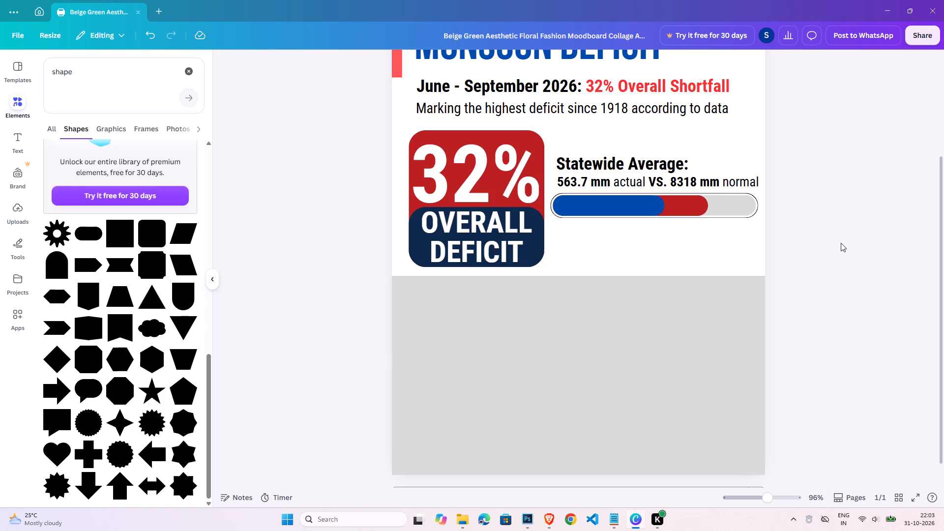
click(677, 177)
key(ctrl+c)
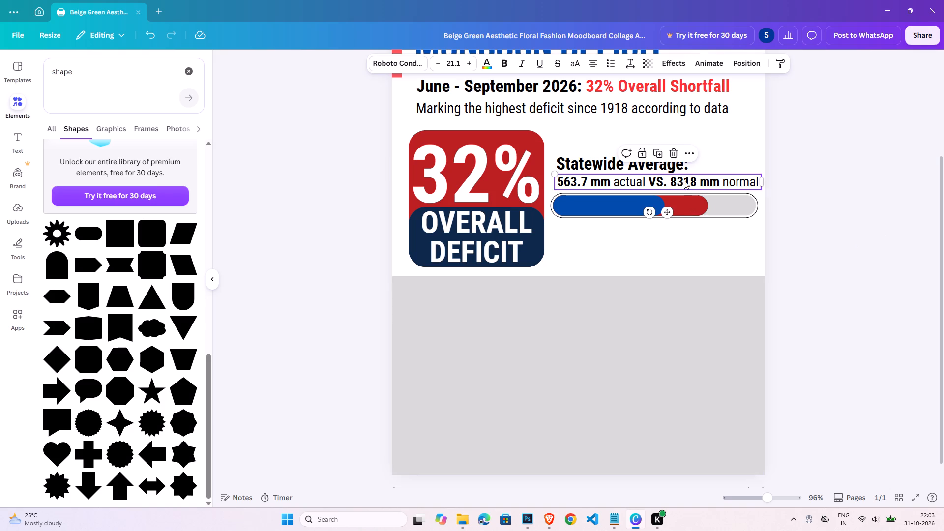
key(ctrl+v)
drag(692, 185, 684, 234)
Replace the copied text with "Driven by El Nino conditons and" on one line and "localized atmosphere factors." on the line below.
click(684, 234)
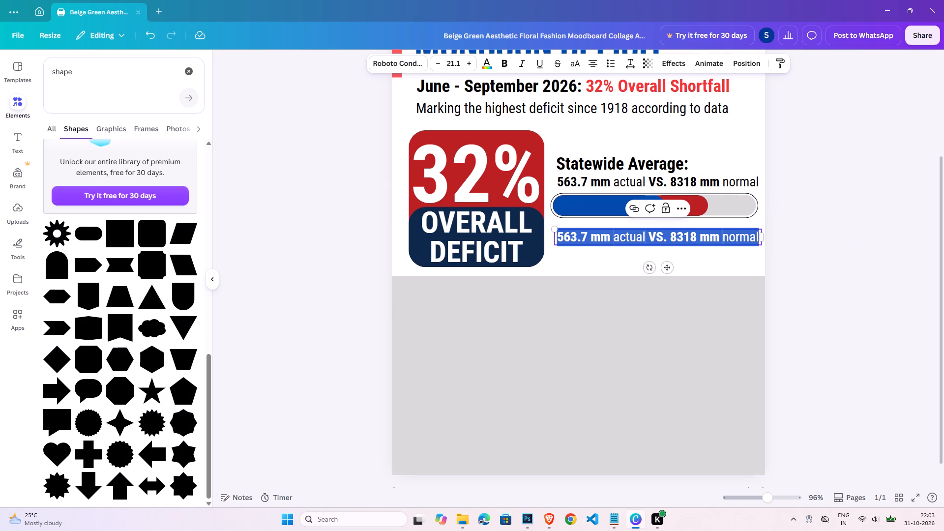
text(Driven by El-)
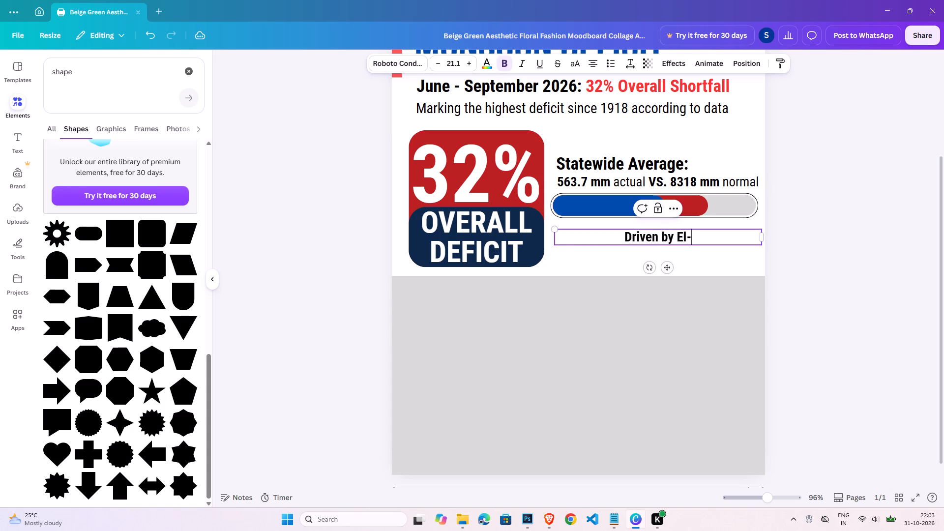
key(BackSpace)
key(space)
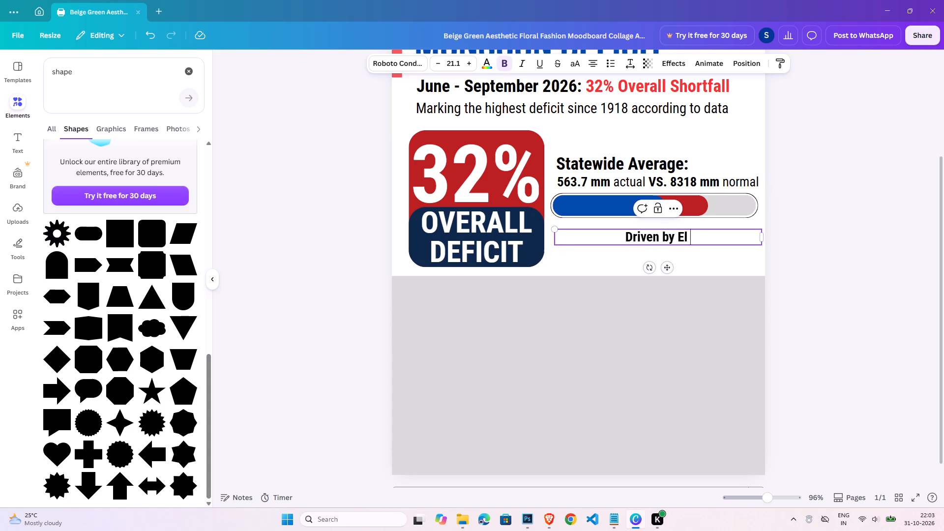
text(Nino)
key(space)
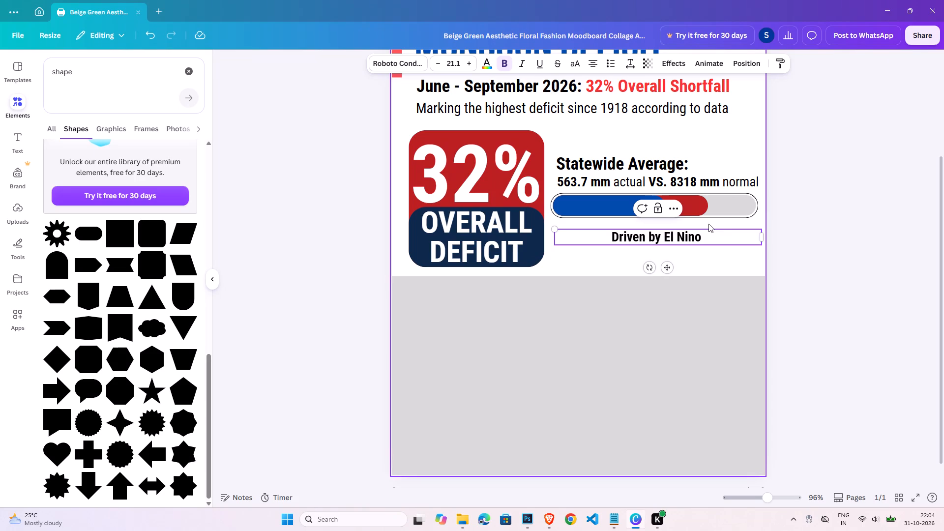
text(condt)
key(BackSpace)
text(itons)
key(space)
text(and)
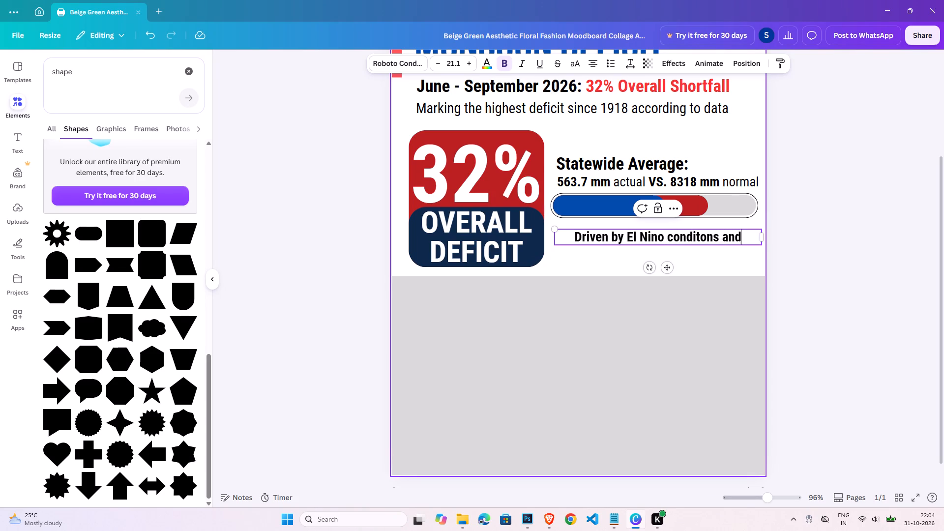
key(Return)
text(locali)
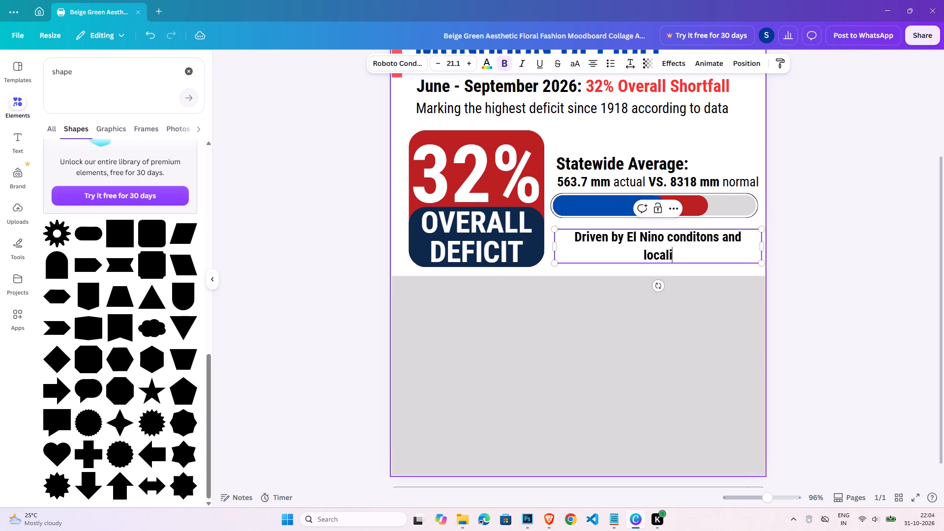
text(zed atmosp)
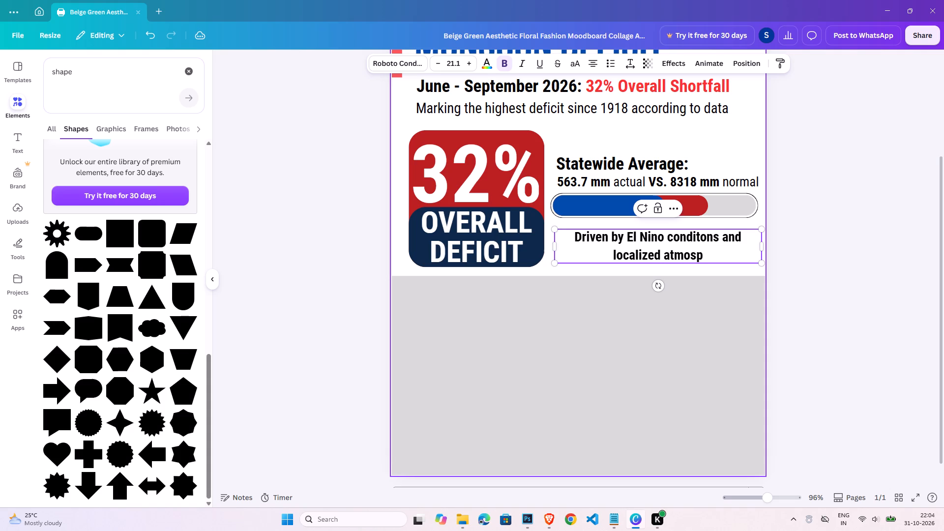
text(here)
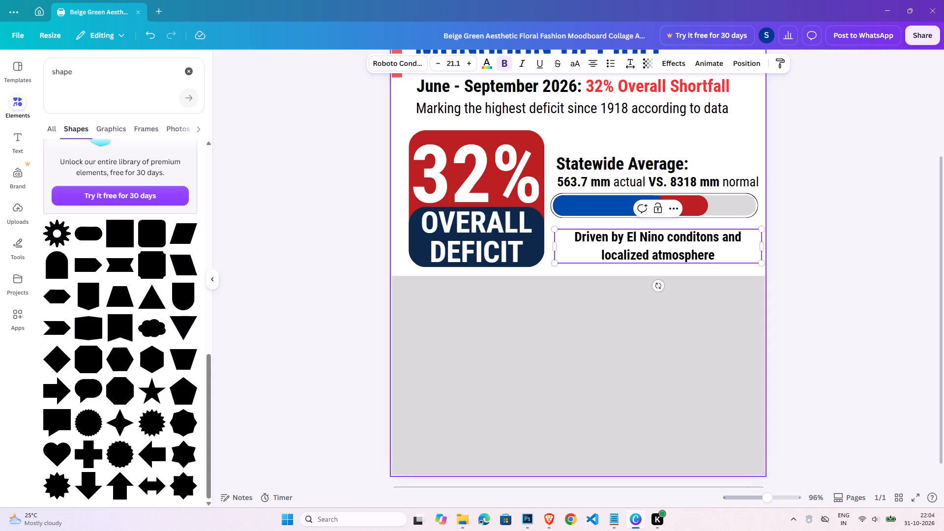
key(space)
text(factors.)
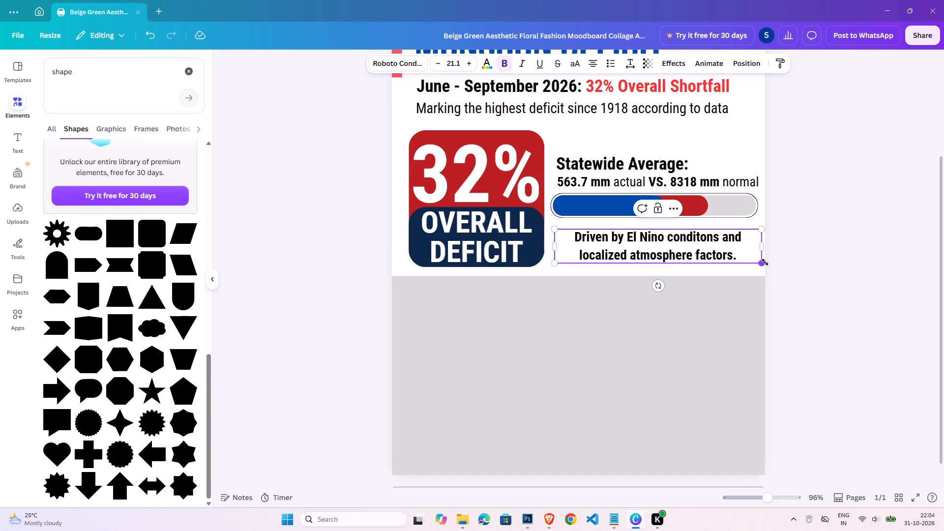
click(795, 262)
Left-align the El Nino text and move it up slightly, closer beneath the bar.
triple_click(717, 255)
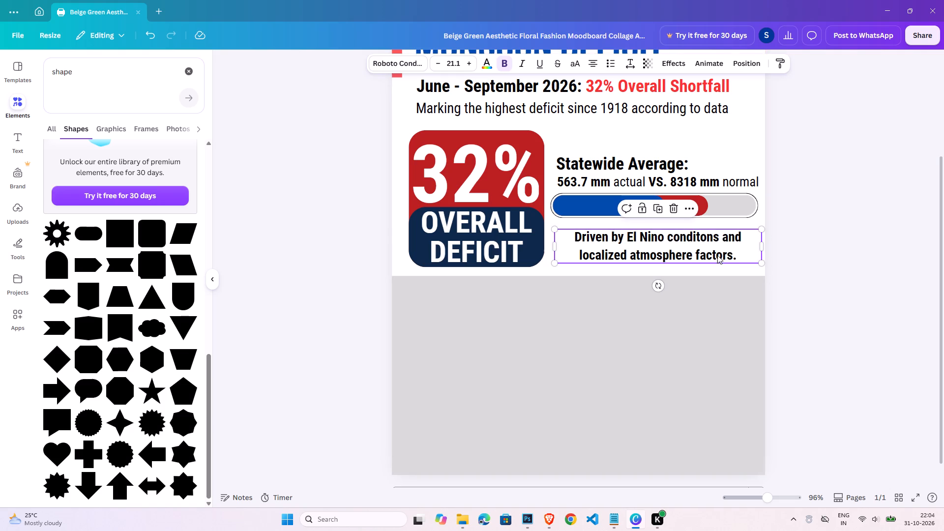
key(ctrl+a)
click(594, 61)
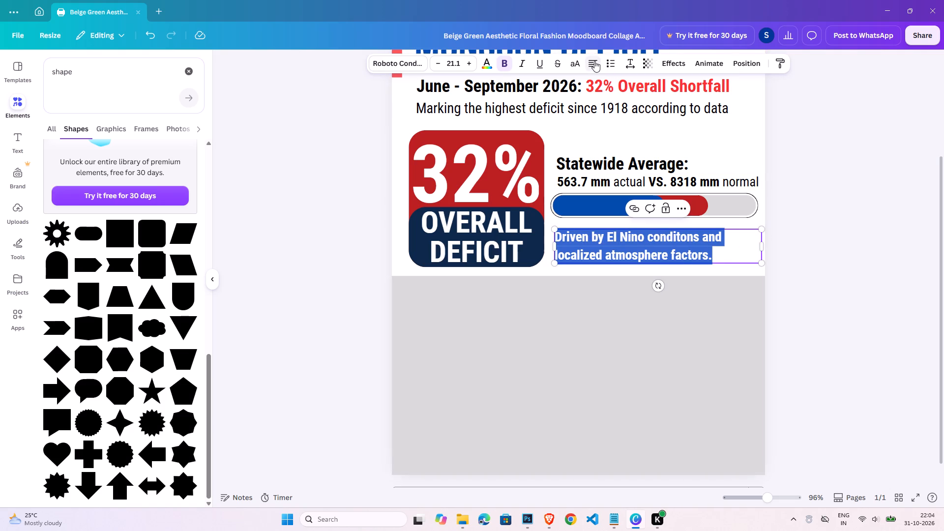
double_click(827, 287)
drag(703, 258, 704, 250)
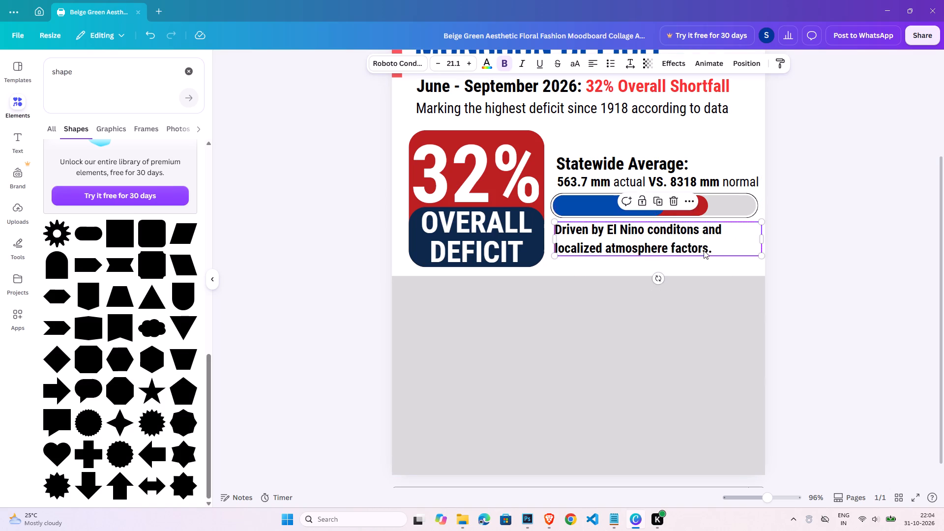
Remove the bold formatting from both lines of the El Nino text.
double_click(704, 250)
key(ctrl+a)
click(506, 63)
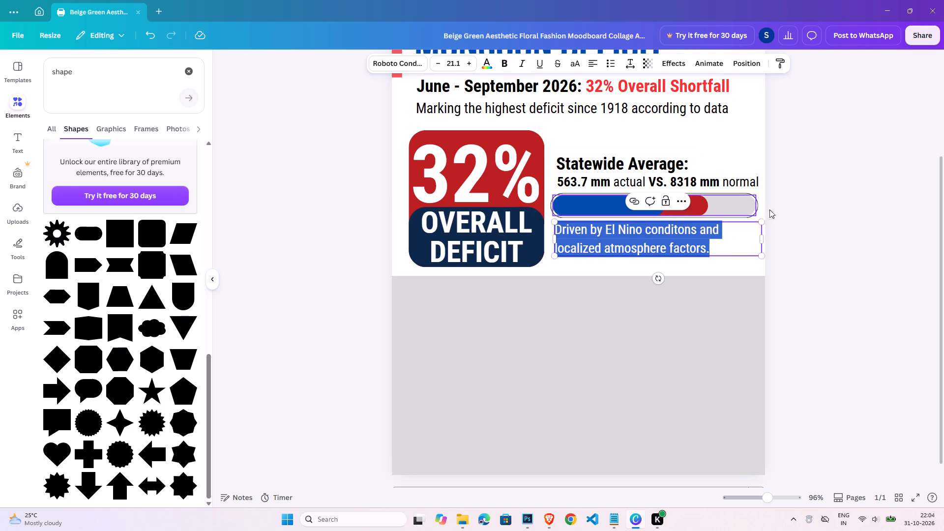
Scale the El Nino text below the bar down to a font size of about 19.7.
double_click(801, 222)
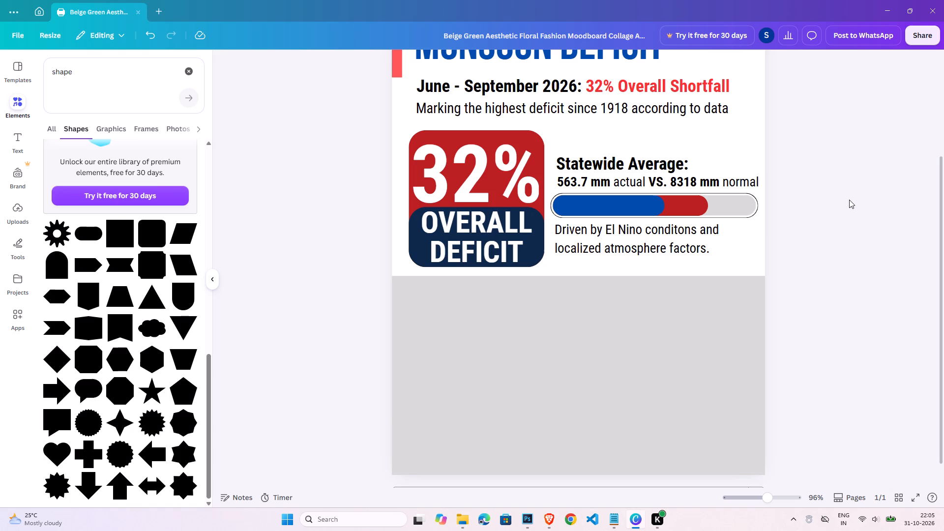
click(852, 254)
click(656, 246)
click(760, 256)
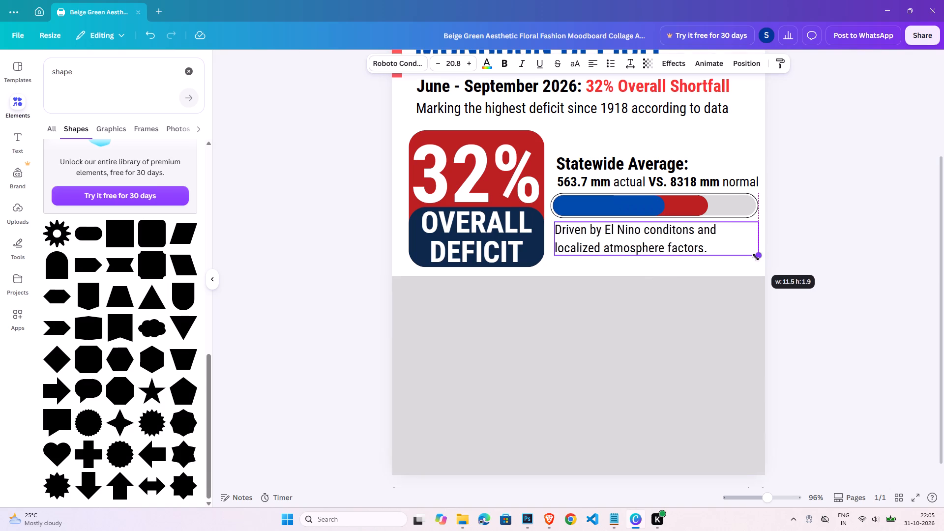
drag(759, 254, 746, 250)
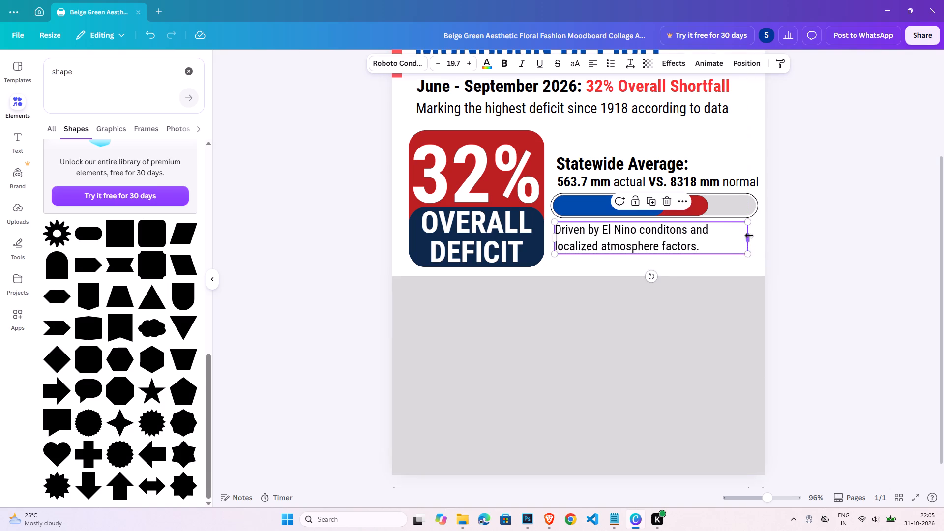
click(749, 236)
click(785, 236)
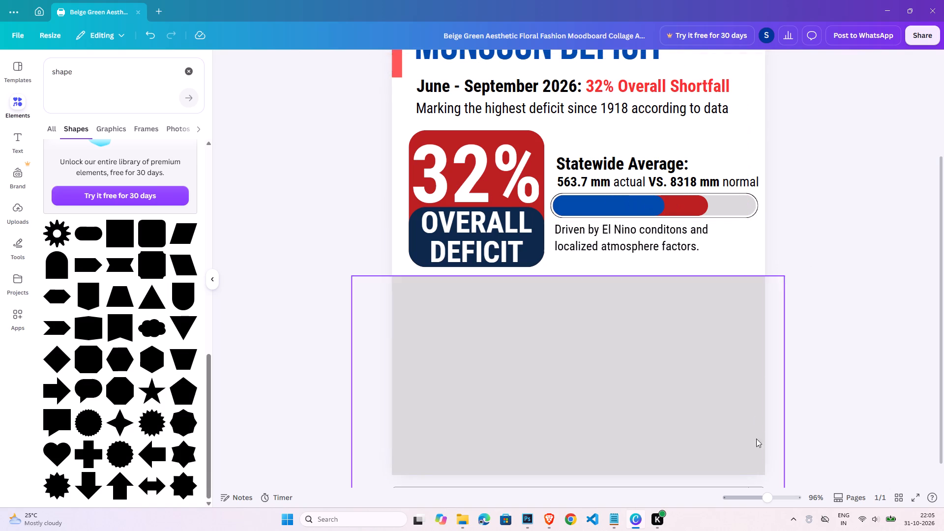
Duplicate the "Statewide Average:" heading and place the copy near the top of the grey block.
click(762, 497)
click(866, 340)
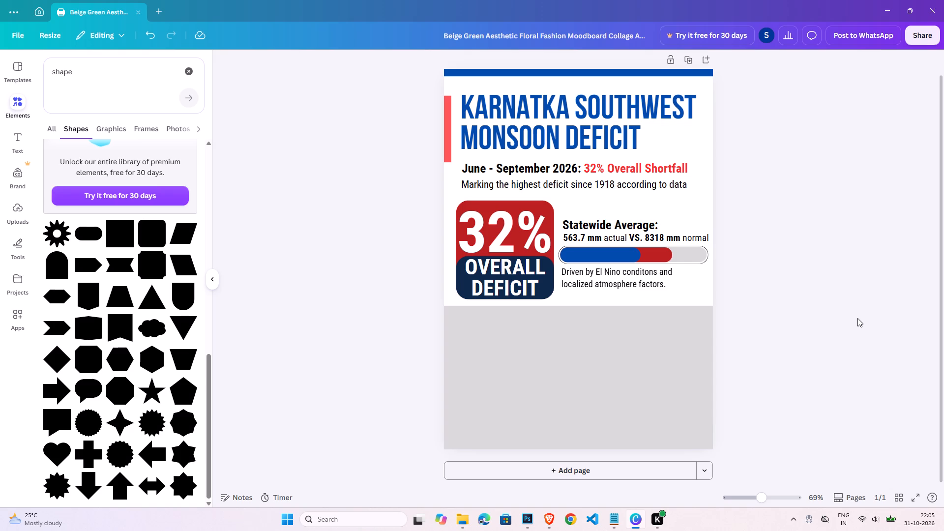
click(840, 245)
click(630, 218)
key(ctrl+c)
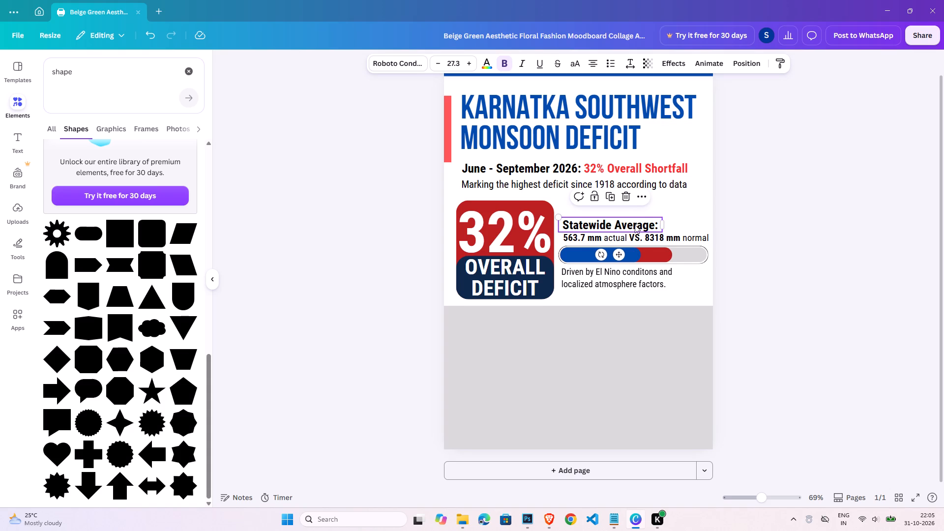
key(ctrl+v)
drag(643, 230, 606, 324)
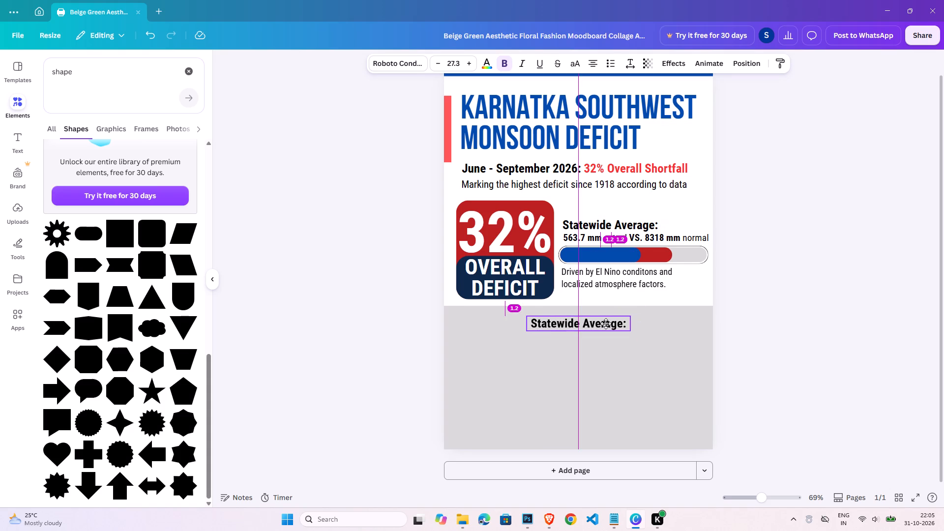
drag(606, 324, 551, 322)
Replace the copied heading with "REGIONAL BREAKDOWN BY SUBDIVISION" and widen its text box so it fits on one line.
double_click(551, 322)
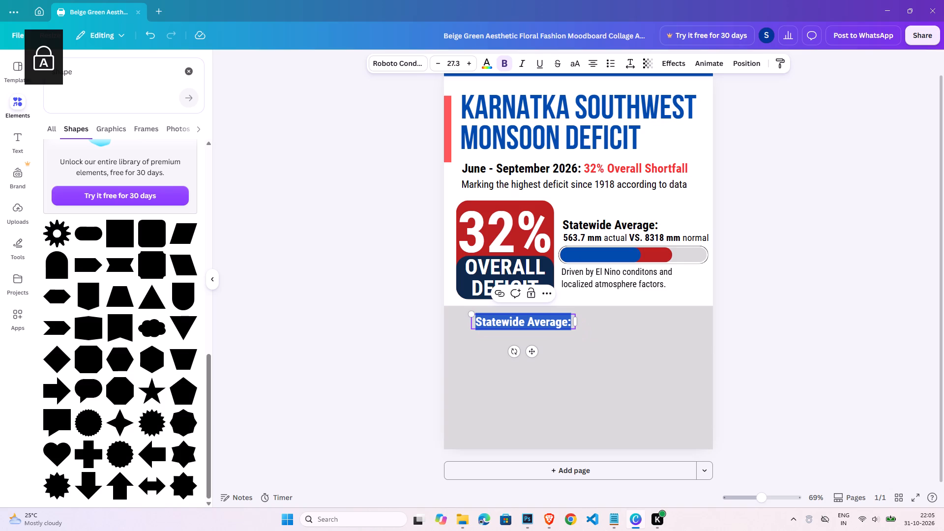
text(REGIONL)
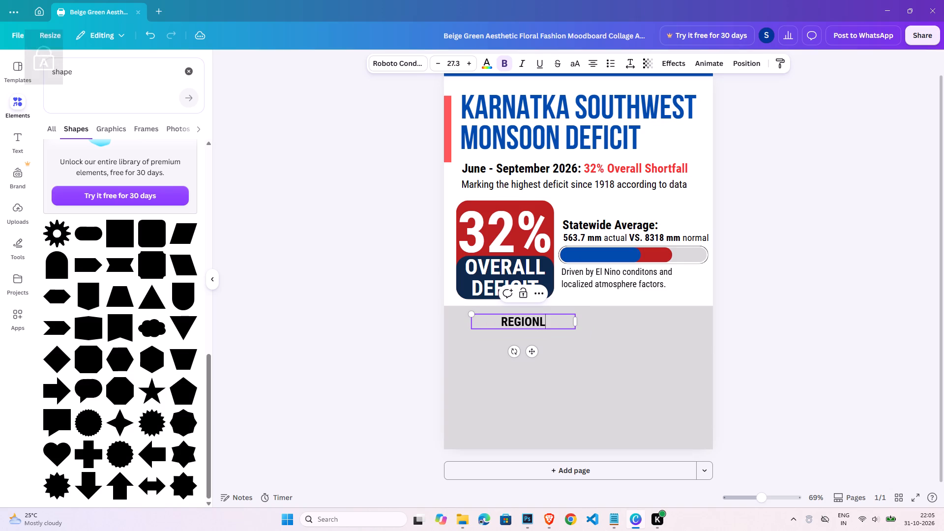
key(BackSpace)
text(AL)
key(space)
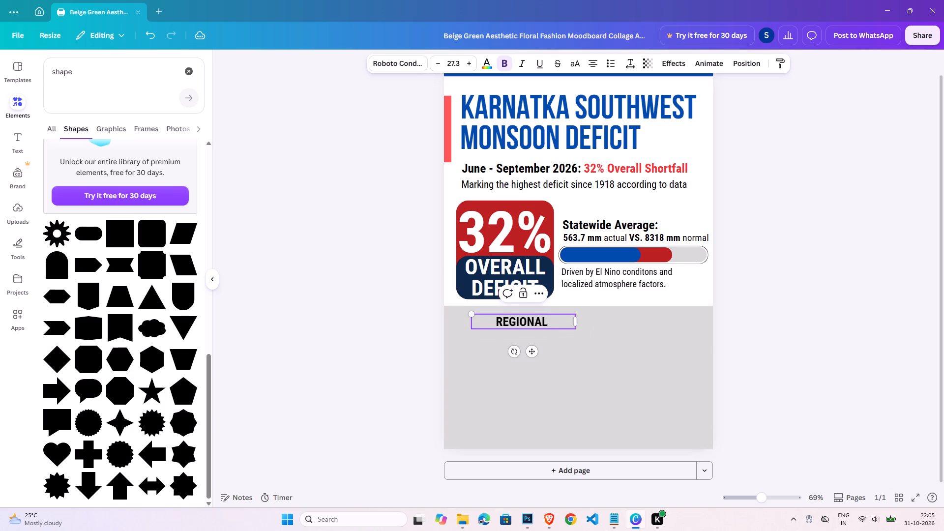
text(BE)
key(BackSpace)
text(REAKDOWN)
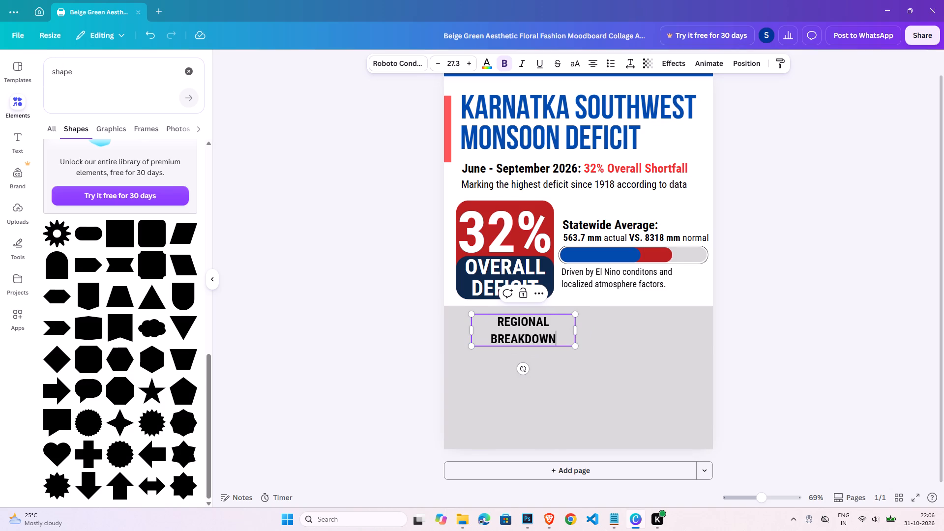
key(space)
text(BY SUBDIVISION)
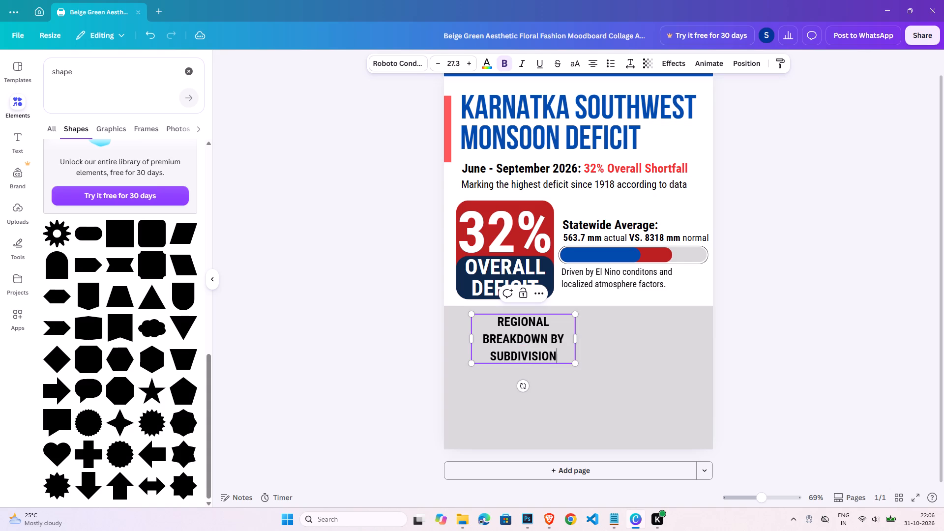
drag(576, 339, 688, 345)
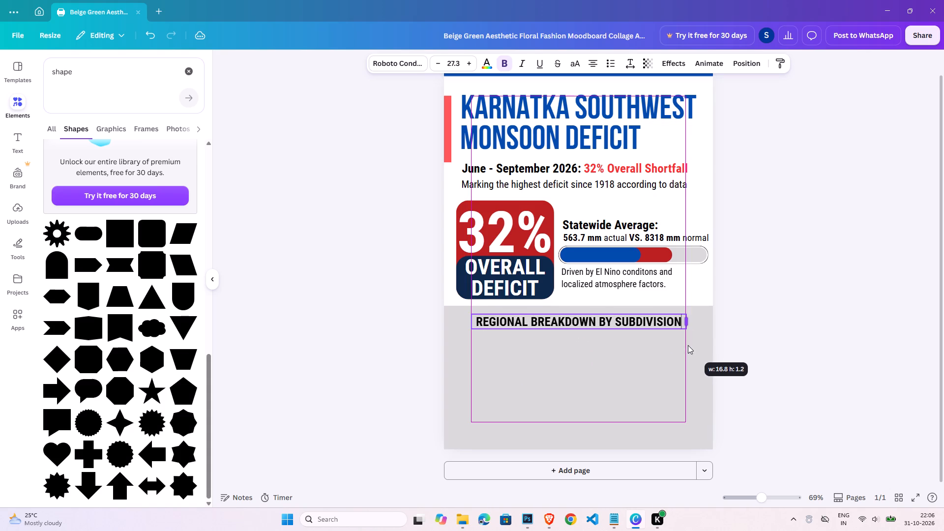
drag(688, 345, 681, 347)
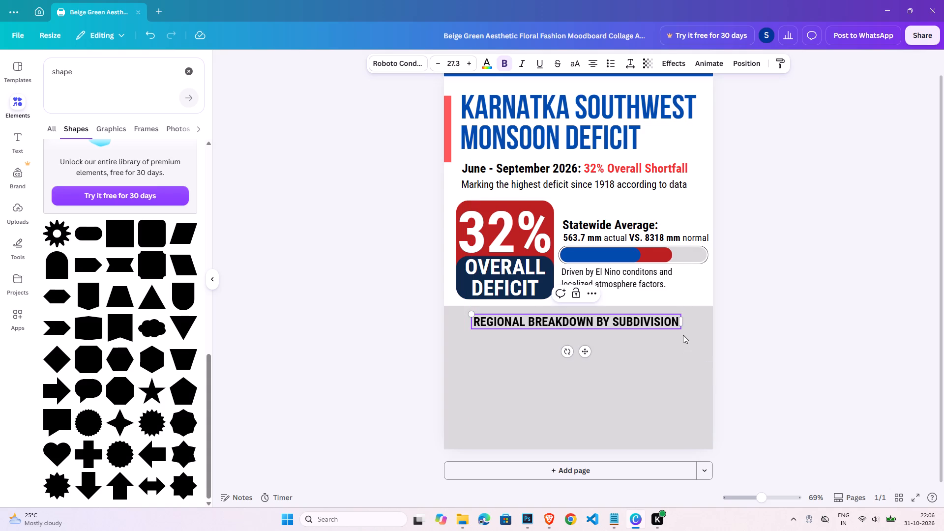
Enlarge the regional breakdown heading to a font size of about 32.6 and move it close to the grey block's top edge.
drag(681, 332, 706, 343)
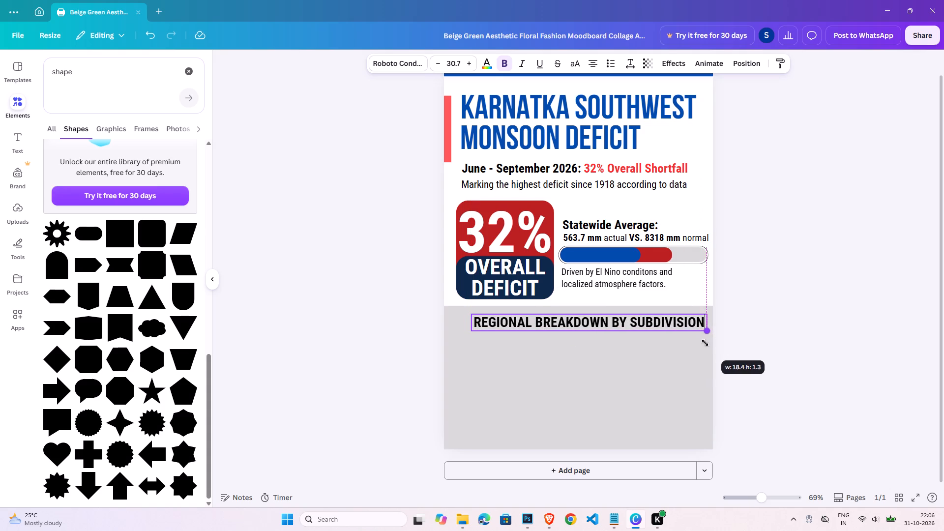
click(725, 340)
drag(672, 324, 651, 321)
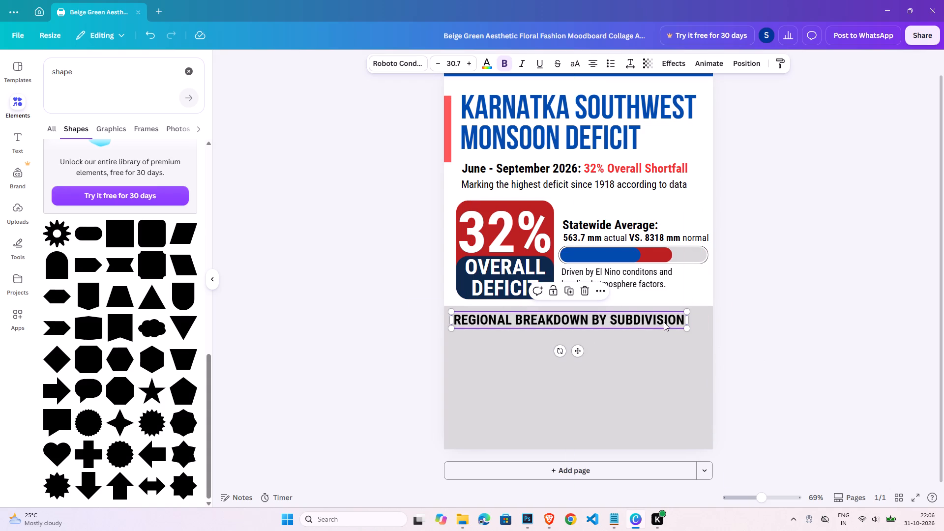
drag(689, 329, 703, 336)
click(755, 348)
drag(660, 325, 670, 325)
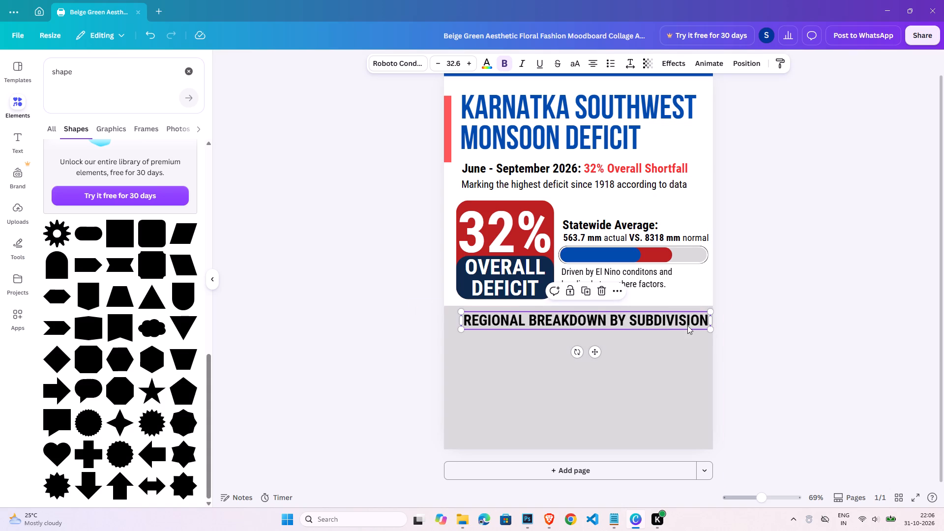
click(687, 325)
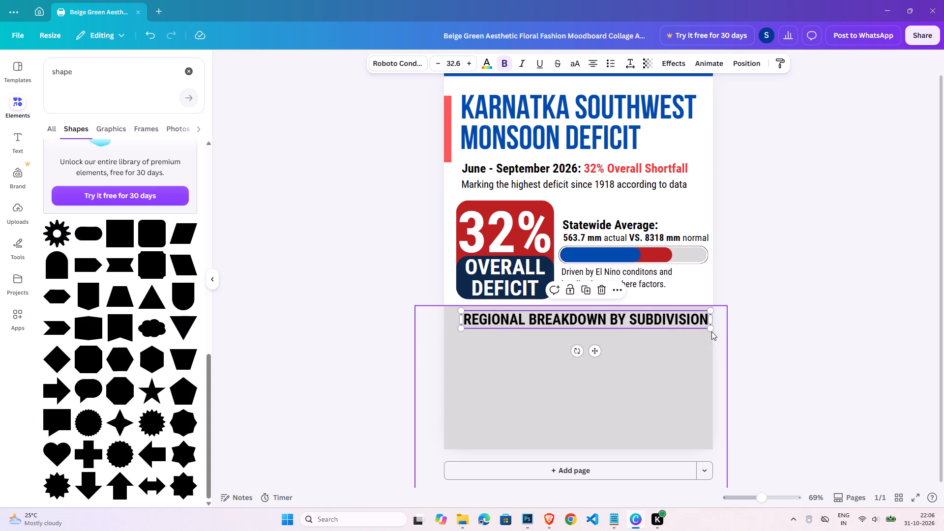
click(745, 321)
Centre the regional breakdown heading horizontally on the page.
click(694, 319)
click(751, 65)
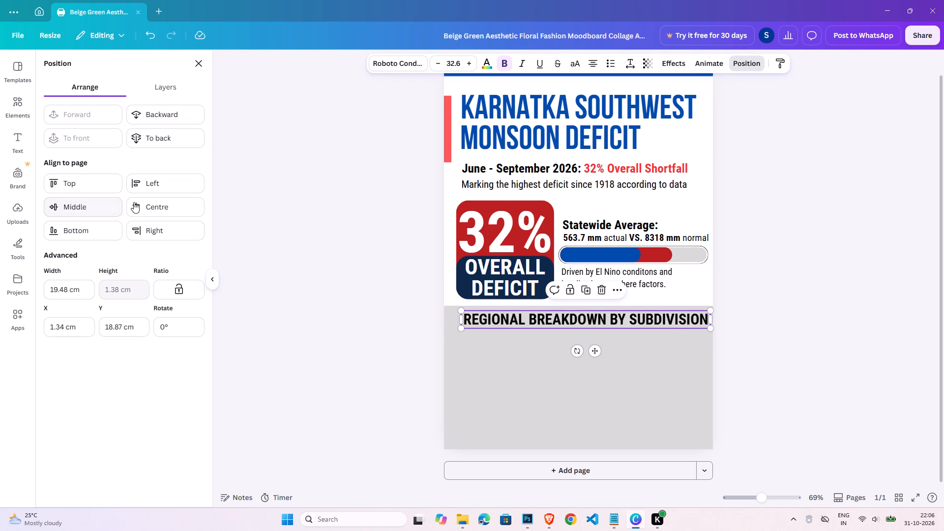
click(138, 201)
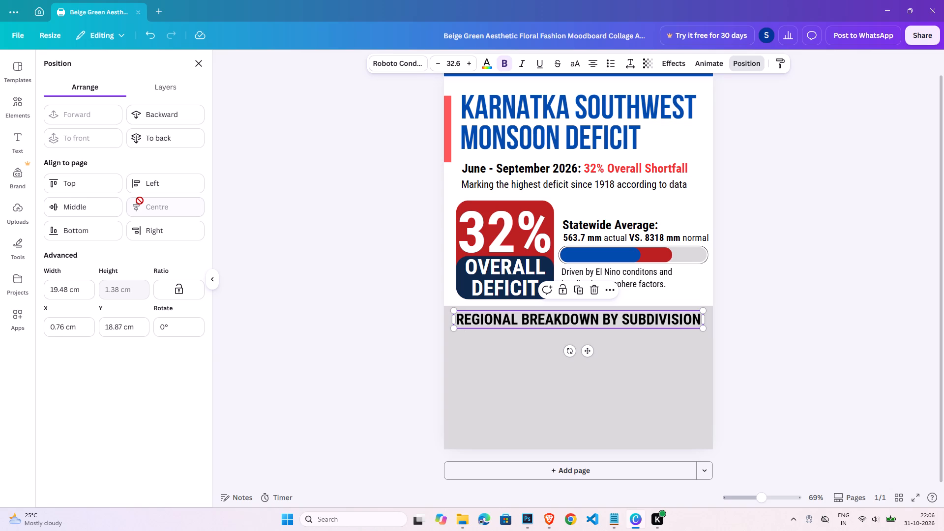
Switch to Photoshop and open the north image from the Downloads folder.
click(523, 526)
key(ctrl+o)
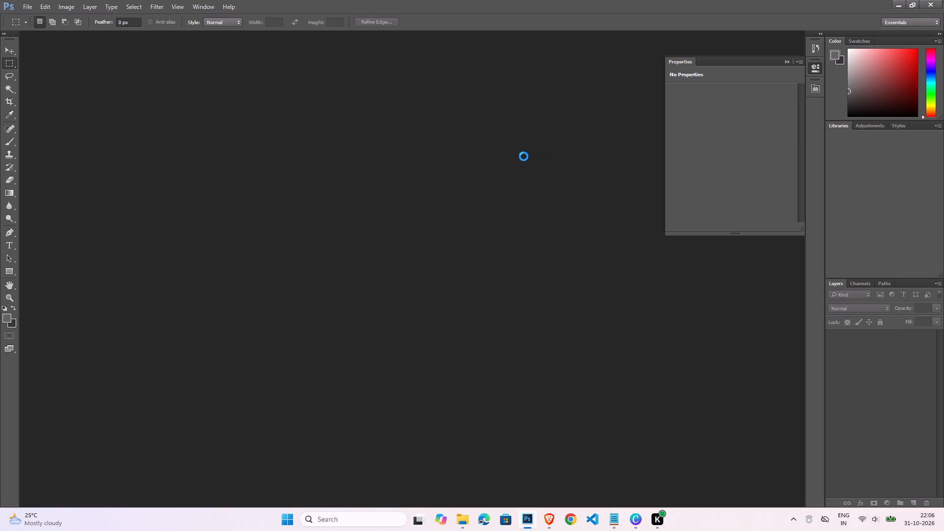
click(480, 197)
key(ctrl+o)
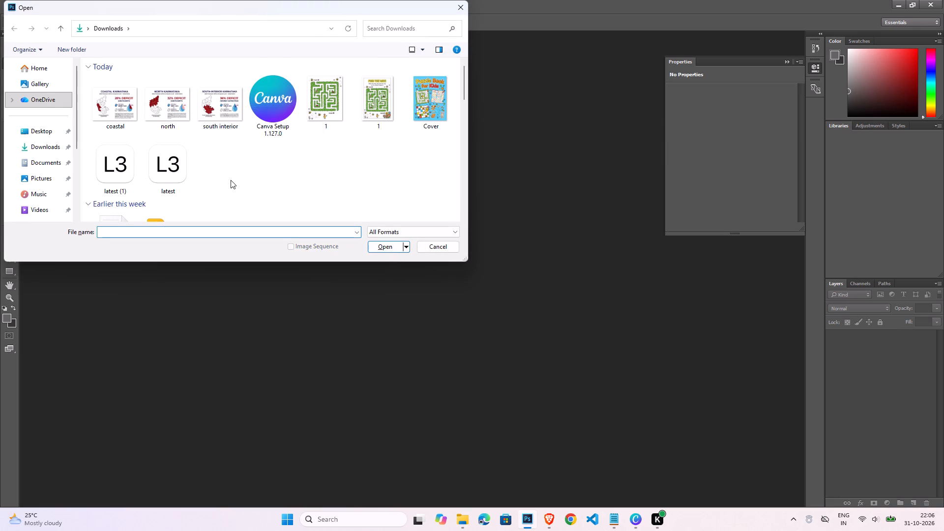
double_click(191, 121)
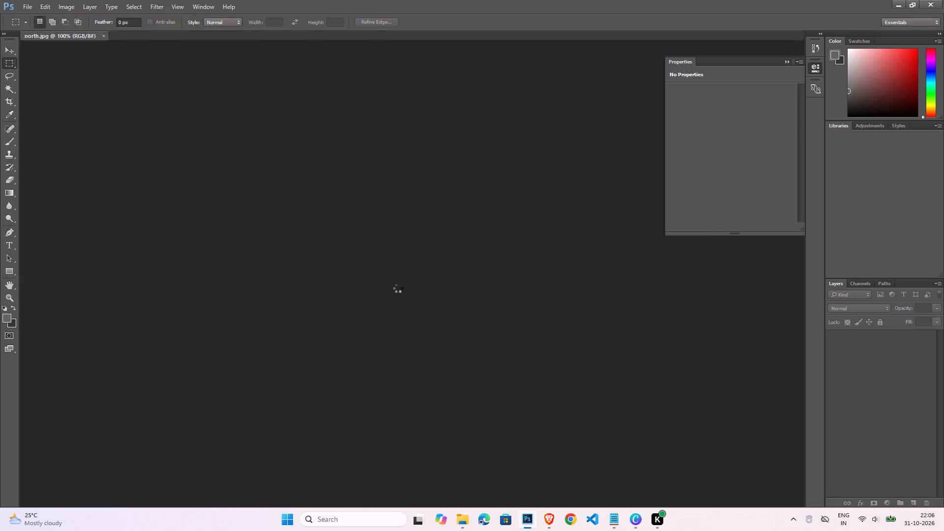
Crop the image to just the Karnataka map, cutting off the title, the statistics and the caption below it.
key(c)
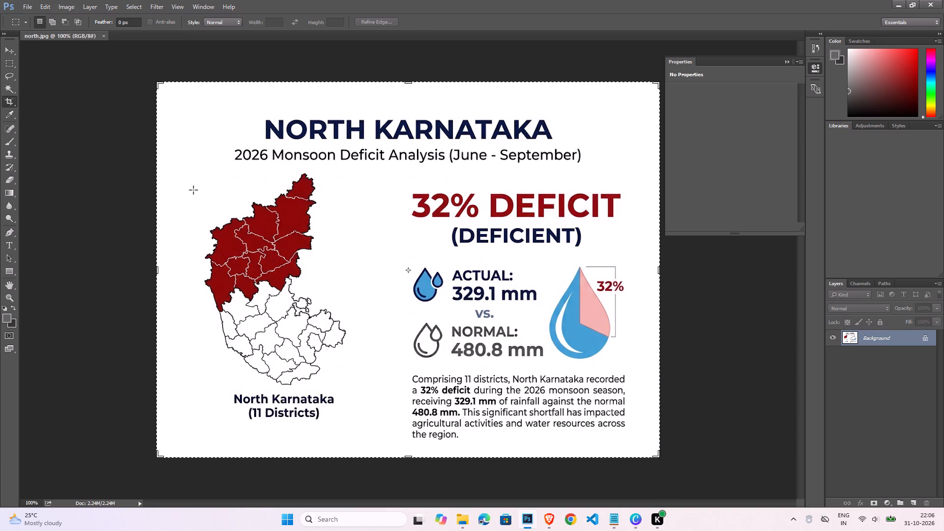
drag(155, 270, 173, 278)
drag(414, 81, 411, 125)
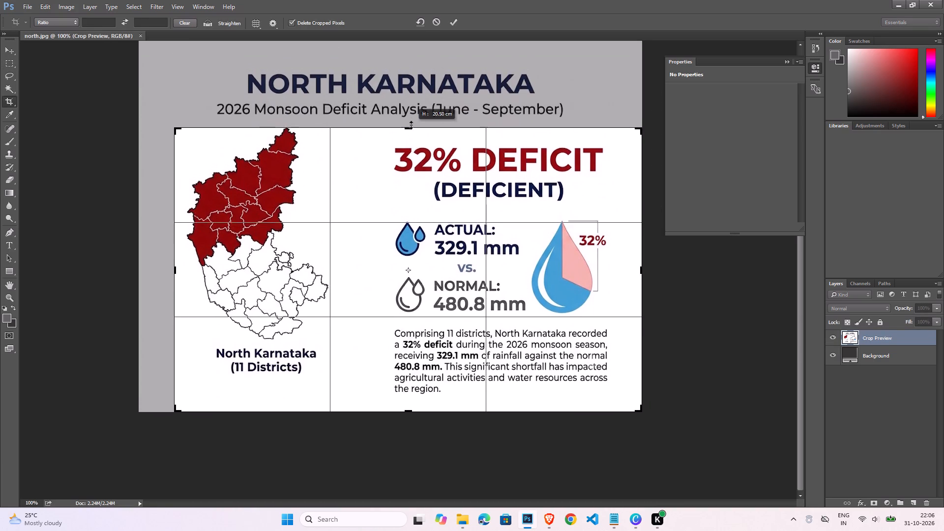
drag(411, 125, 411, 124)
drag(642, 271, 486, 272)
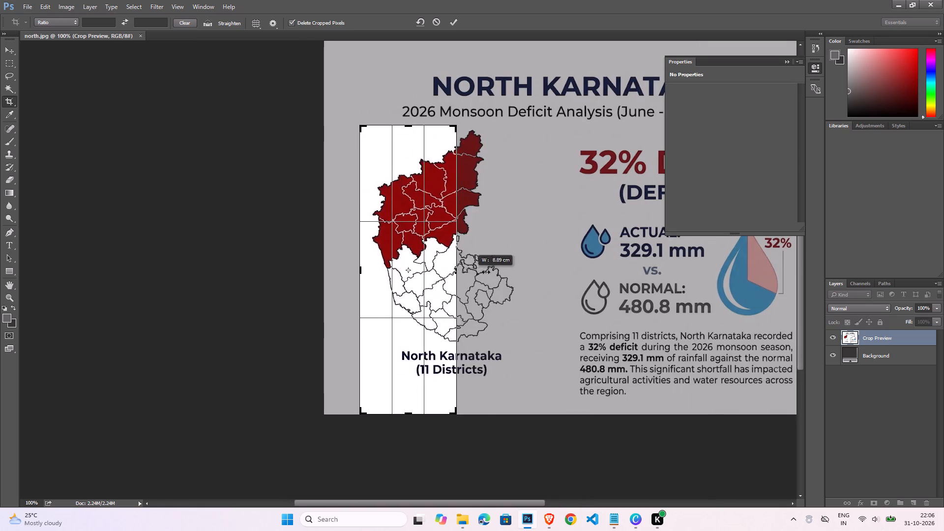
drag(486, 272, 492, 274)
drag(408, 415, 412, 392)
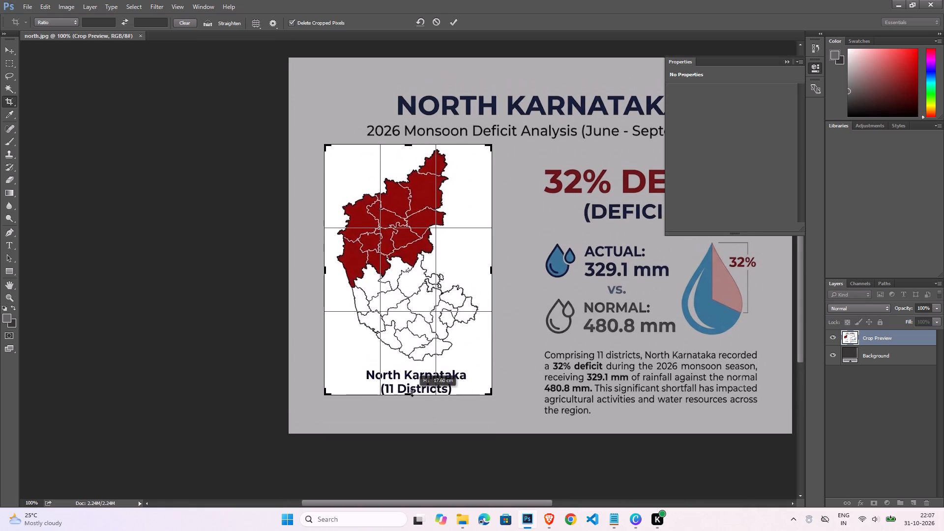
drag(412, 392, 416, 381)
key(Return)
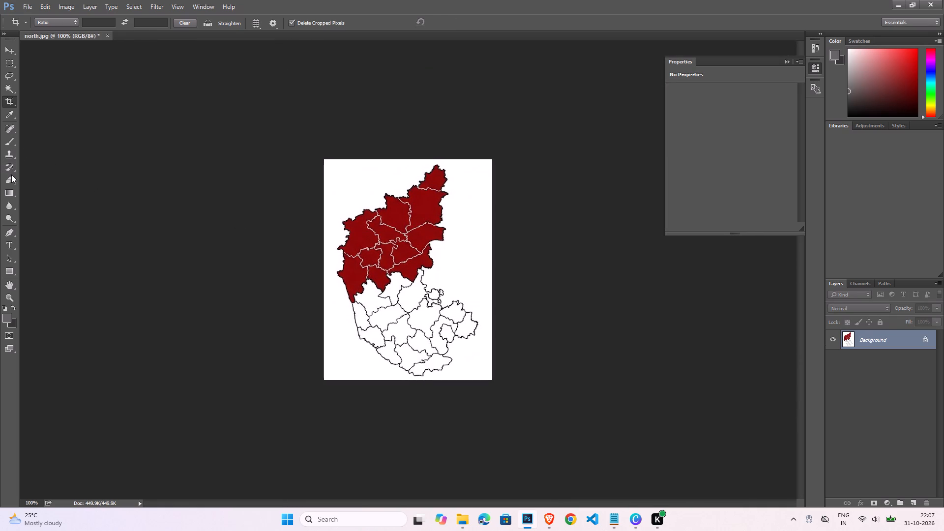
Erase the white background around the map with the Magic Eraser tool.
right_click(11, 175)
click(29, 192)
right_click(11, 180)
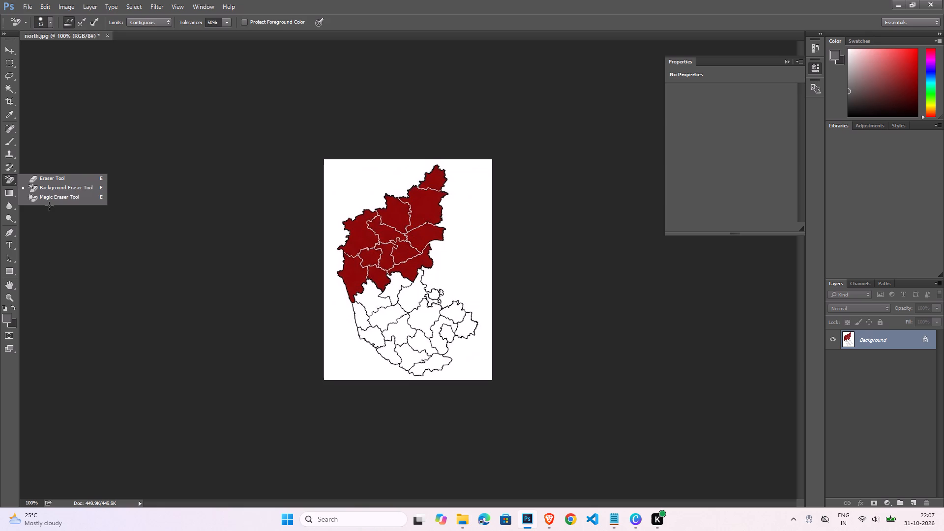
click(51, 198)
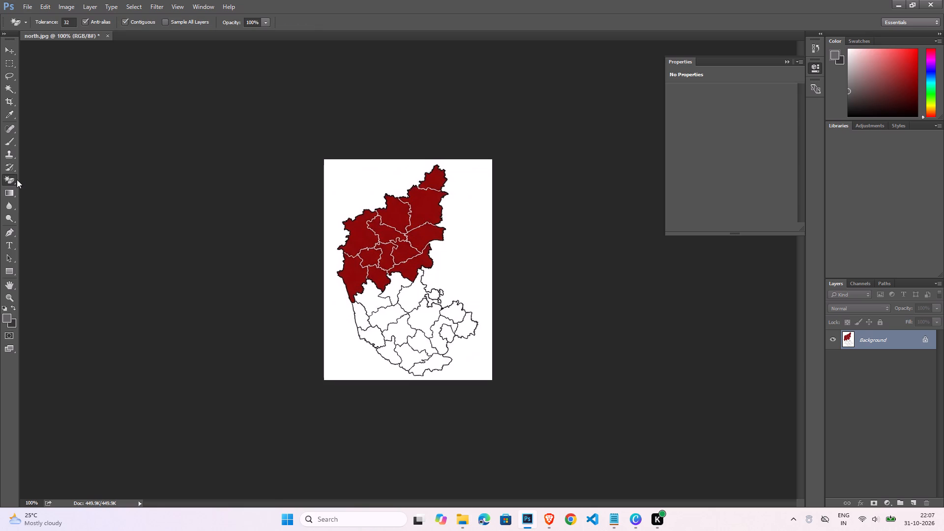
right_click(16, 179)
click(39, 195)
click(355, 195)
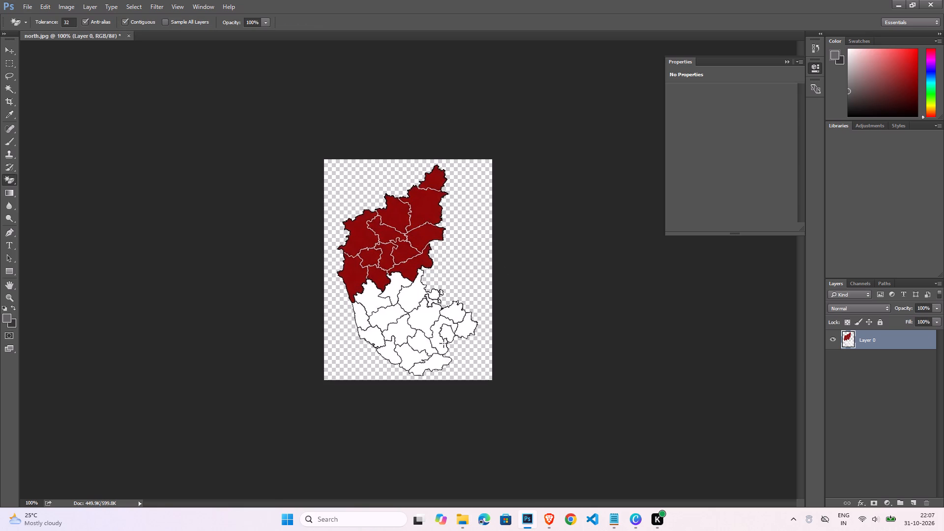
Save the north map as a JPEG at quality 11, replacing the north file in Downloads, and close the document without saving again.
key(ctrl+s)
click(102, 211)
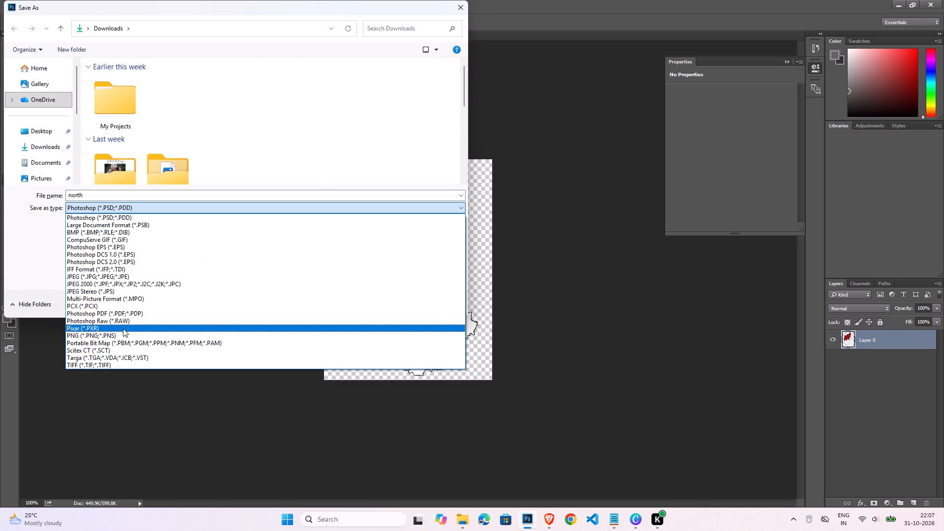
click(122, 333)
click(136, 211)
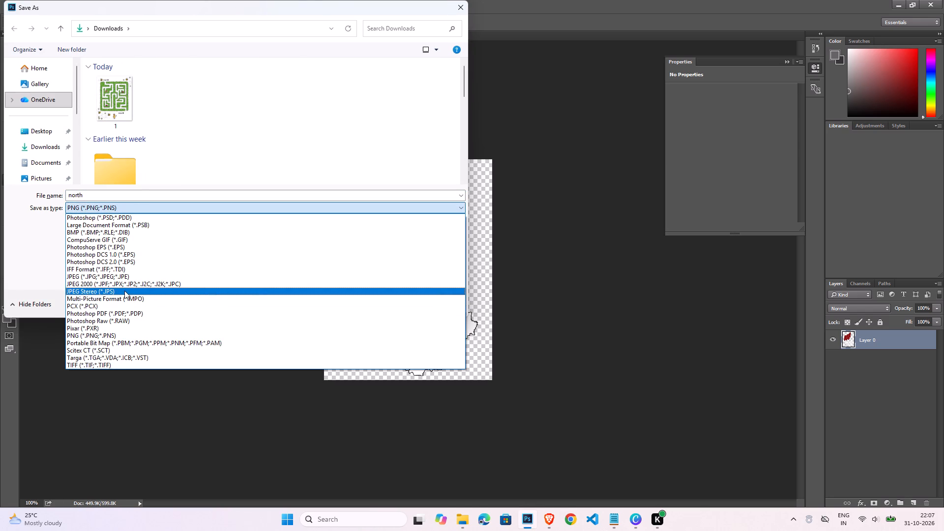
click(124, 275)
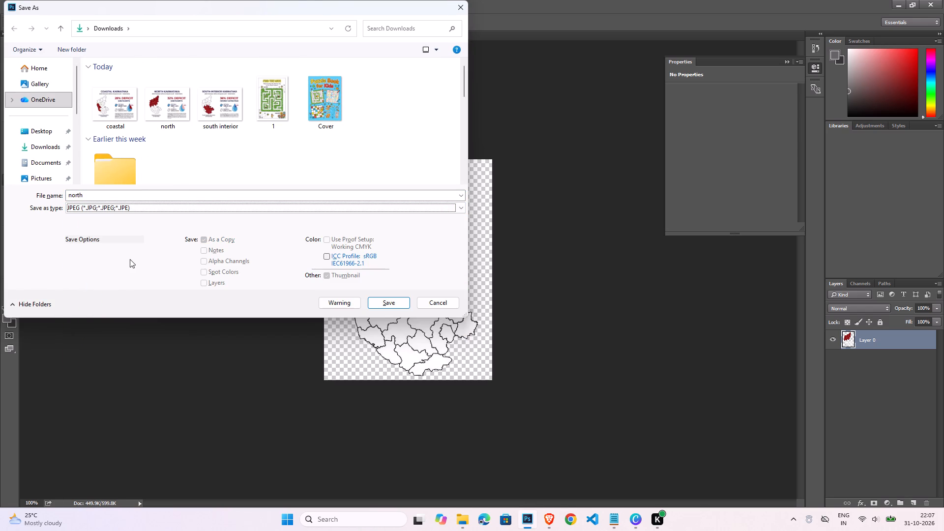
click(160, 123)
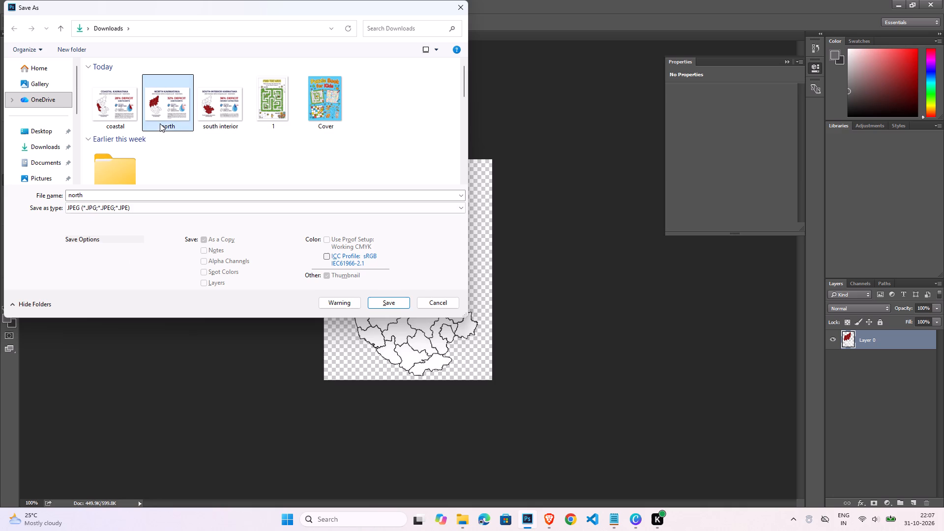
double_click(160, 123)
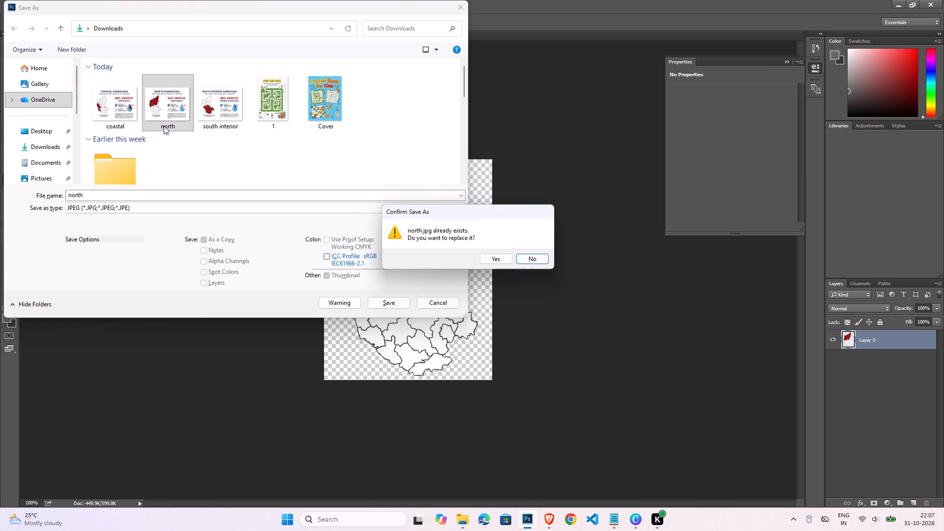
click(497, 259)
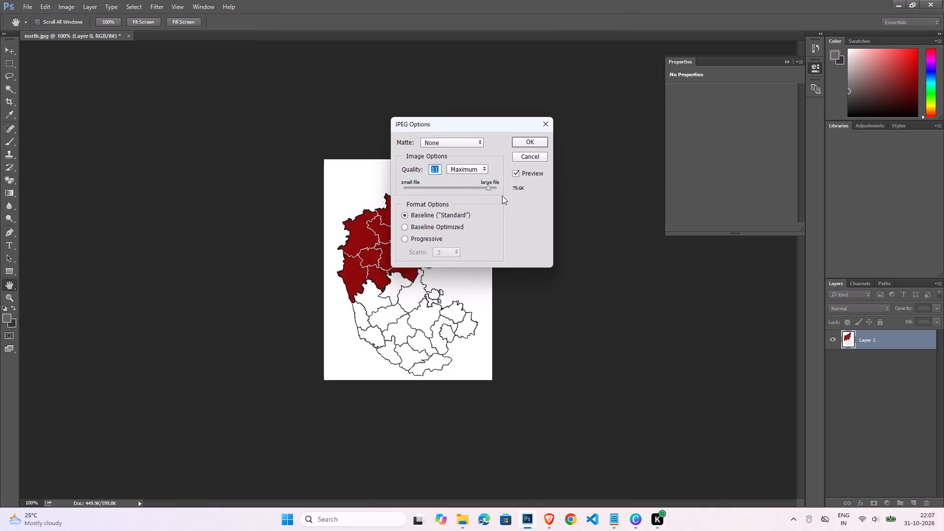
click(533, 143)
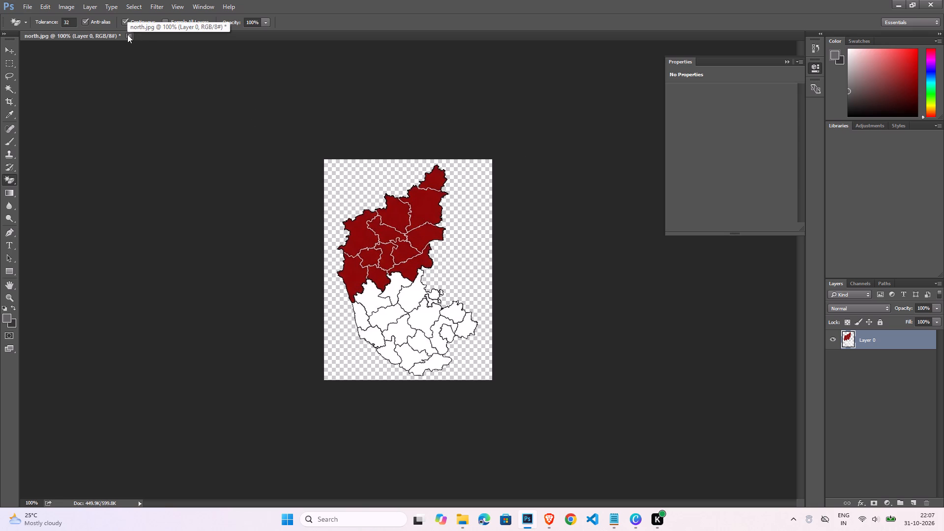
click(127, 34)
click(494, 190)
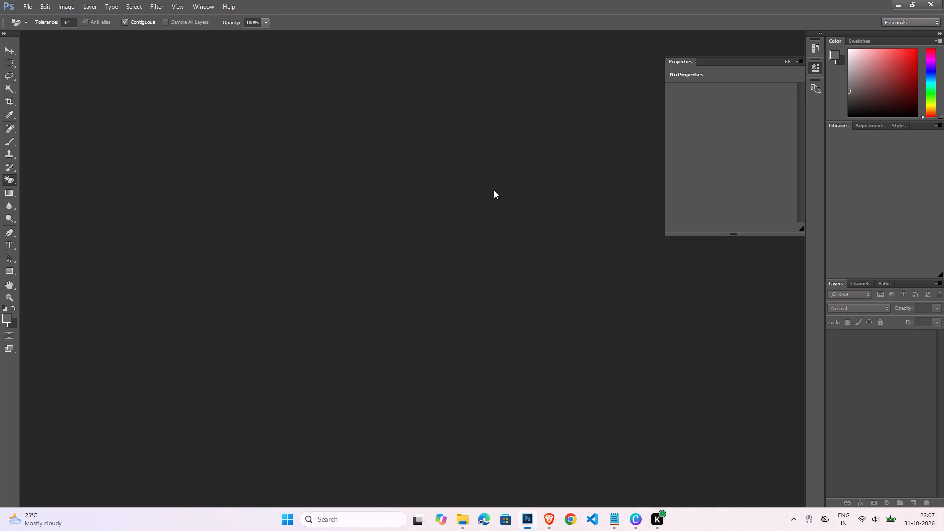
Open the south interior image from Downloads and crop it to just the Karnataka map, cutting off the title, statistics and caption.
key(ctrl+o)
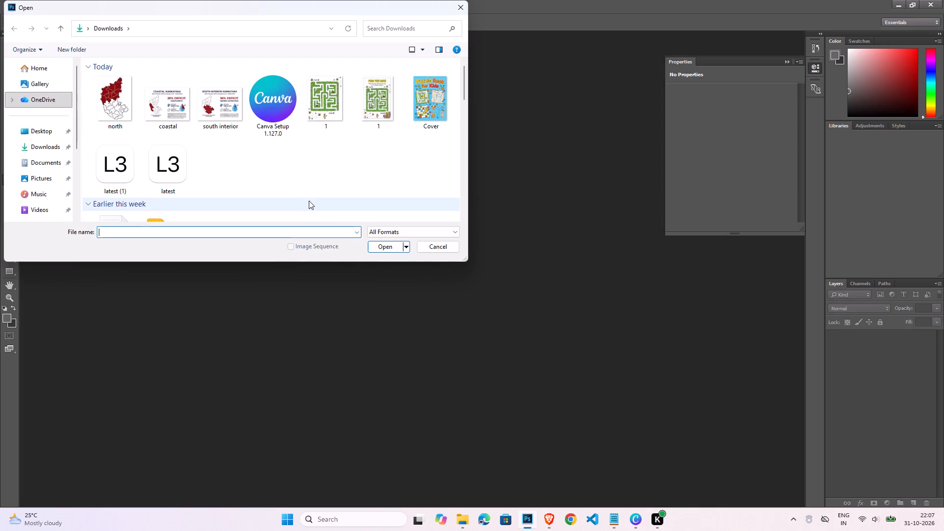
double_click(221, 115)
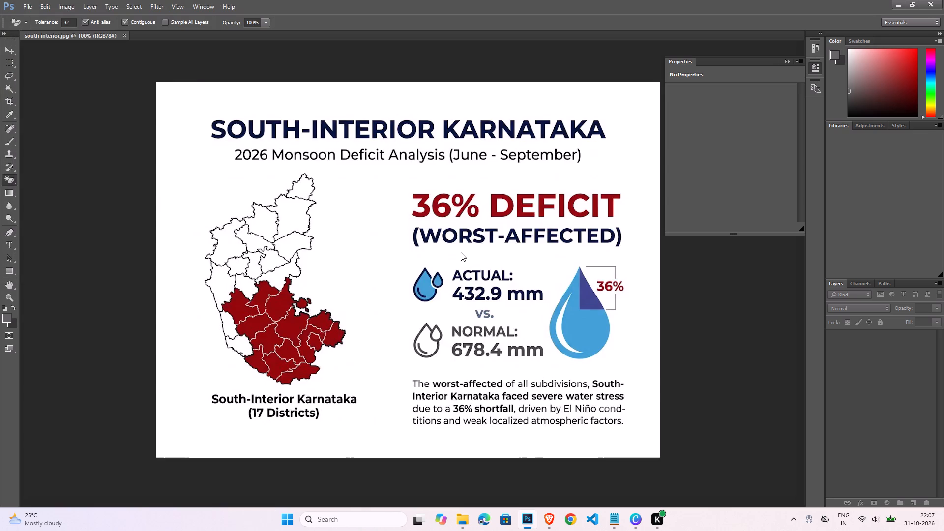
key(c)
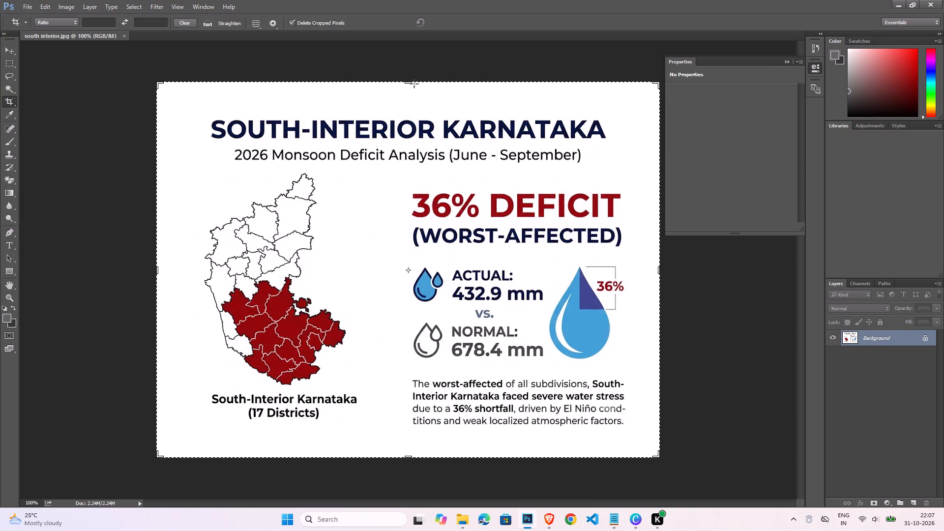
drag(411, 82, 413, 126)
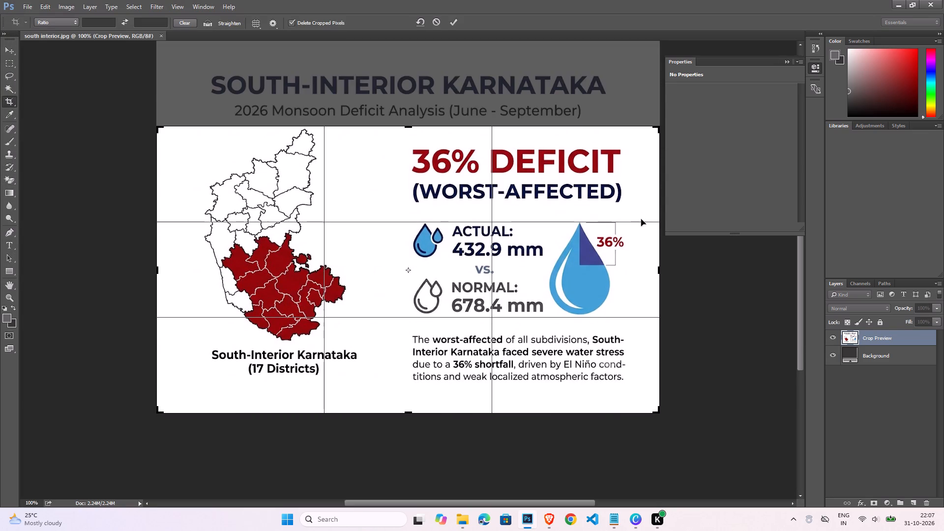
drag(660, 269, 518, 285)
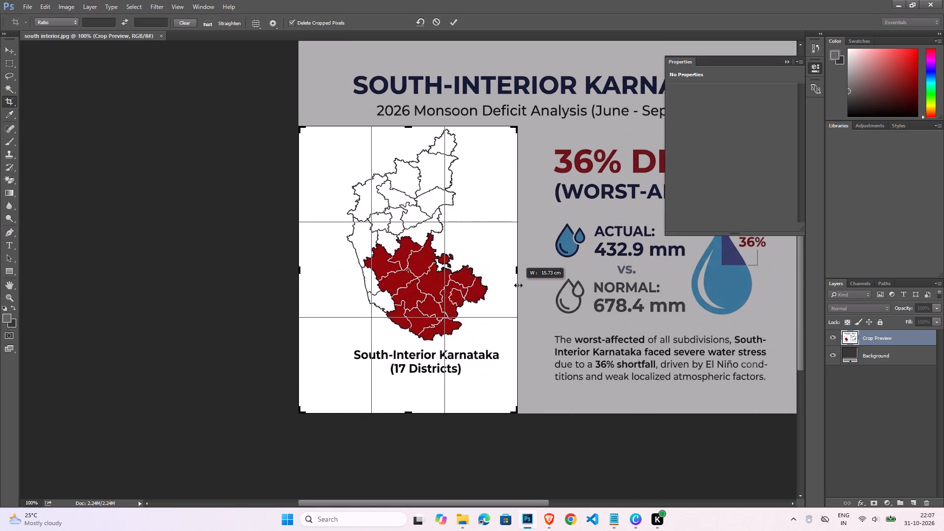
drag(518, 285, 507, 287)
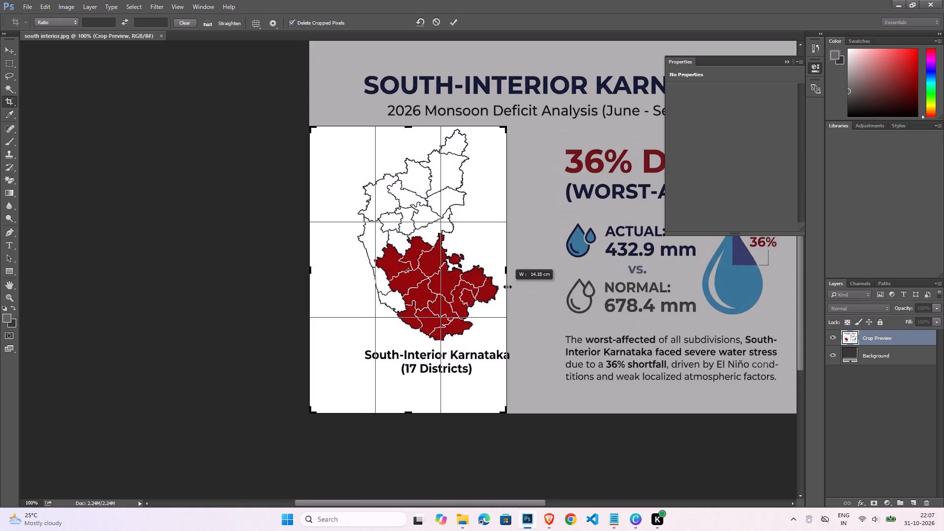
drag(507, 287, 505, 287)
drag(409, 413, 408, 393)
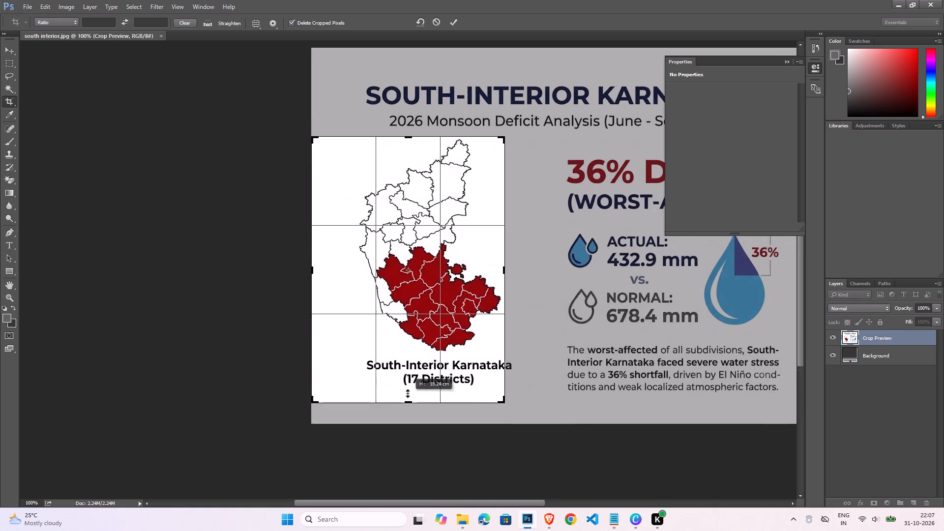
drag(408, 393, 412, 378)
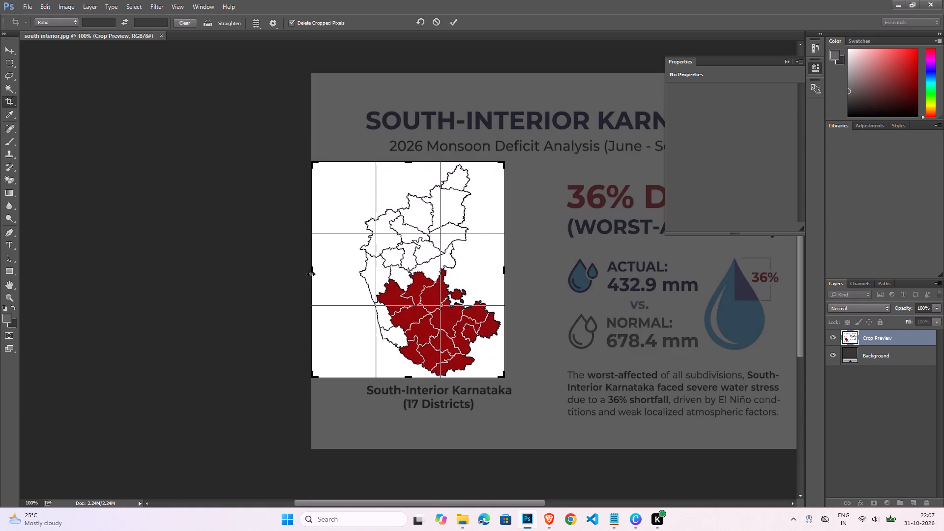
drag(311, 274, 331, 282)
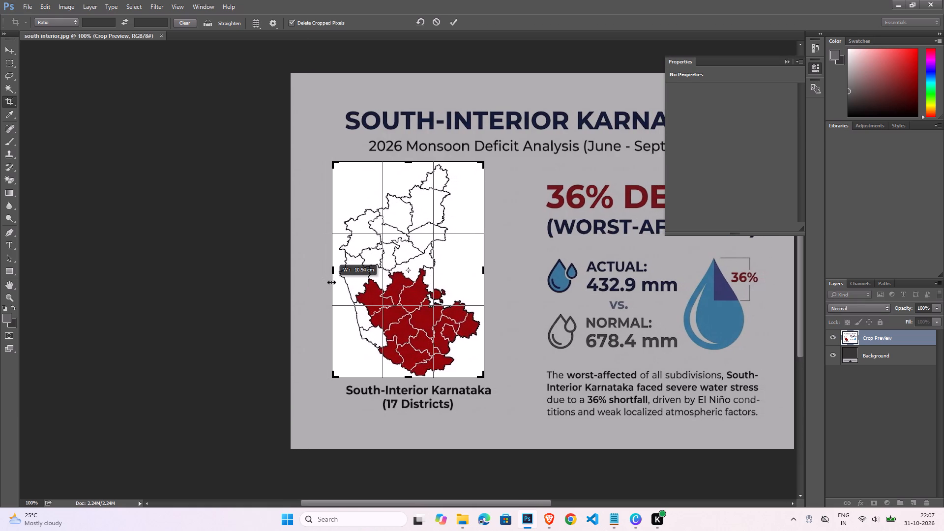
drag(331, 282, 332, 282)
key(Return)
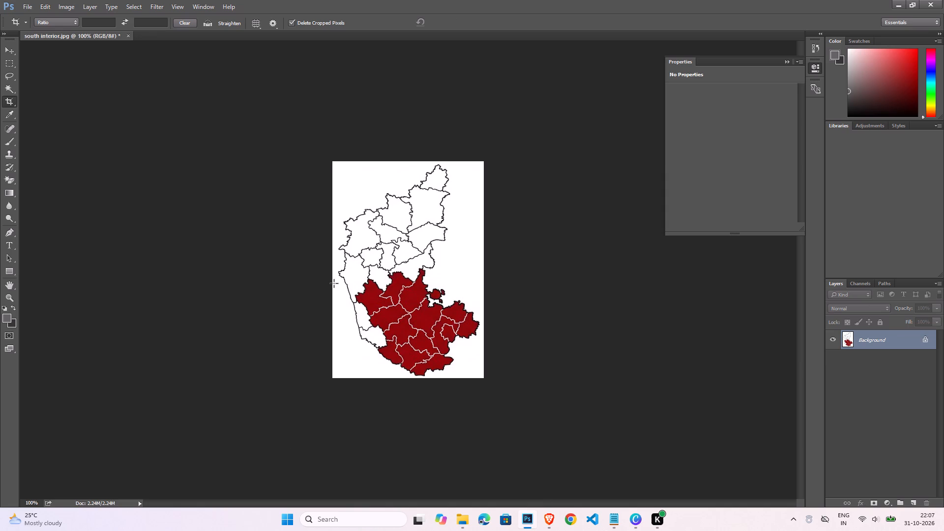
Erase the white background around the south interior map with the Magic Eraser tool.
click(337, 308)
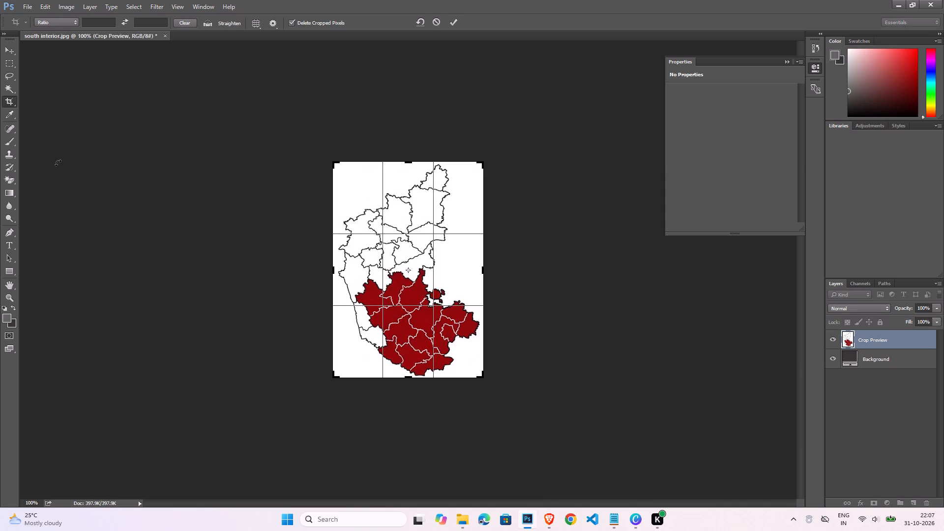
click(11, 178)
click(438, 195)
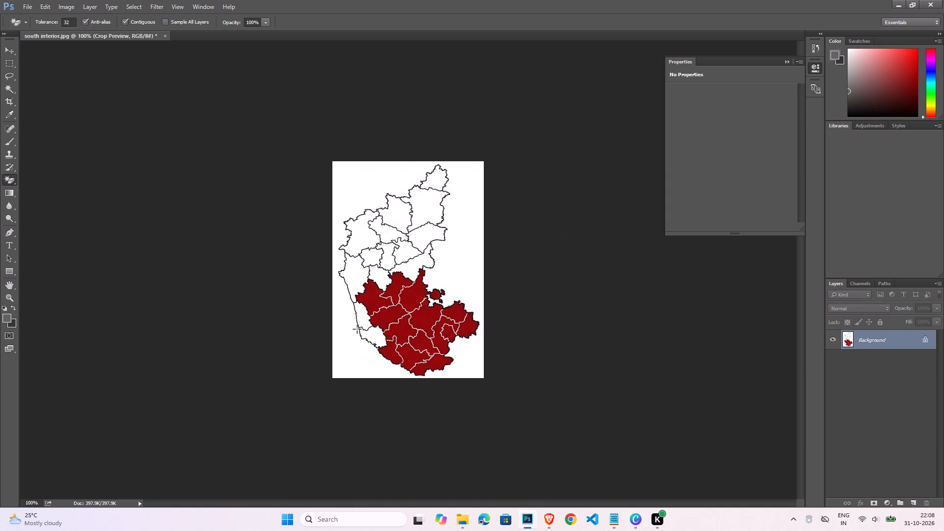
click(349, 335)
Save the south interior map as a JPEG at quality 11, replacing the original in Downloads, and close the document without saving again.
key(ctrl+s)
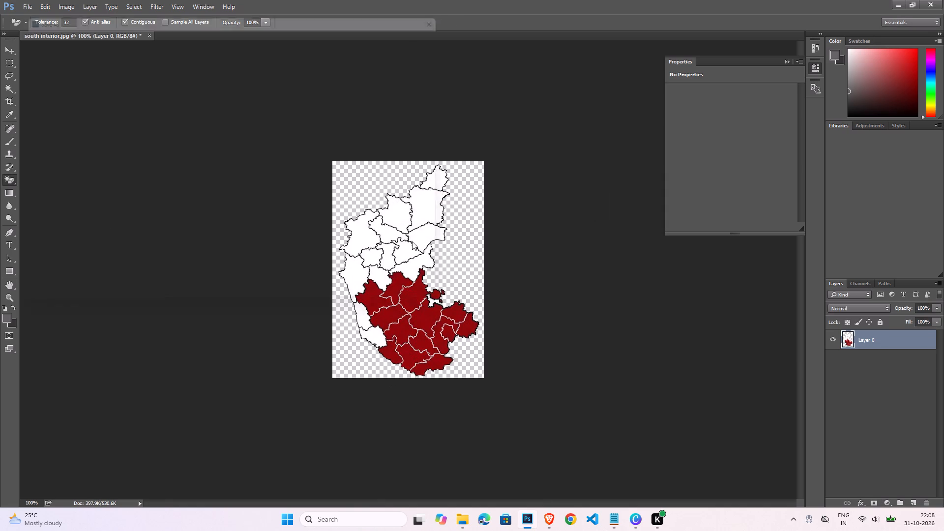
click(191, 208)
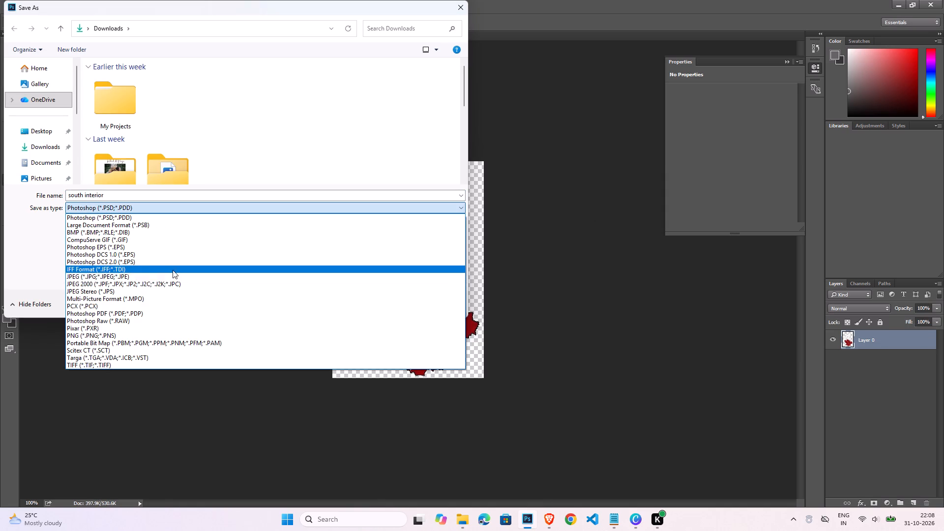
click(173, 277)
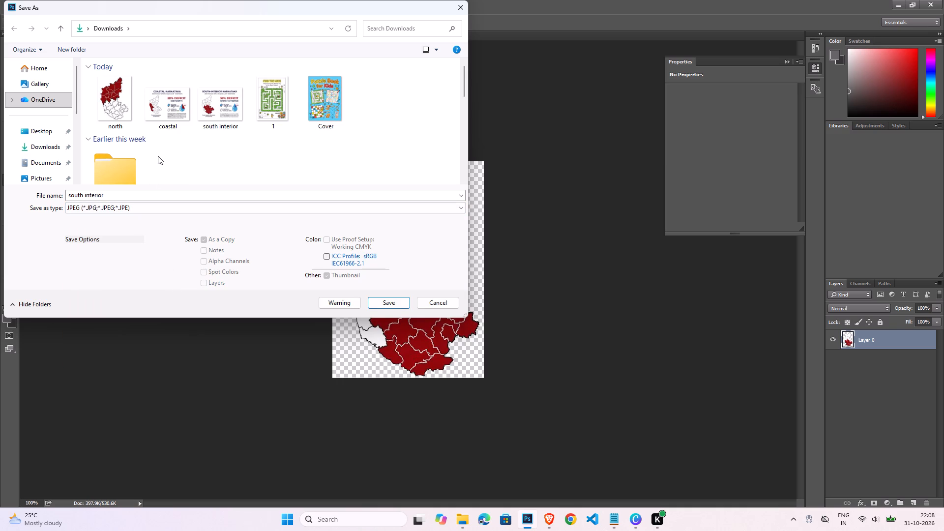
double_click(223, 115)
click(490, 259)
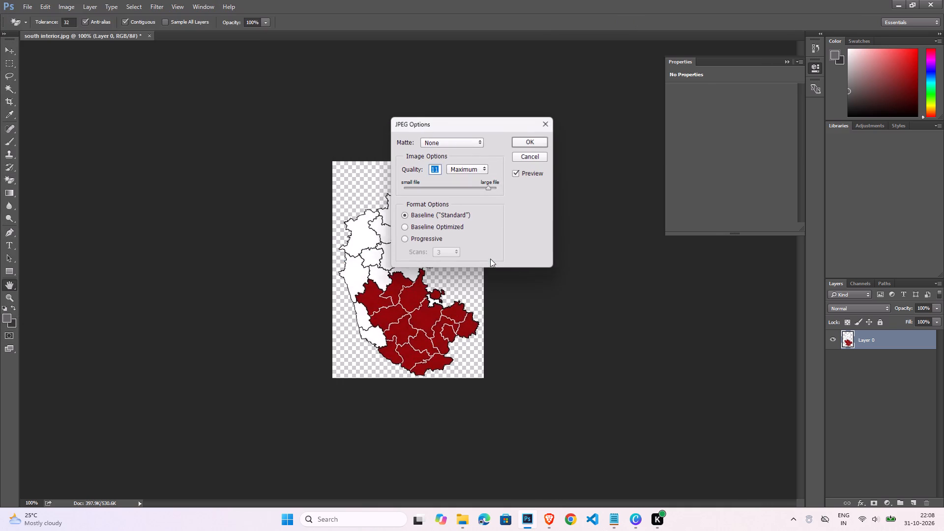
click(522, 144)
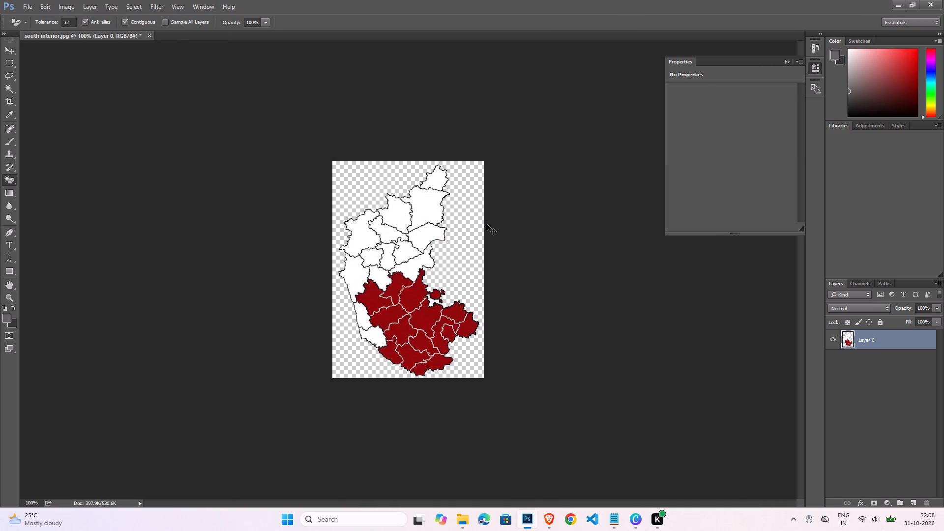
click(152, 35)
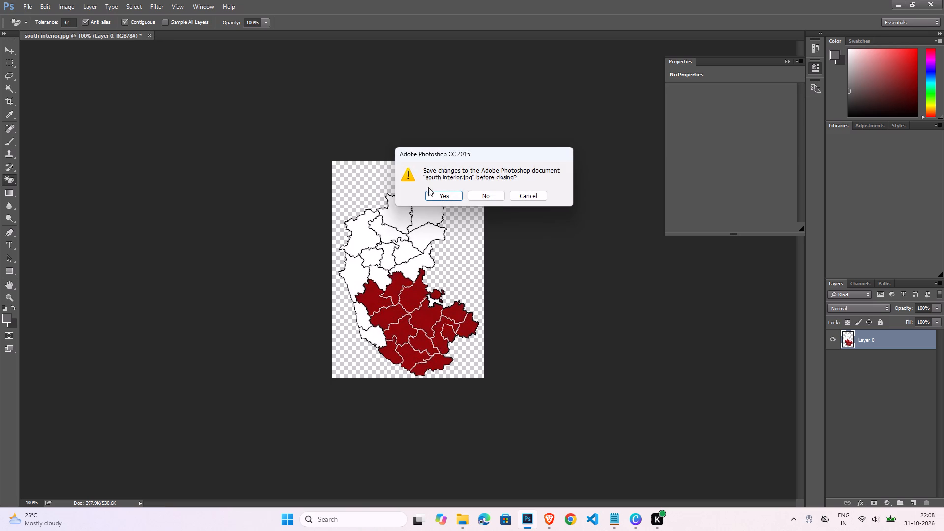
click(484, 198)
Open the coastal image from Downloads and crop it to just the Karnataka map, cutting off the title, statistics and caption.
key(ctrl+o)
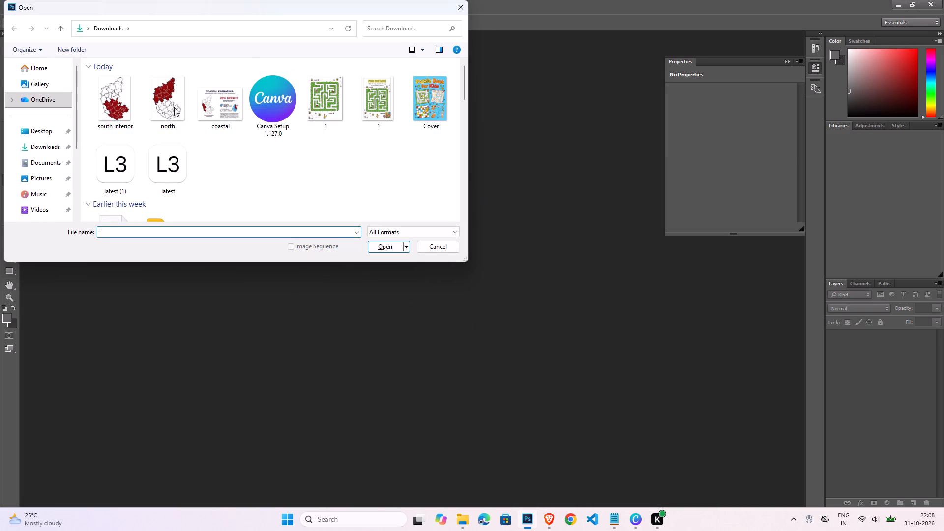
double_click(226, 115)
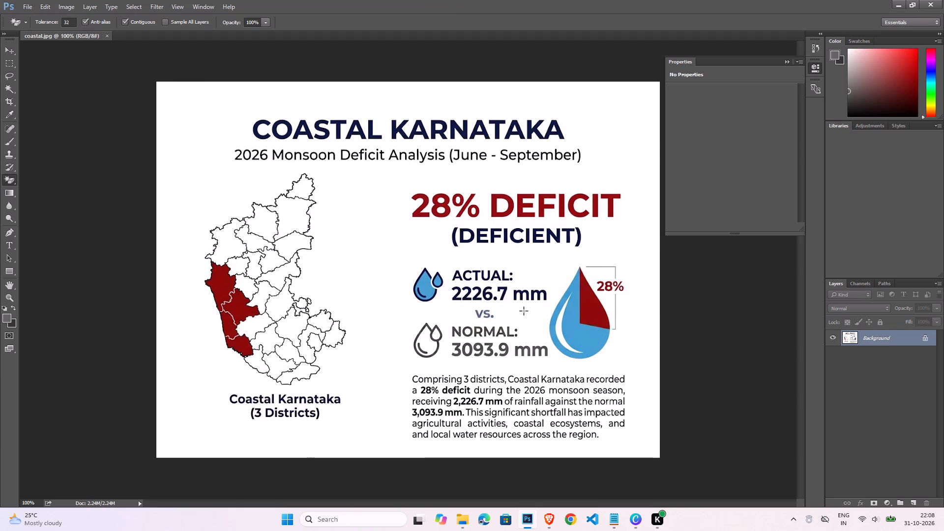
key(c)
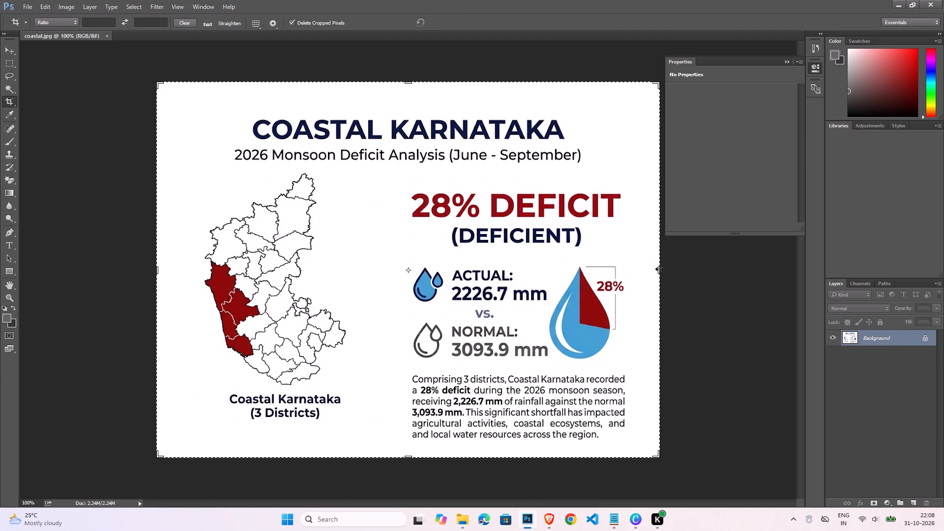
drag(659, 269, 503, 283)
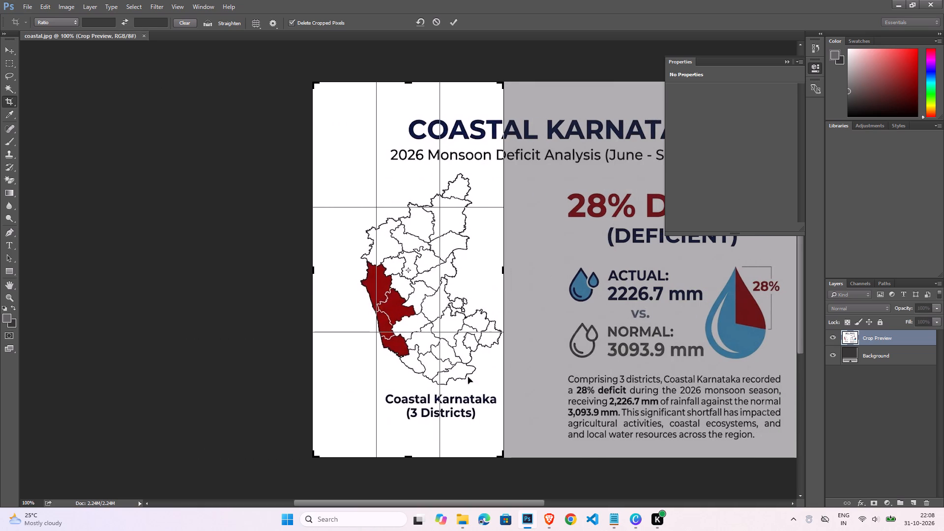
drag(413, 458, 417, 422)
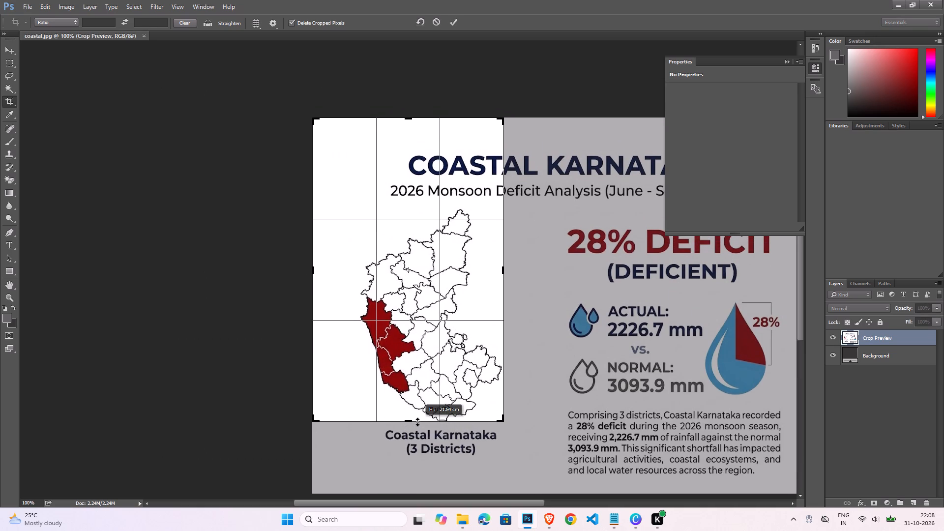
drag(417, 422, 418, 422)
drag(313, 270, 320, 273)
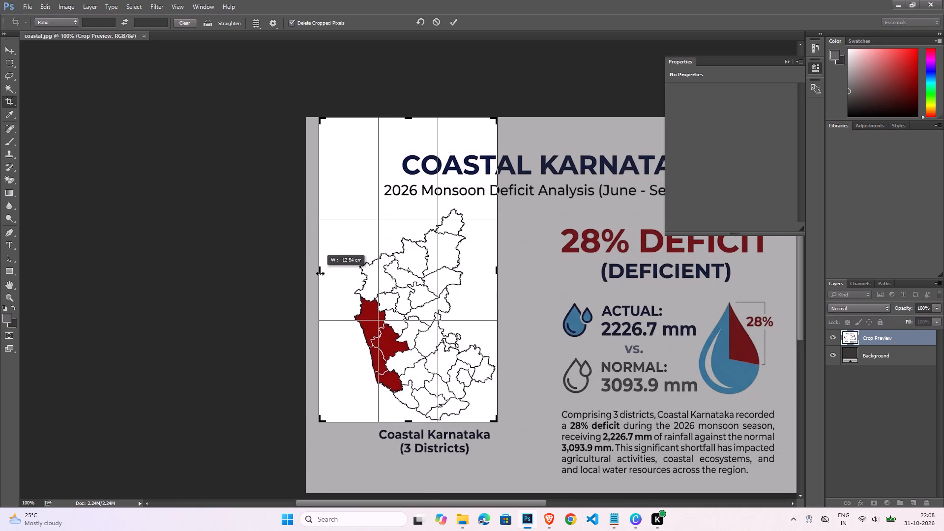
drag(320, 273, 336, 288)
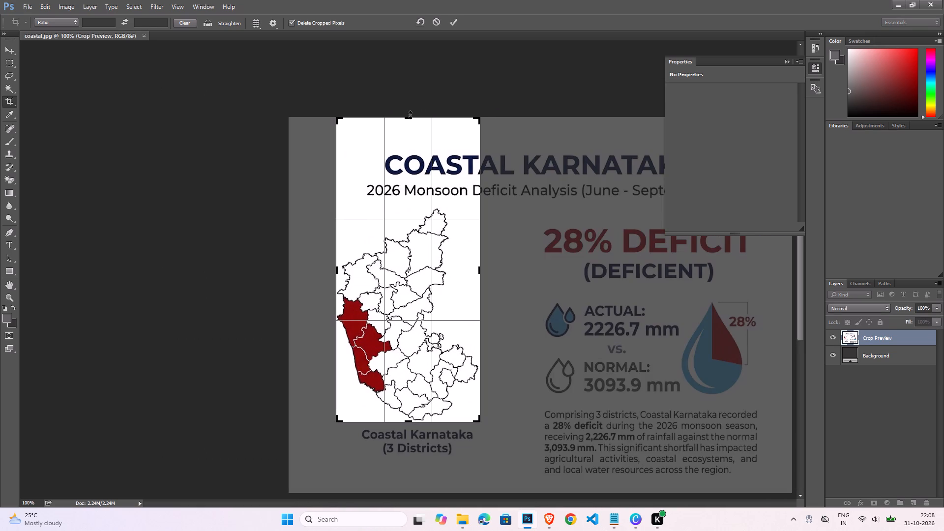
drag(410, 116, 415, 160)
key(Return)
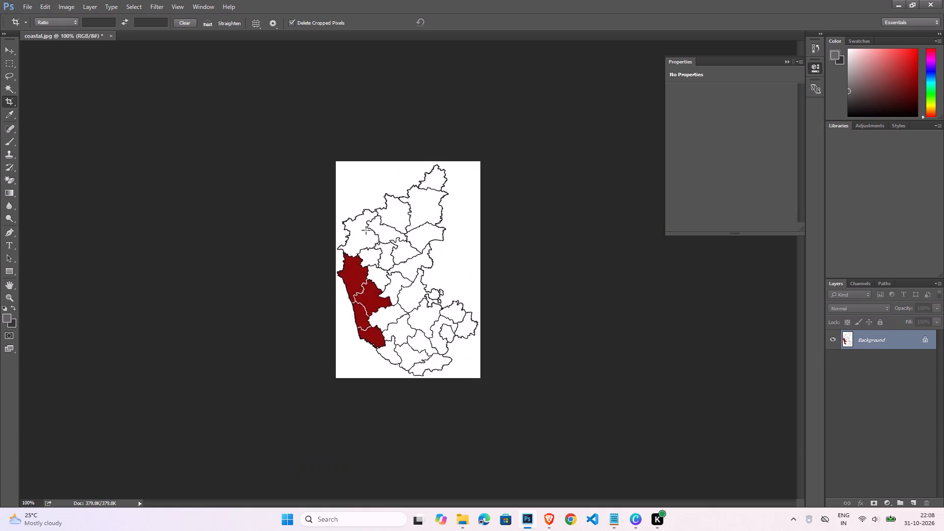
Erase the white background around the coastal map with the Magic Eraser tool.
click(10, 179)
click(407, 179)
Save the coastal map as a JPEG, replacing the original coastal file in Downloads.
key(ctrl+s)
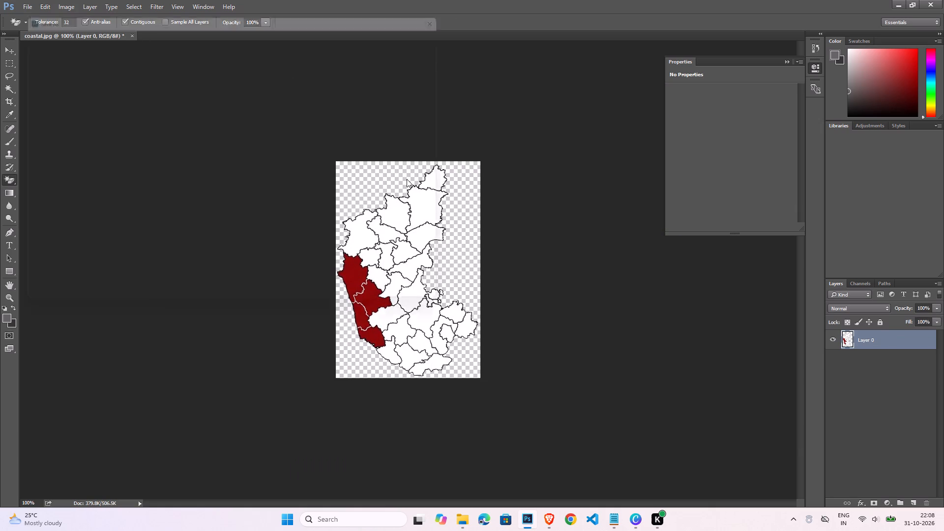
click(134, 211)
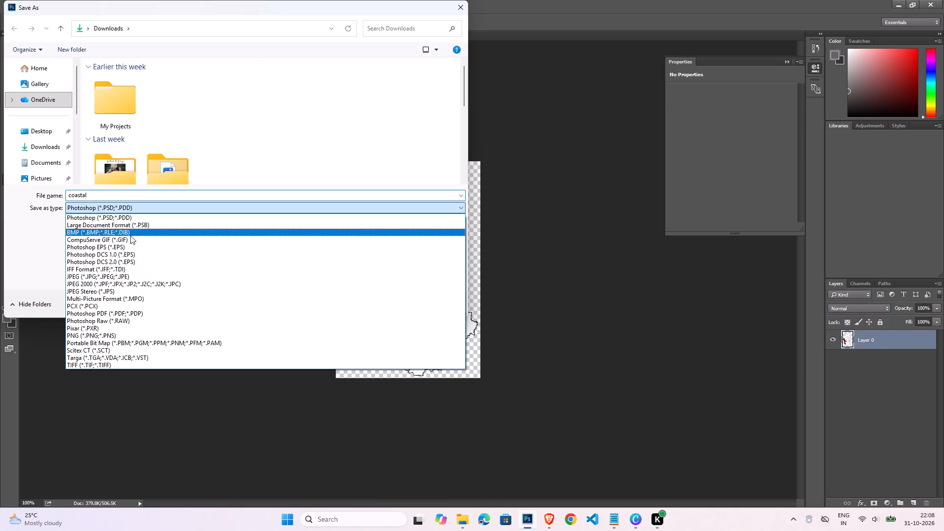
click(127, 273)
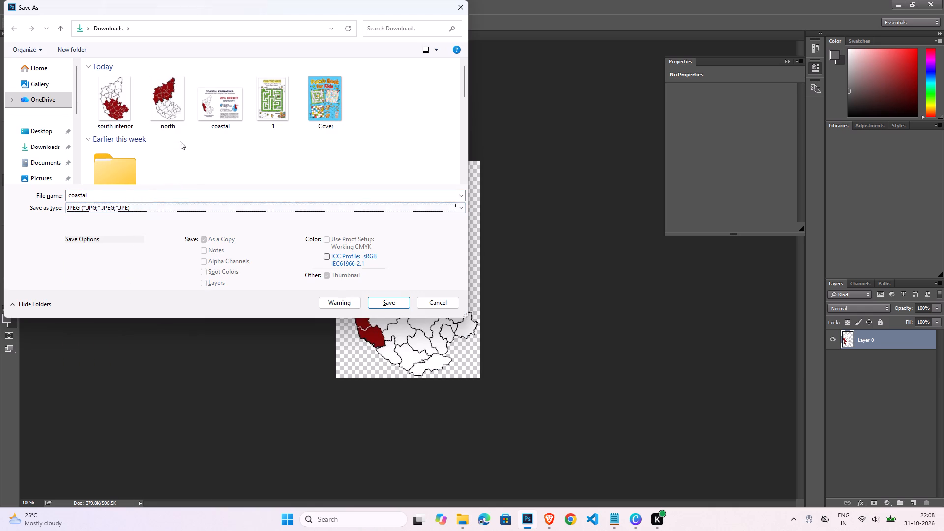
click(210, 108)
click(390, 306)
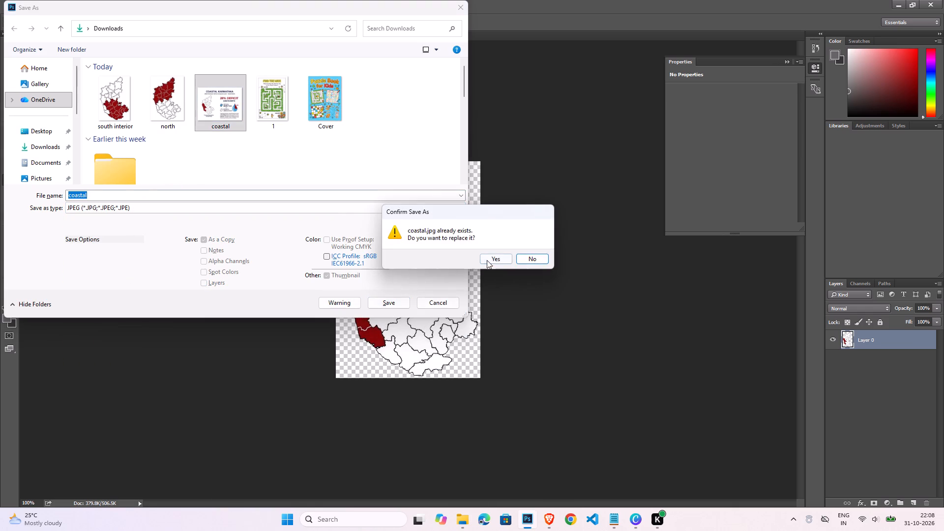
click(489, 260)
click(522, 143)
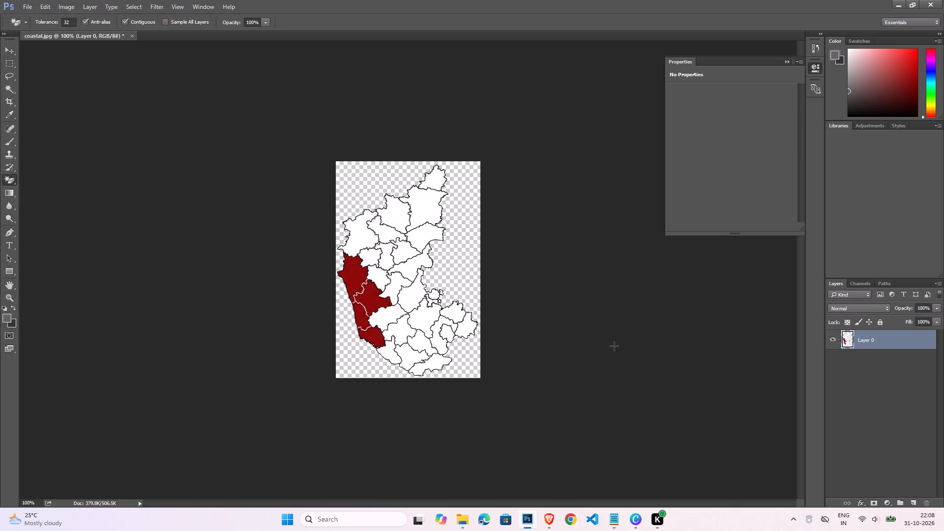
Switch to Canva, add a rounded square shape, and place it in the grey section below the regional breakdown heading.
click(639, 520)
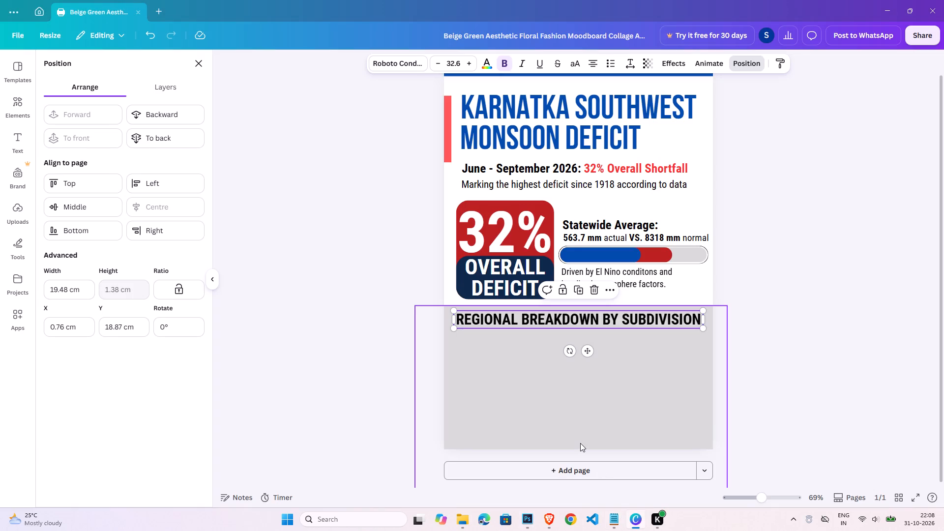
click(20, 110)
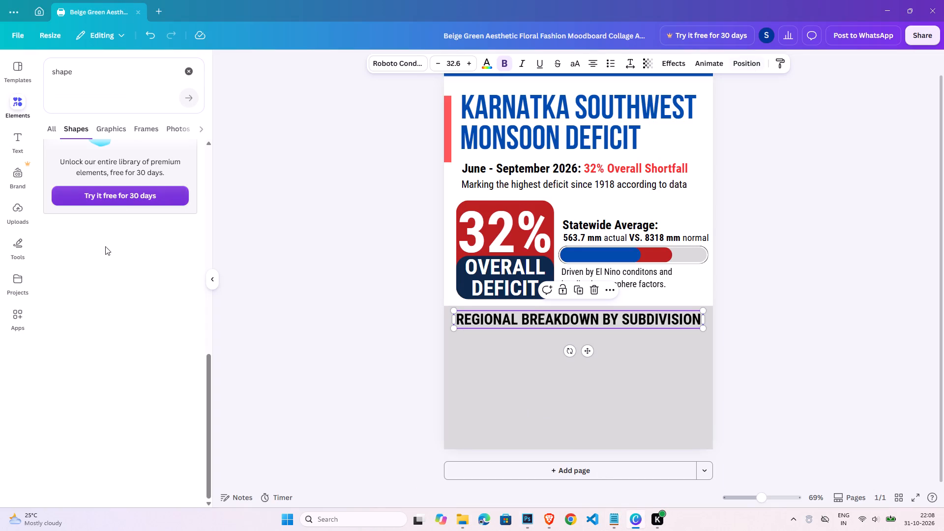
click(152, 241)
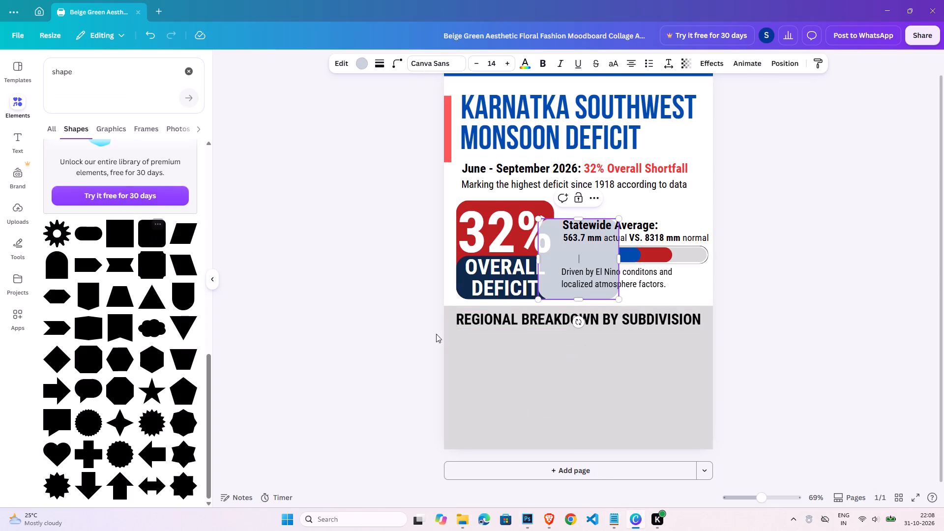
scroll(725, 332, down, 2)
drag(560, 252, 505, 363)
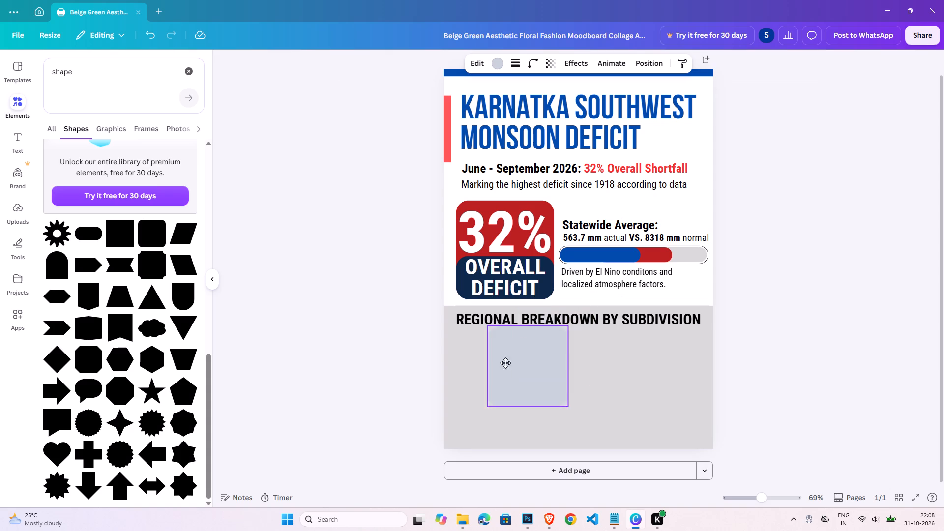
drag(505, 363, 481, 395)
click(496, 404)
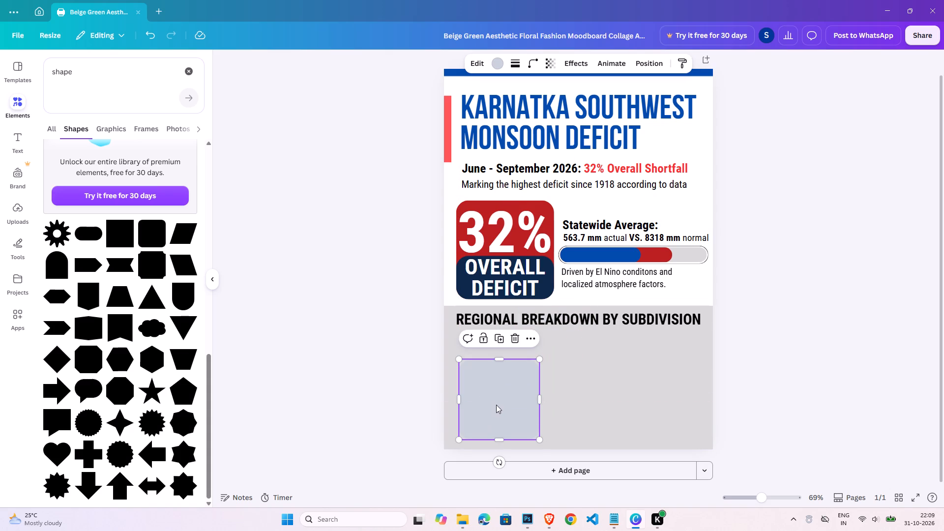
Reduce the square's corner rounding to about 20.
click(479, 373)
click(535, 62)
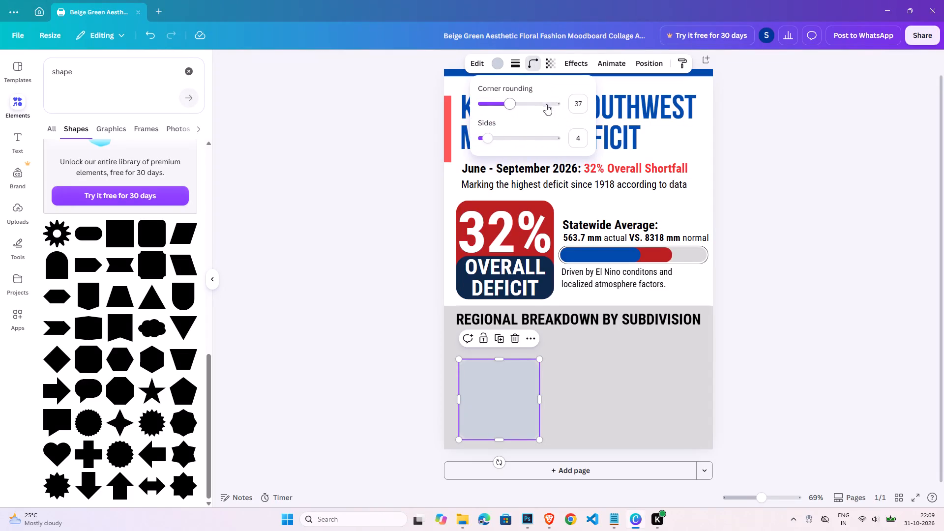
drag(512, 102, 498, 103)
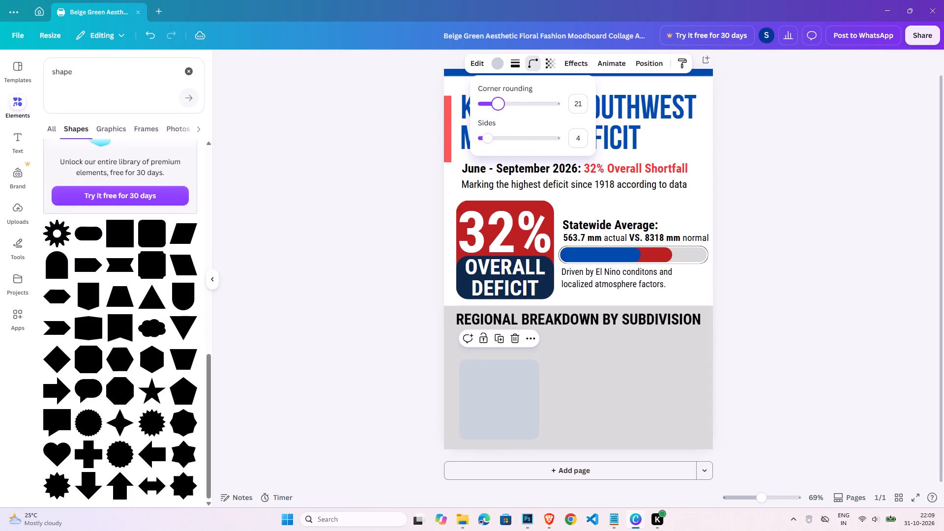
drag(498, 103, 496, 103)
click(855, 378)
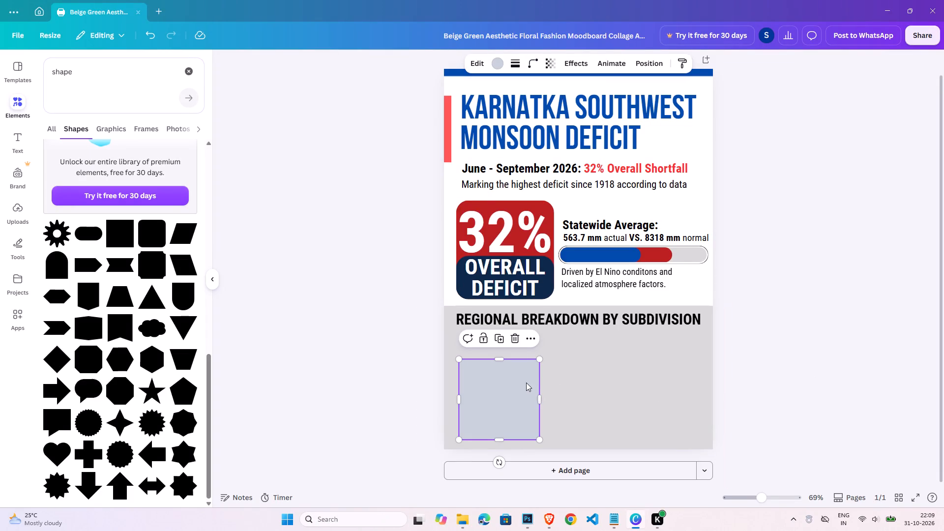
Duplicate the rounded square twice and line the copies up beside the original to form a row of three.
key(ctrl+c)
key(ctrl+v)
drag(510, 402, 598, 399)
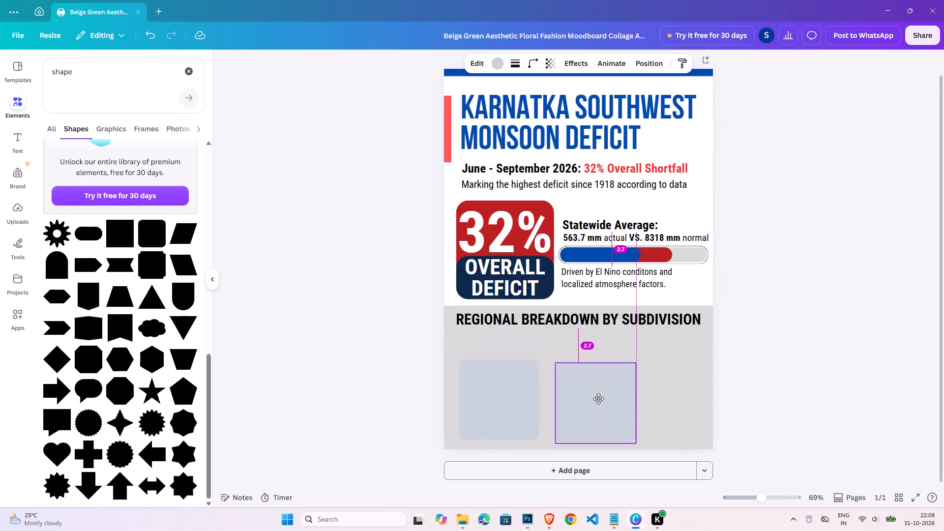
drag(598, 399, 597, 397)
key(ctrl+c)
key(ctrl+v)
drag(600, 405, 603, 405)
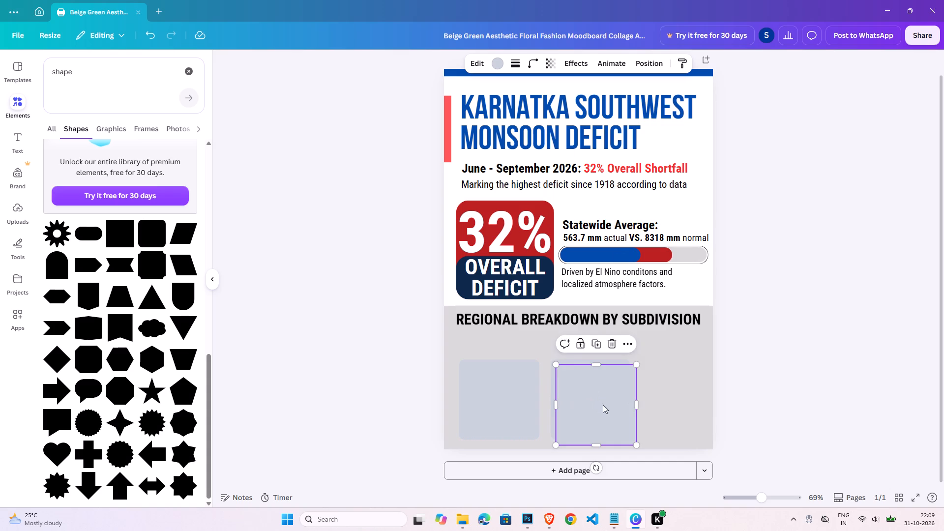
drag(603, 405, 682, 400)
click(814, 398)
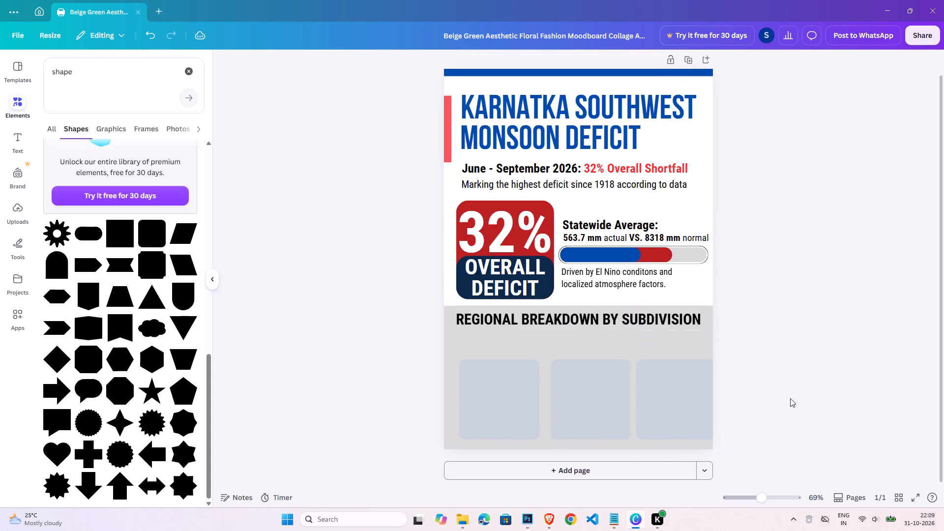
Shift all three squares together to fit within the page width and space them evenly with Tidy up.
drag(404, 386, 695, 405)
drag(694, 406, 690, 407)
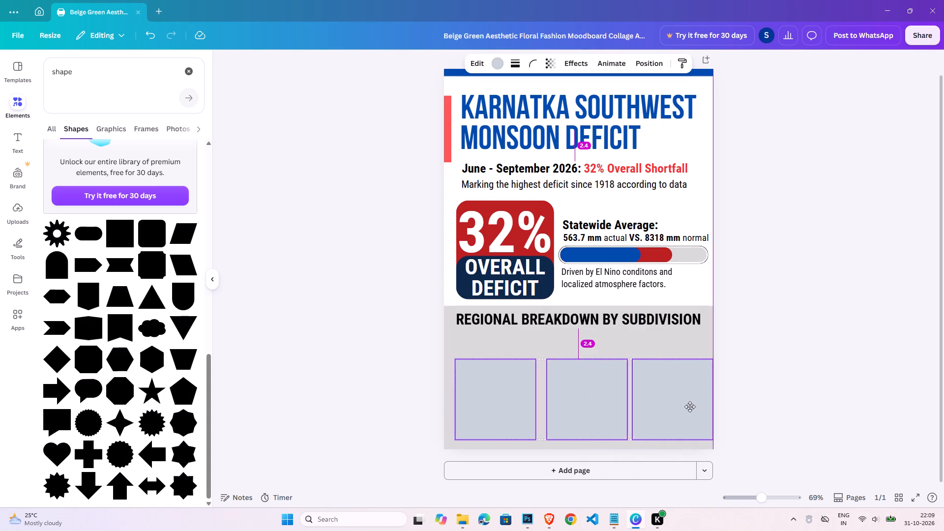
drag(690, 407, 685, 407)
click(654, 65)
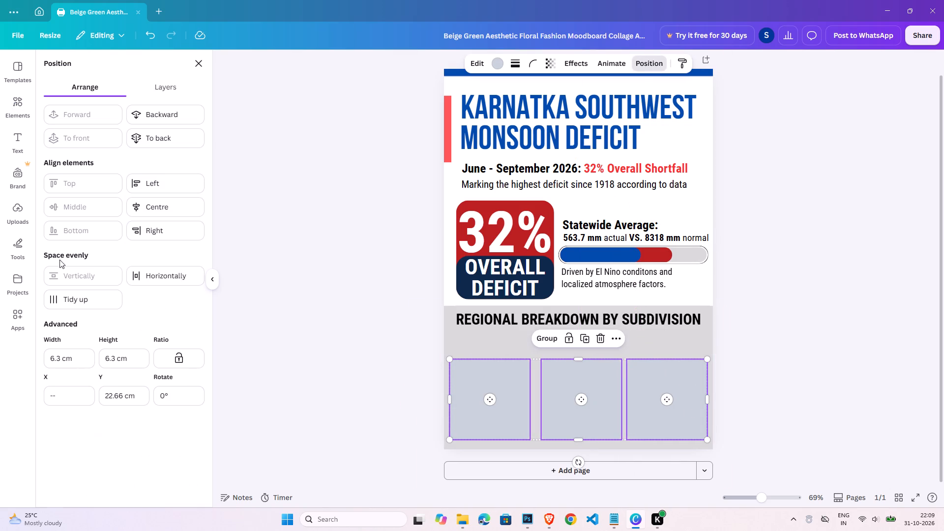
click(84, 300)
double_click(850, 339)
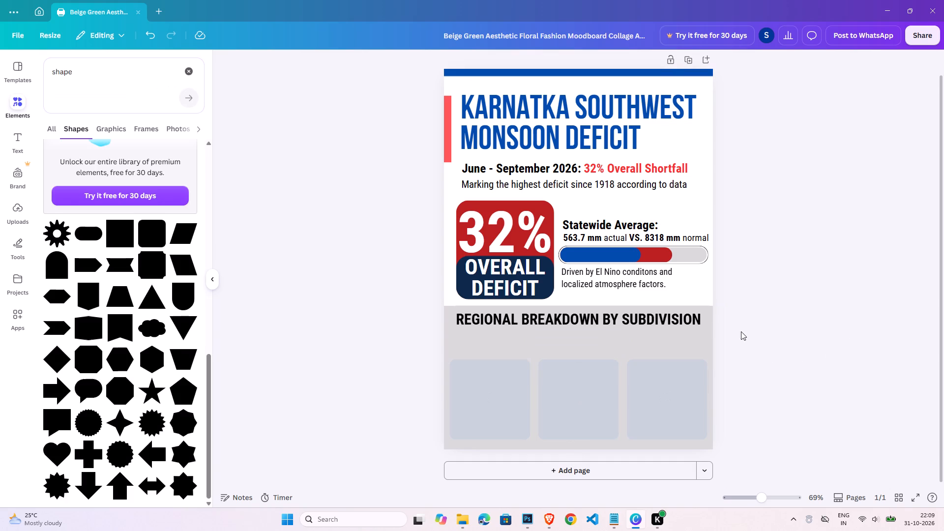
Recolour the first square dark navy blue, #0B3266.
click(505, 400)
click(496, 59)
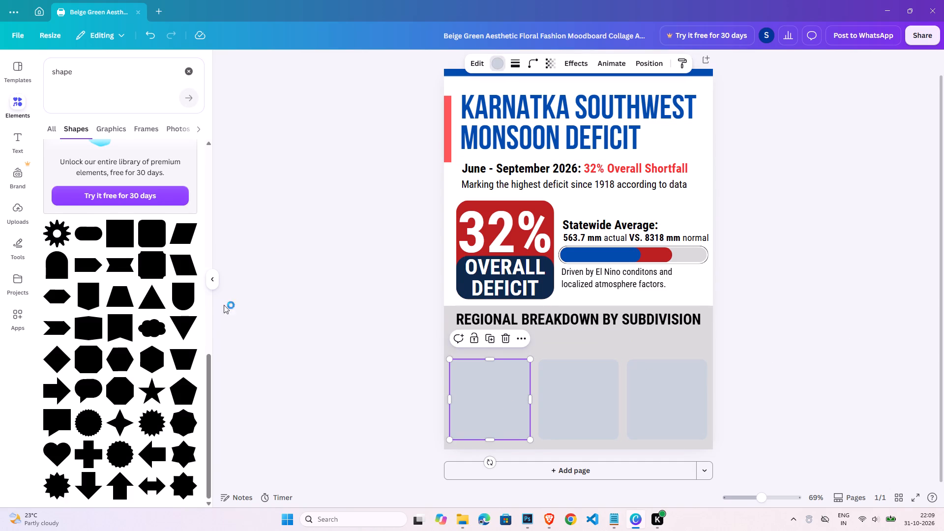
click(168, 352)
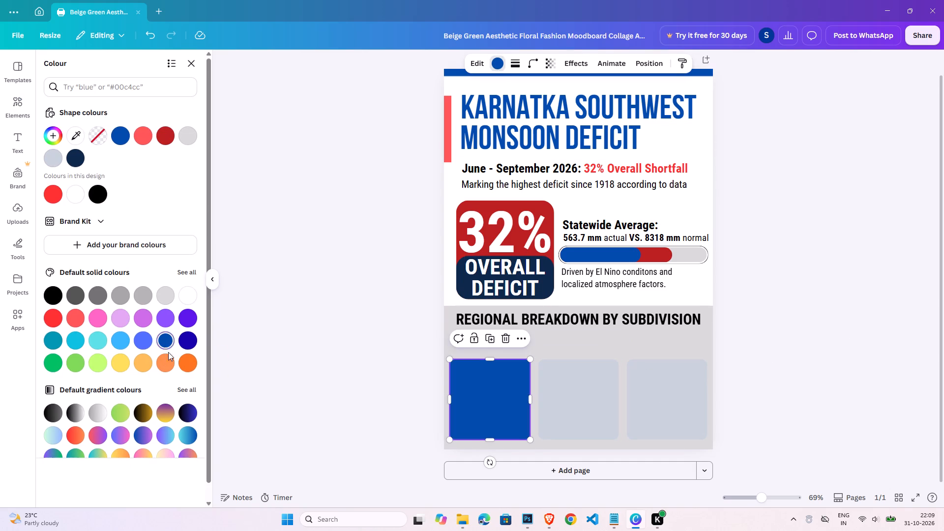
click(51, 134)
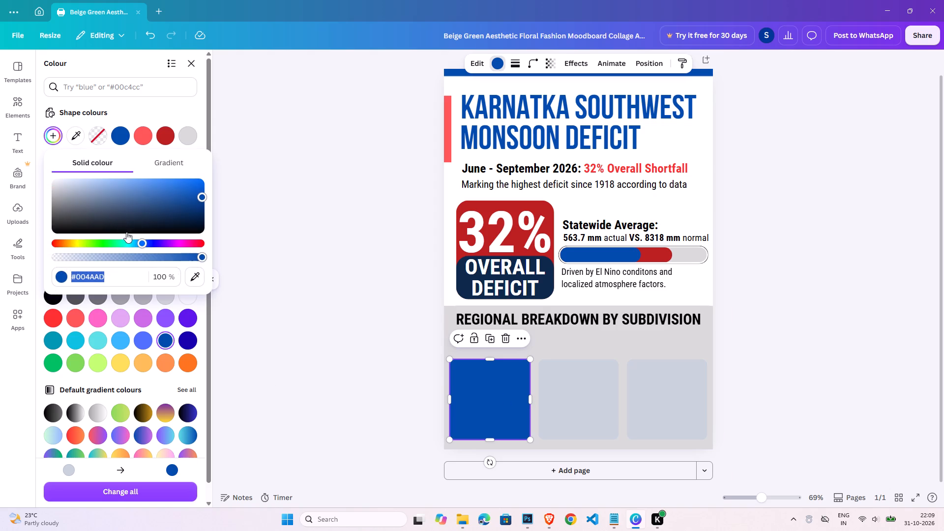
drag(176, 195, 187, 211)
Copy the first square's colour code #0B3266 and apply it to the middle and last squares.
triple_click(120, 276)
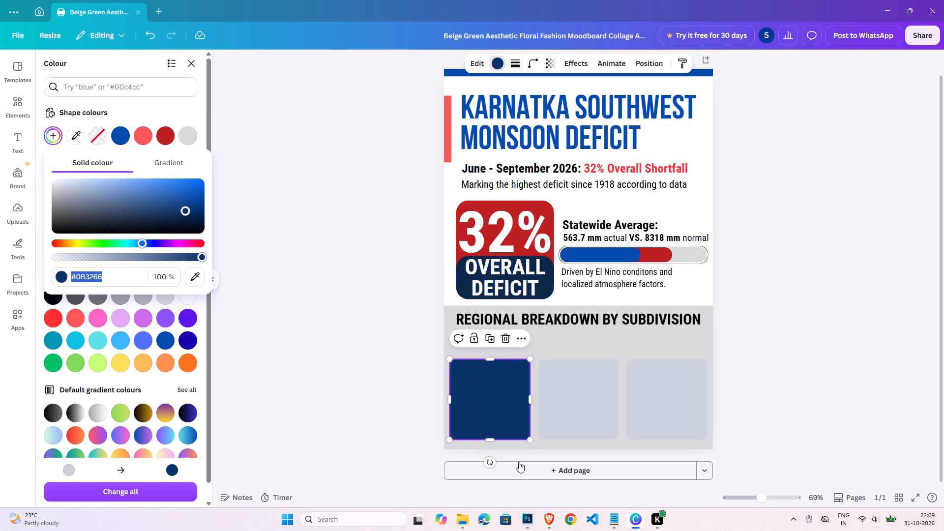
key(ctrl+c)
click(551, 412)
click(41, 128)
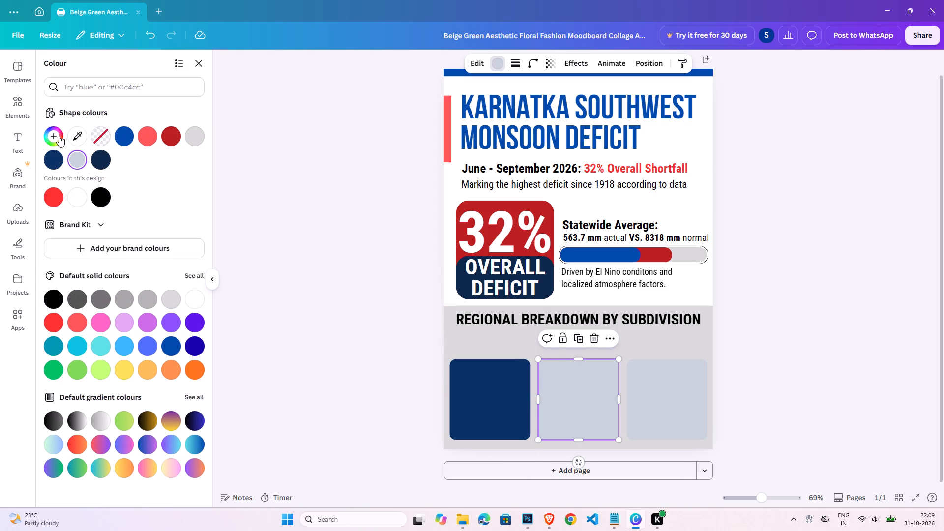
click(59, 136)
triple_click(130, 283)
key(ctrl+v)
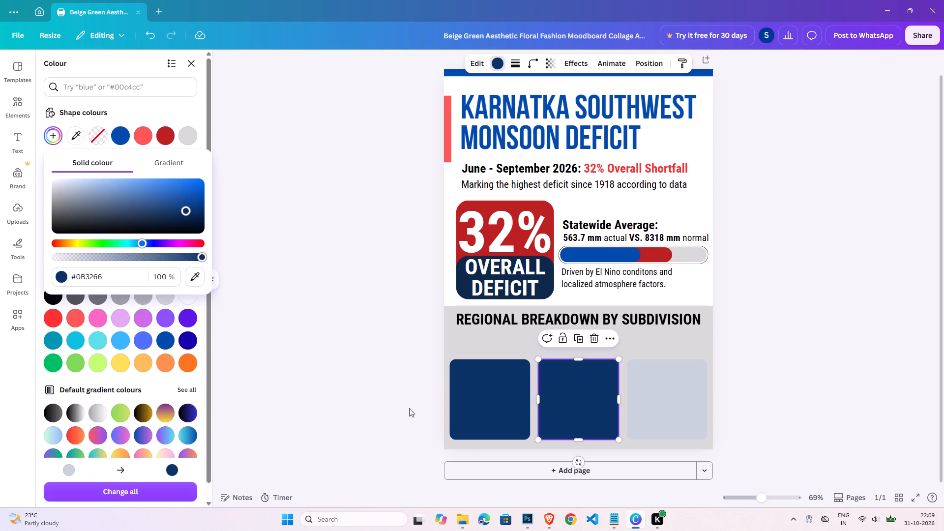
click(658, 413)
click(61, 137)
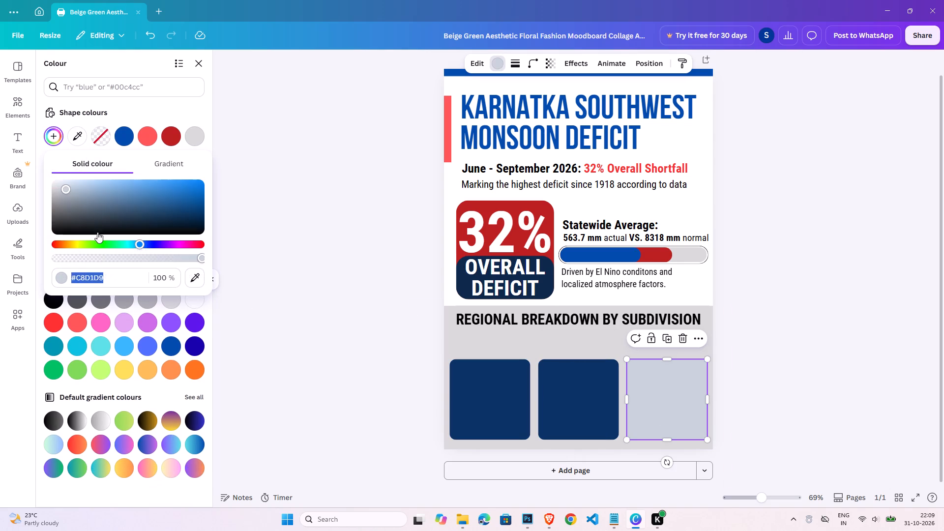
triple_click(100, 278)
key(ctrl+v)
double_click(360, 370)
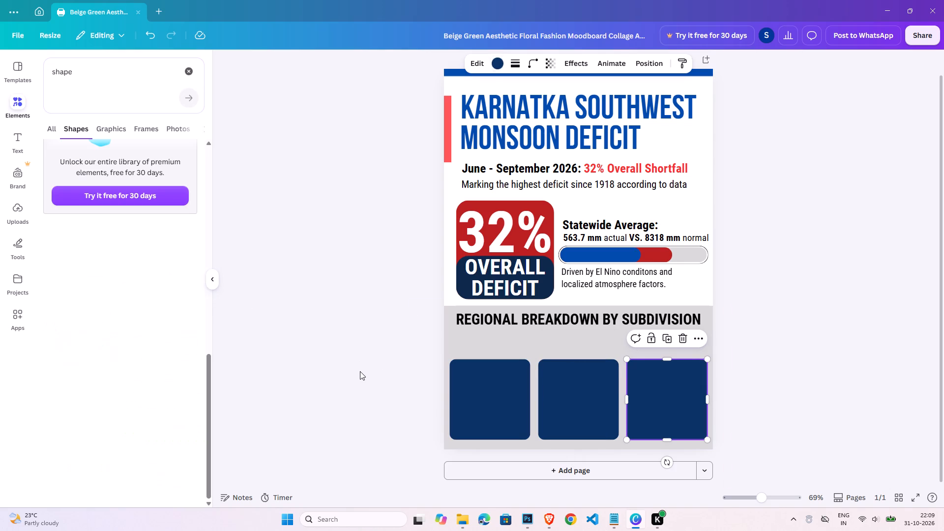
Upload the north, south interior and coastal map images from Downloads to the design's uploads.
click(18, 216)
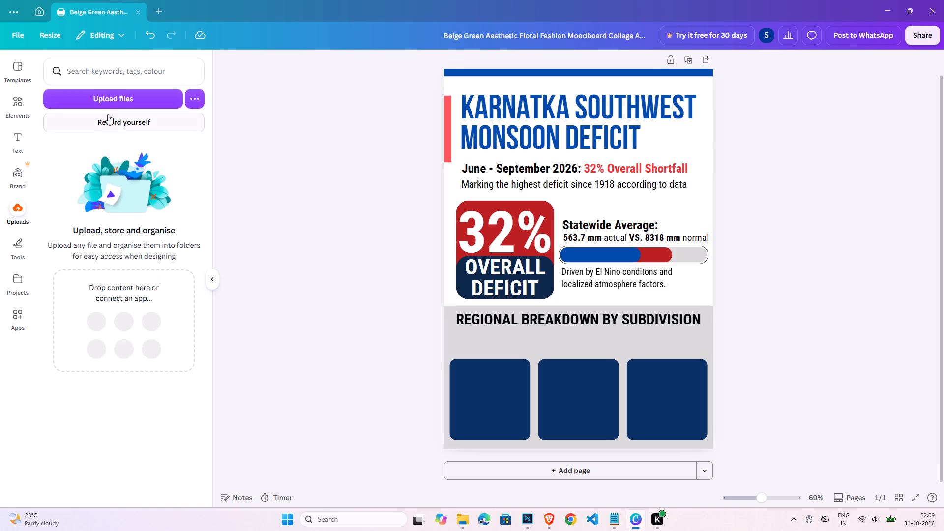
click(108, 97)
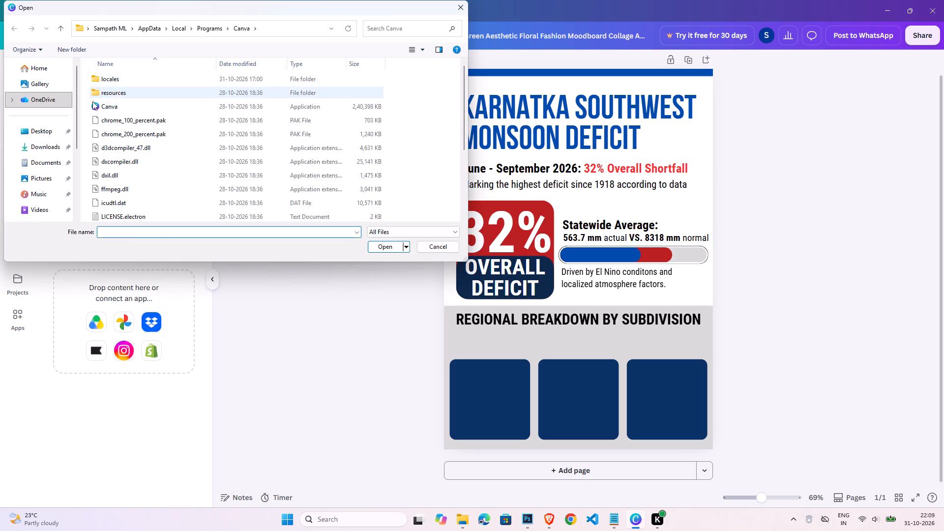
click(27, 147)
click(197, 118)
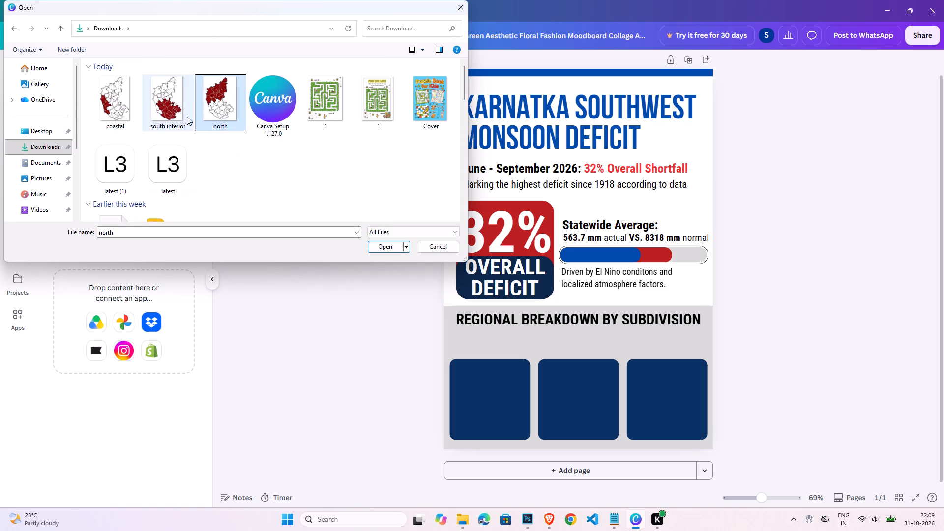
shift+click(170, 117)
shift+click(103, 115)
click(370, 242)
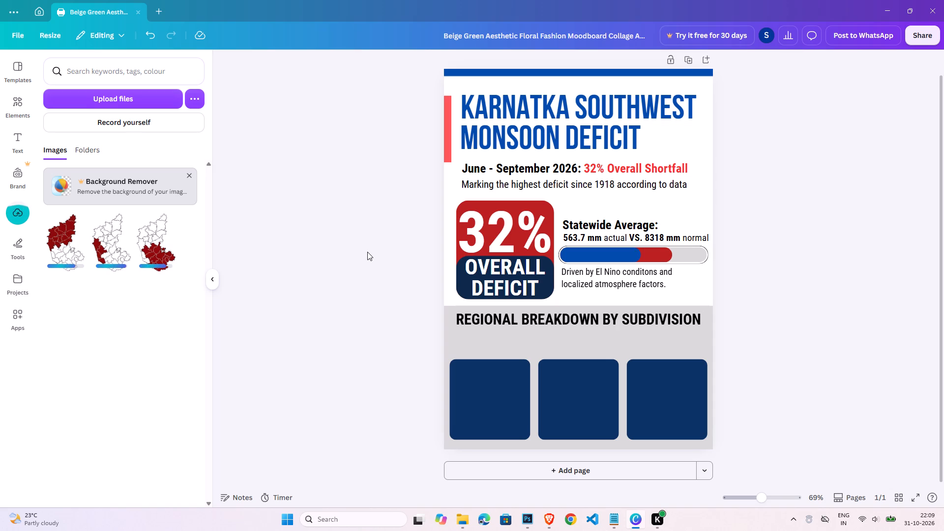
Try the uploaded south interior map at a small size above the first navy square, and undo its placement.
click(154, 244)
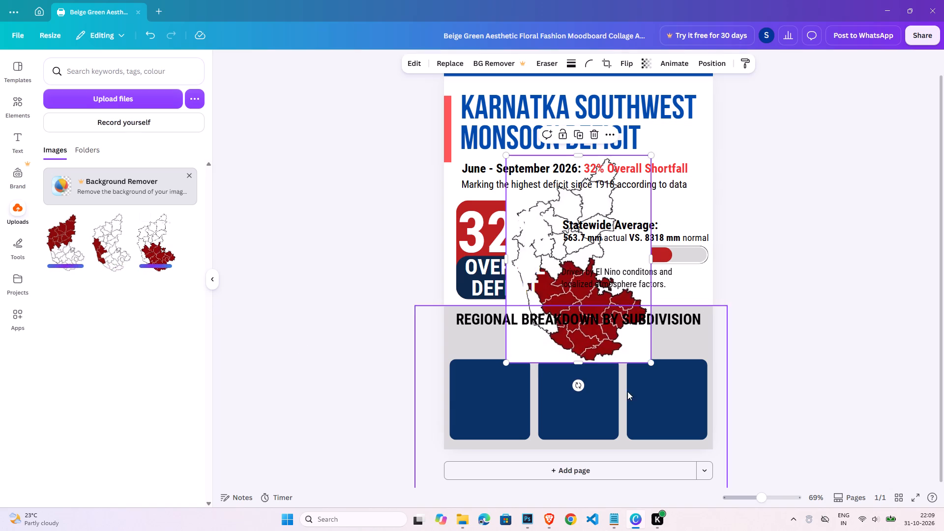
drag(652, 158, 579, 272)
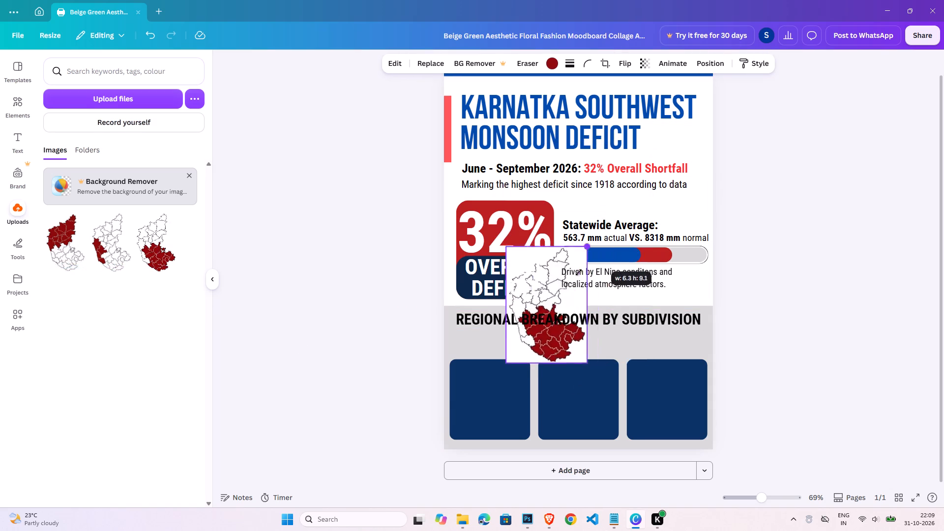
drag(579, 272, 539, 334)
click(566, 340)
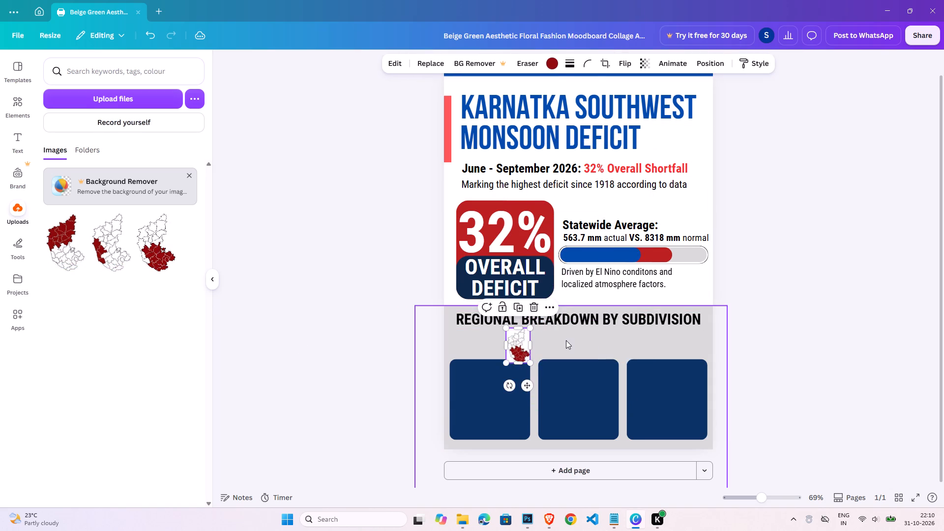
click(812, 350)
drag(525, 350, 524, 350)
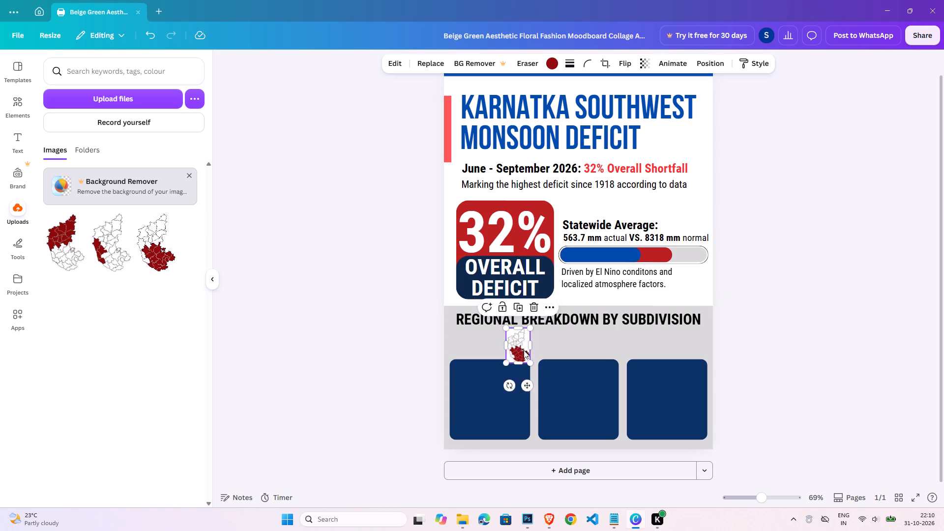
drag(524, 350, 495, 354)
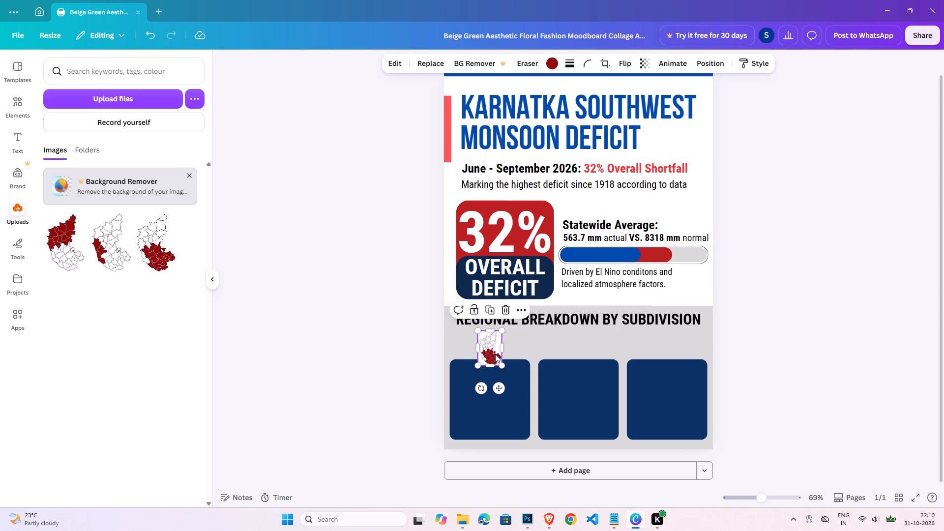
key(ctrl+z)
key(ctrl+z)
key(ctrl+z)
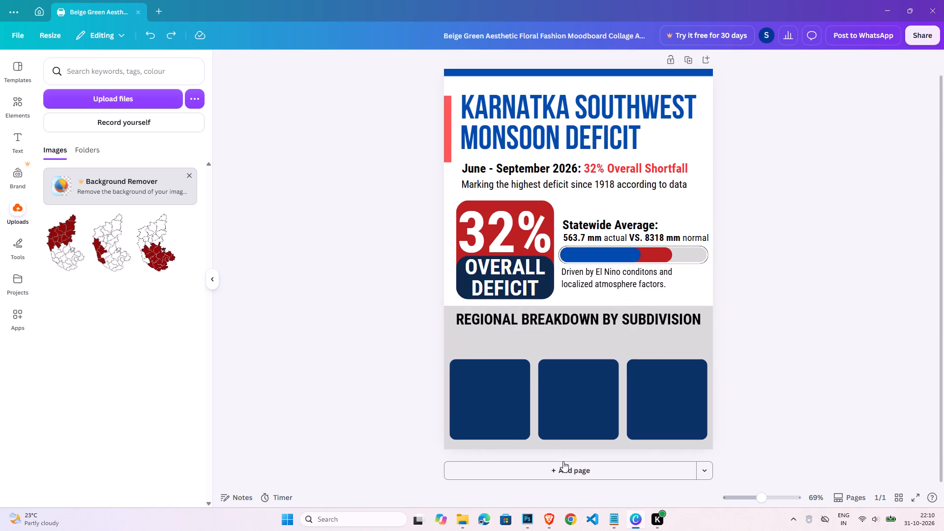
Switch to Photoshop, save the background-free coastal map as a PNG copy in Downloads, and close coastal.jpg without saving its changes.
click(531, 524)
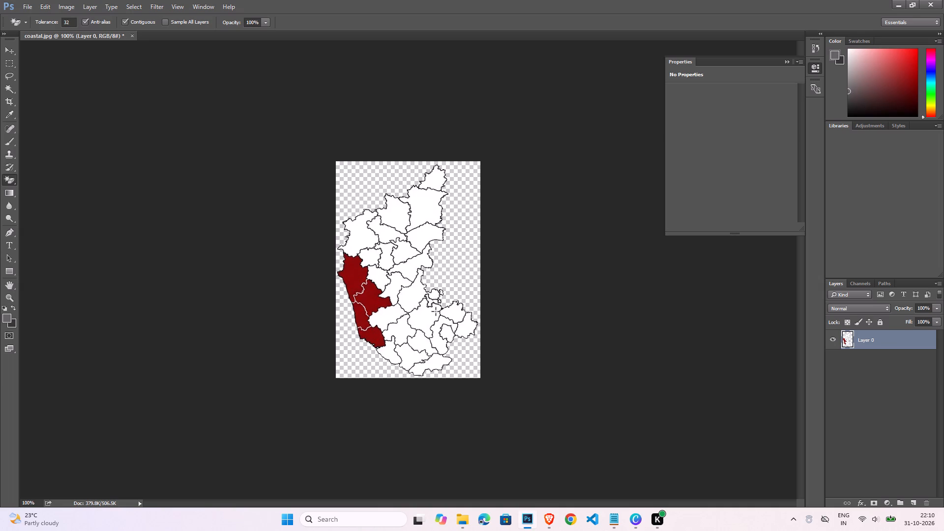
key(ctrl+s)
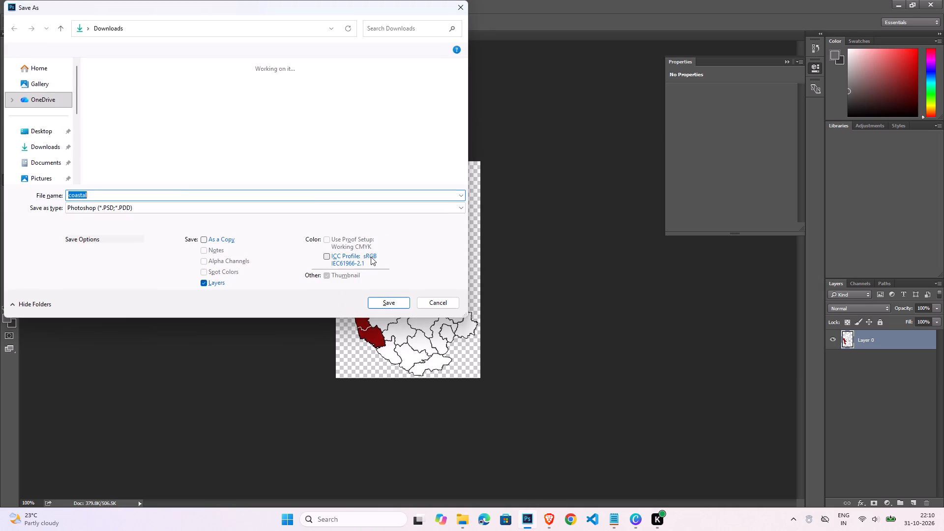
click(148, 215)
click(147, 211)
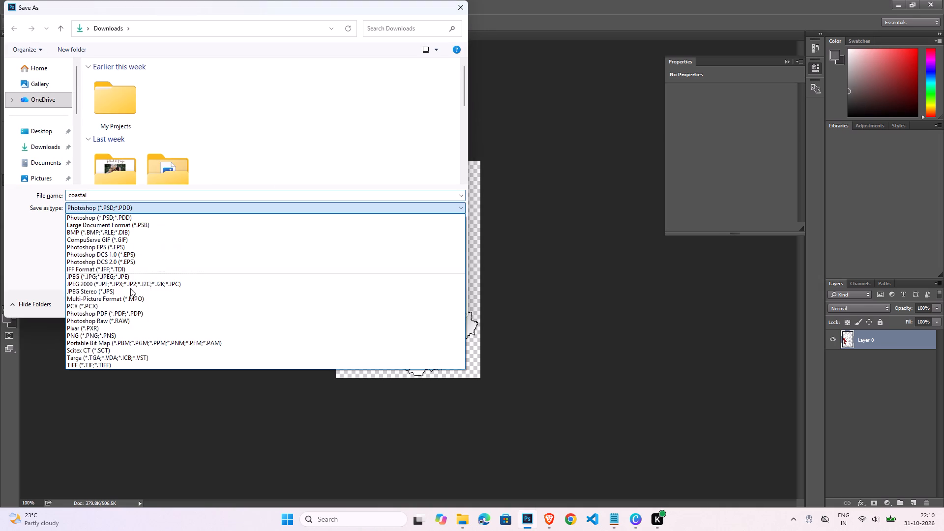
click(119, 333)
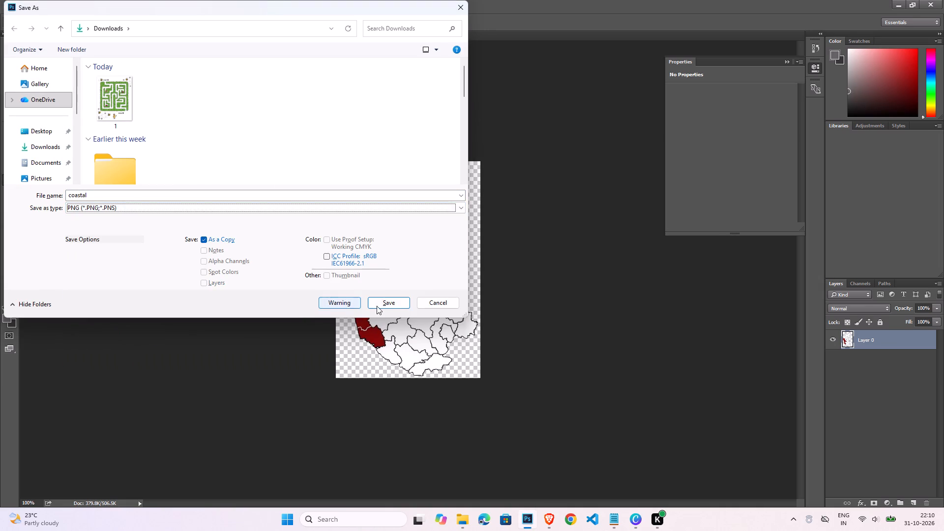
click(379, 306)
click(514, 158)
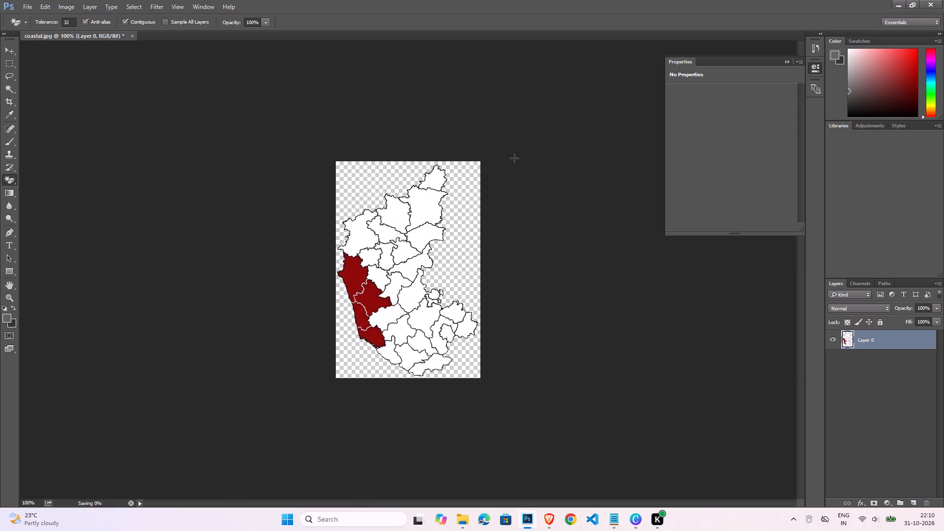
click(133, 35)
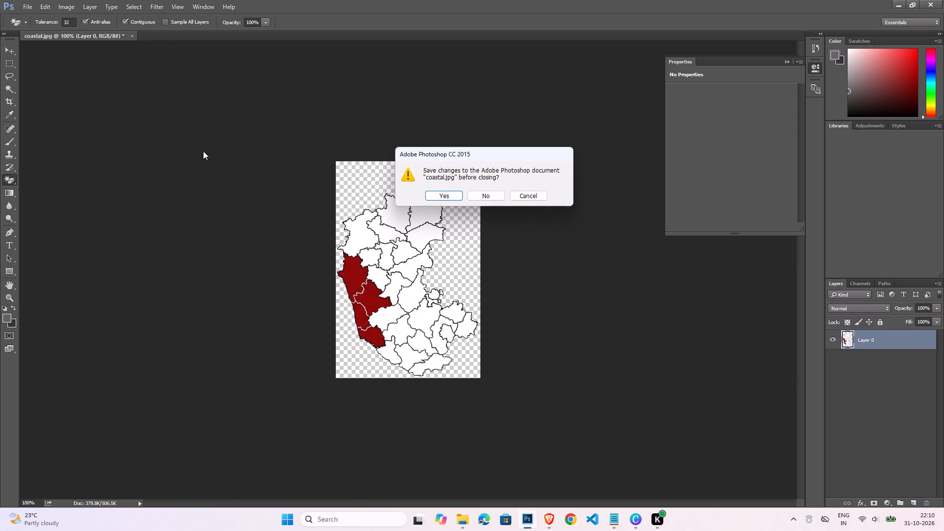
drag(498, 188, 493, 194)
click(493, 195)
Delete the original coastal.jpg file from Downloads, keeping its PNG copy.
key(ctrl+o)
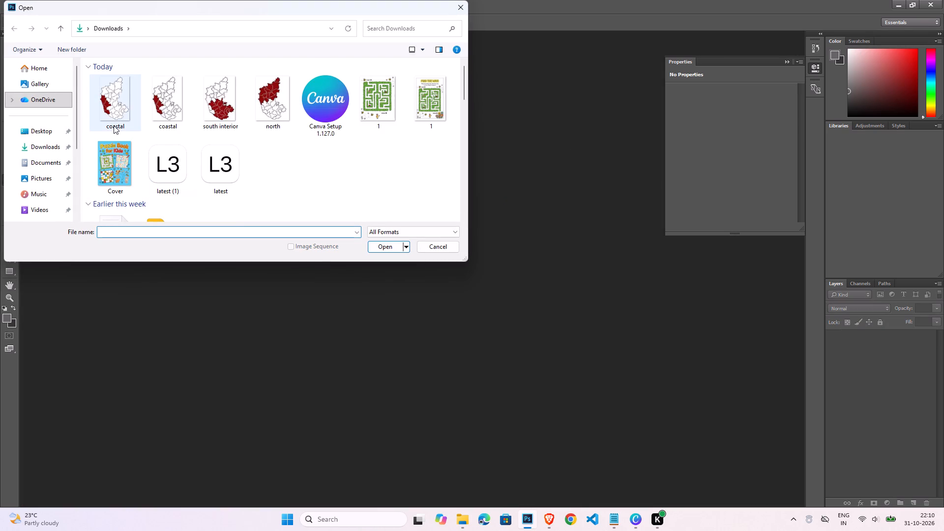
click(170, 123)
key(Delete)
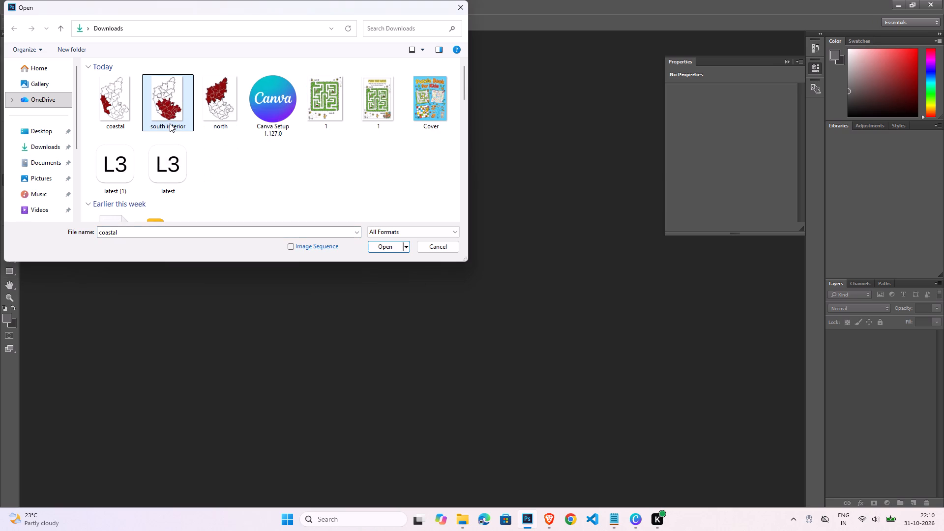
Open the south interior and north map images from Downloads together.
click(170, 123)
click(170, 123)
click(220, 122)
shift+click(189, 117)
click(397, 246)
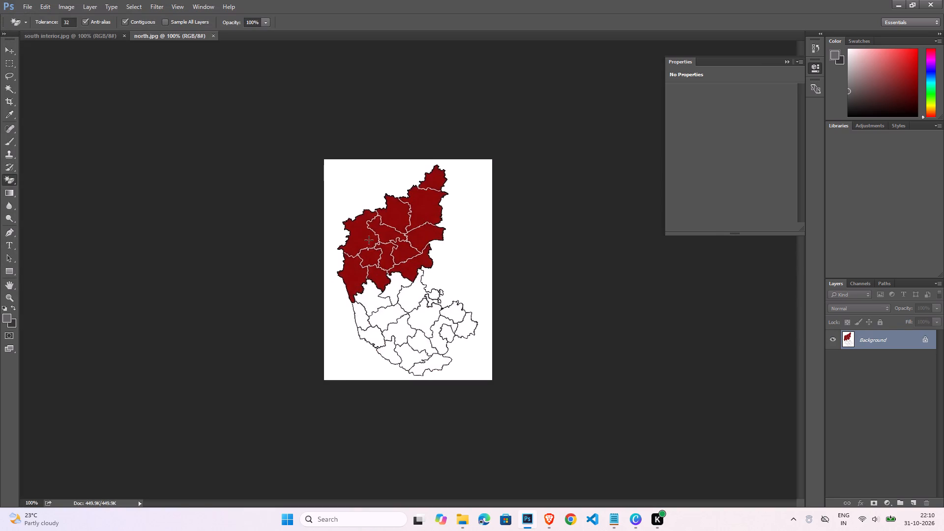
Erase the white background around the north map, save it as a PNG copy in Downloads, and close north.jpg without saving changes.
click(354, 201)
key(ctrl+s)
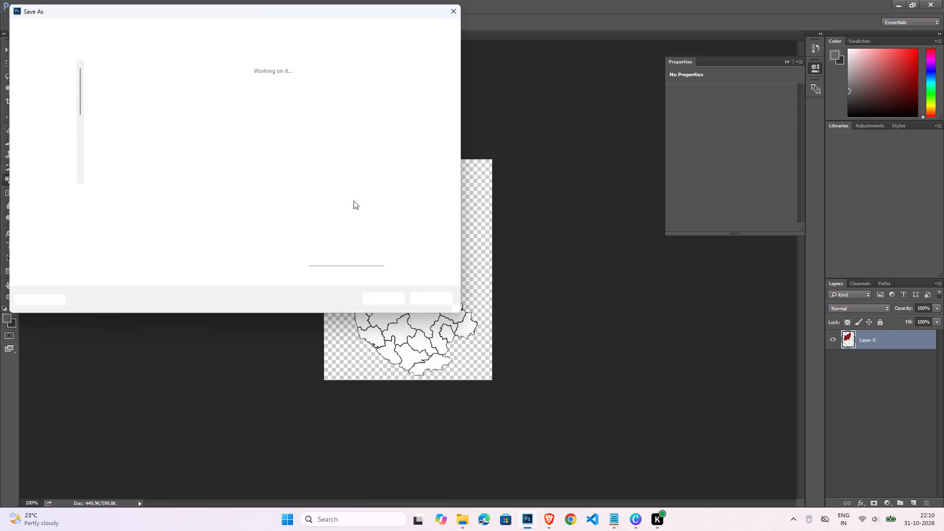
click(128, 211)
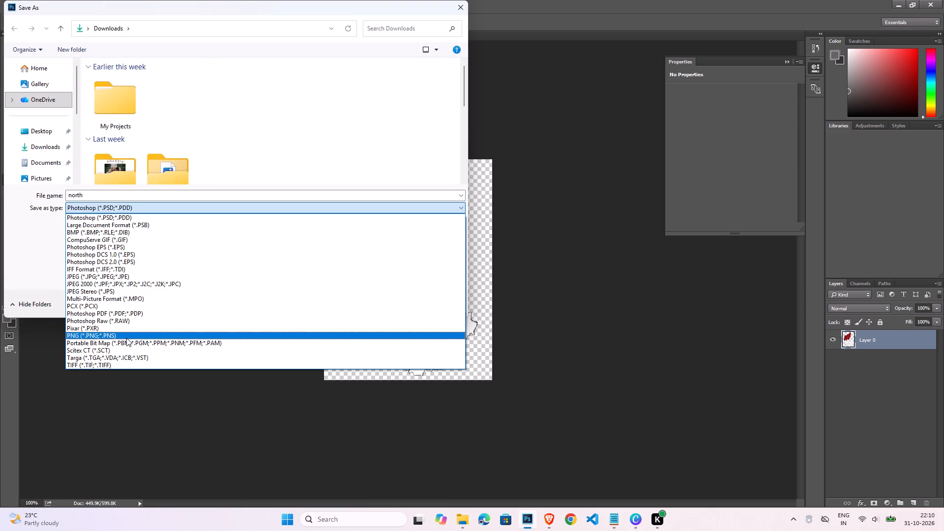
click(126, 338)
click(398, 306)
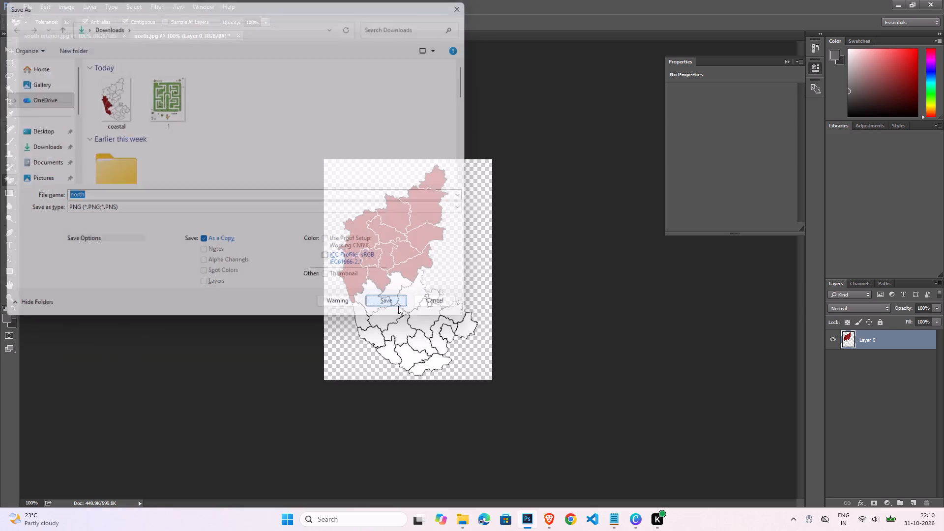
click(504, 167)
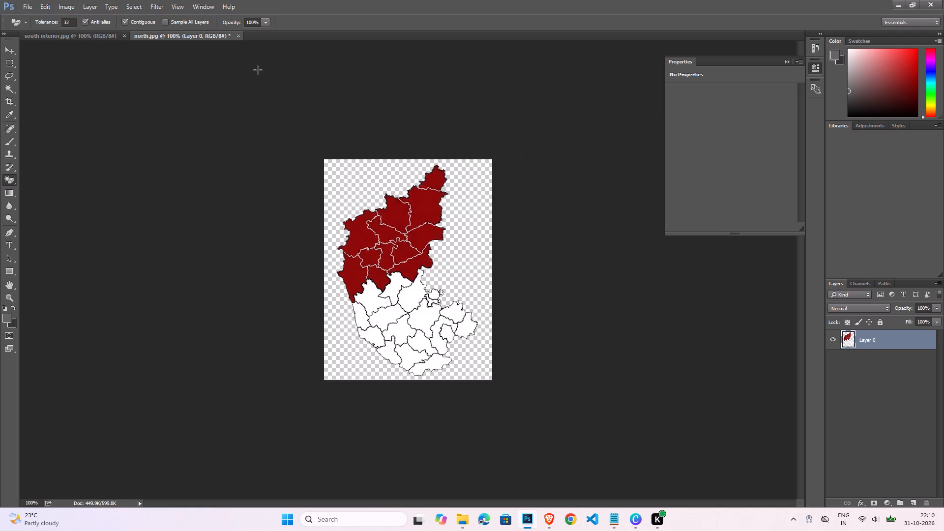
click(238, 36)
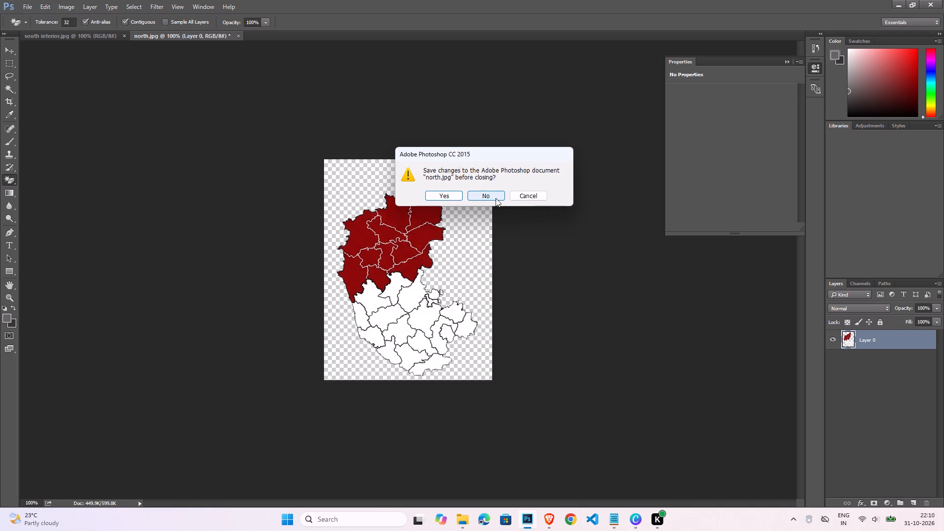
click(496, 198)
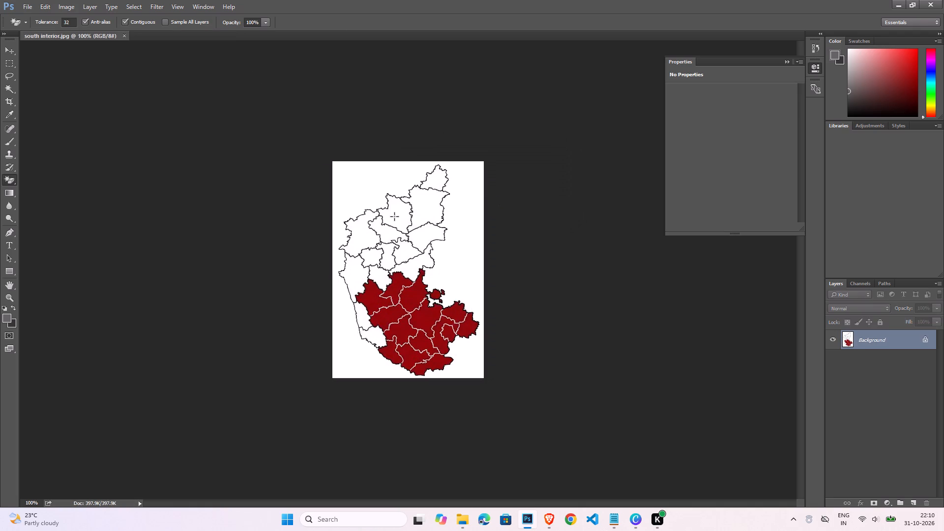
Erase the white background around the south interior map and save it as a PNG copy in Downloads.
click(351, 195)
key(ctrl+s)
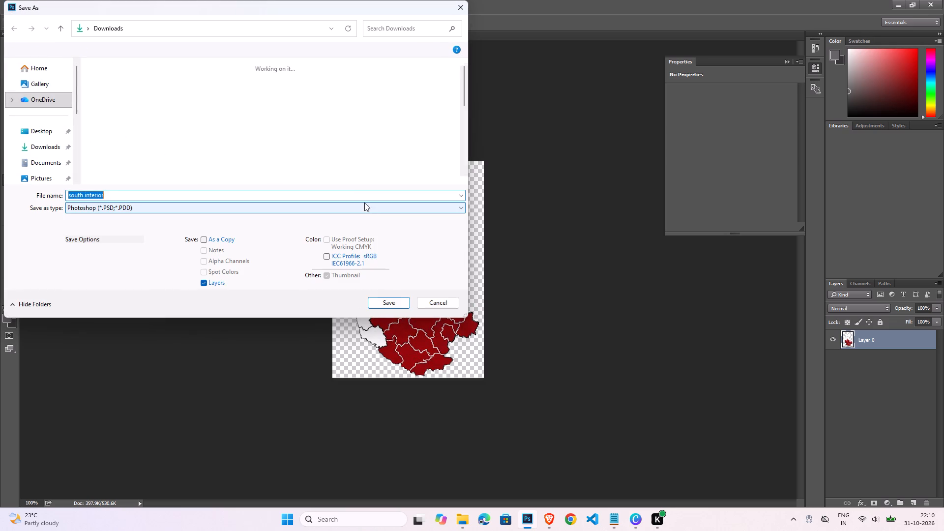
click(120, 206)
click(115, 333)
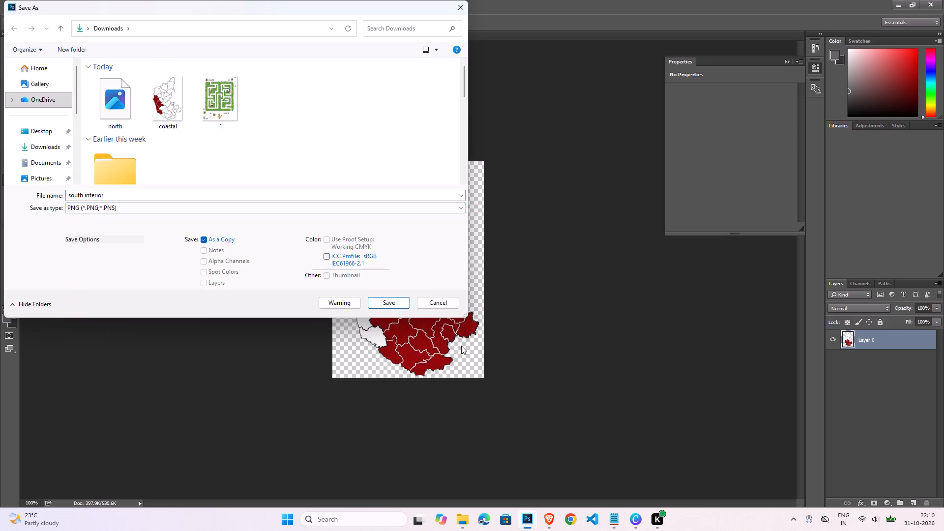
click(406, 303)
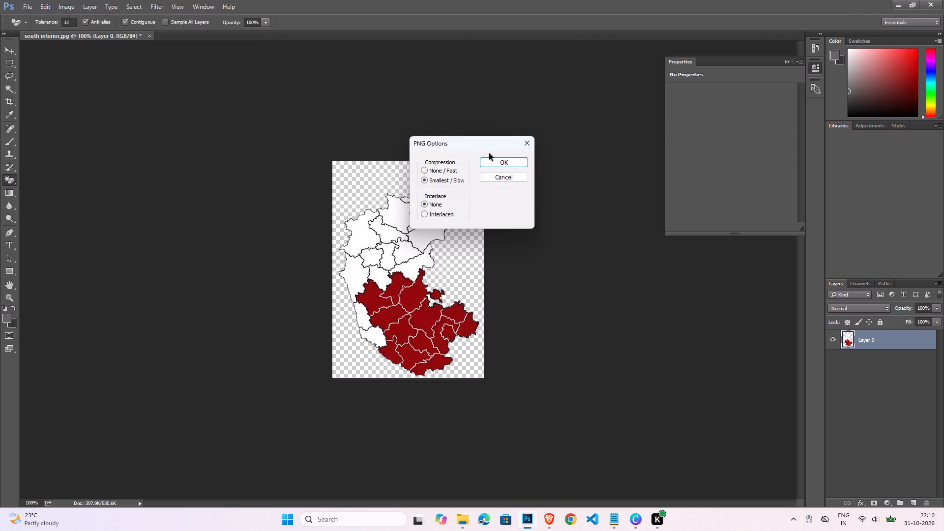
click(504, 162)
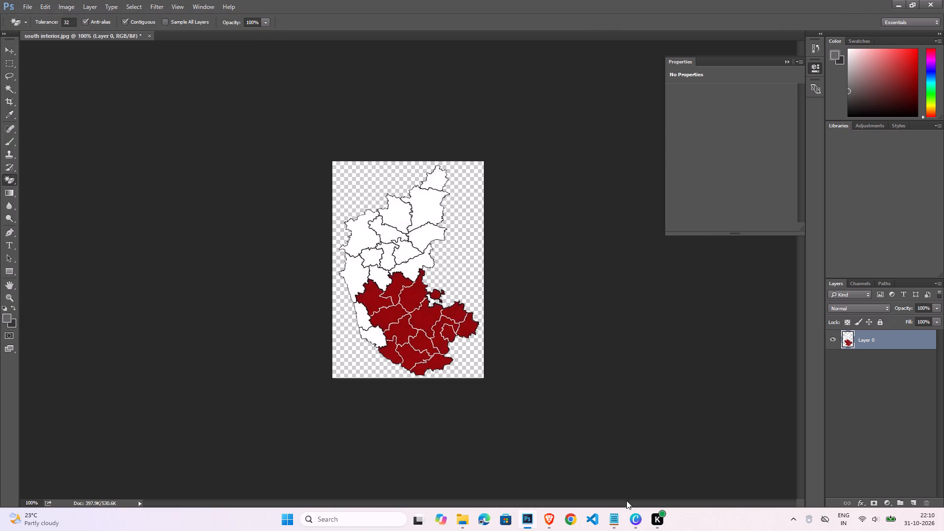
Switch to Canva and upload the transparent south interior, north and coastal PNG maps from Downloads.
click(635, 517)
click(143, 98)
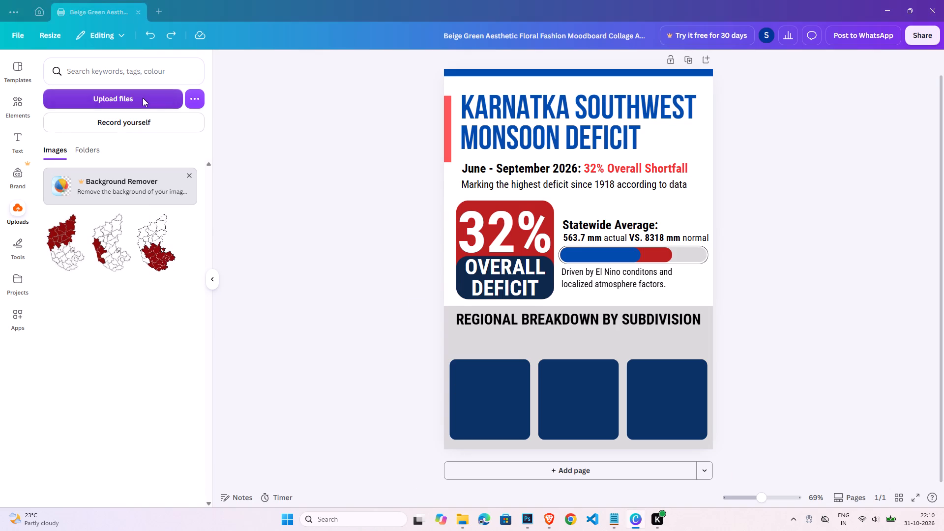
click(133, 116)
shift+click(163, 118)
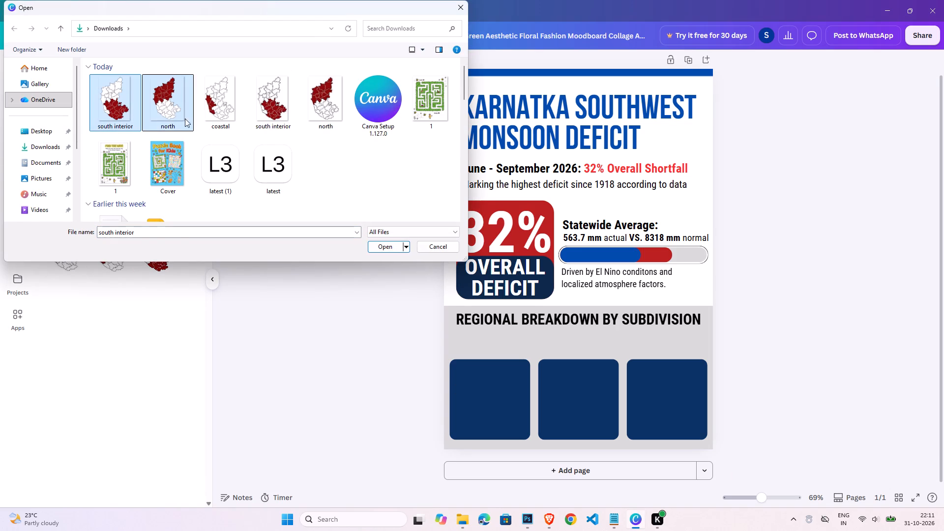
shift+click(209, 118)
click(390, 244)
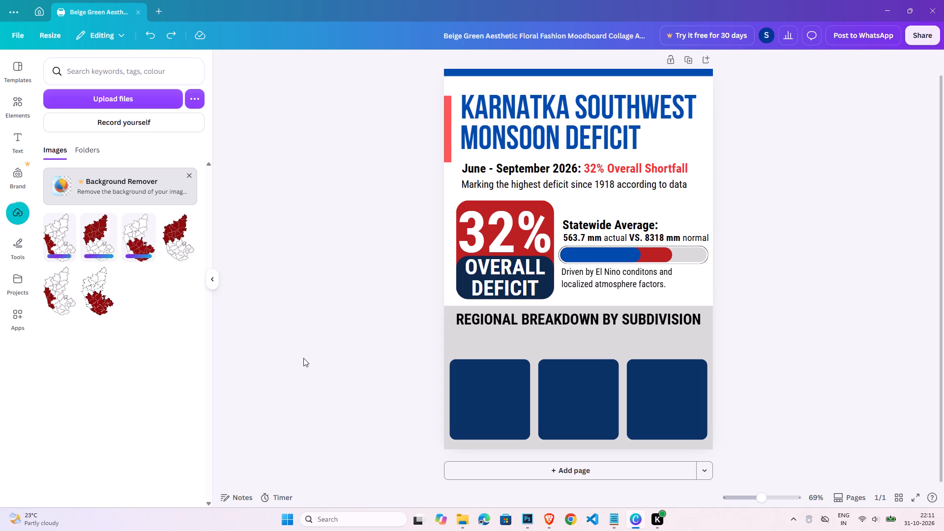
Insert the transparent south interior map, shrink it to about 2.9 cm high, and place it over the first navy card's top edge.
click(138, 259)
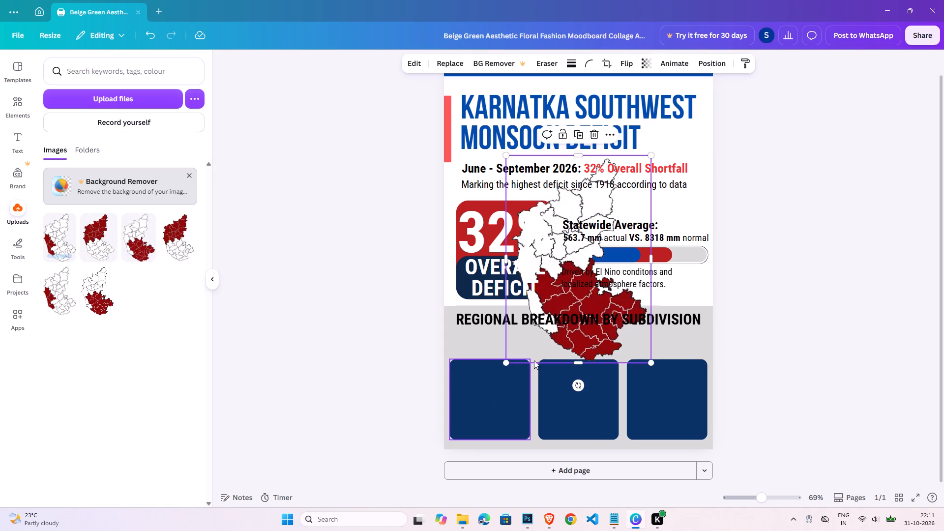
drag(652, 156, 545, 308)
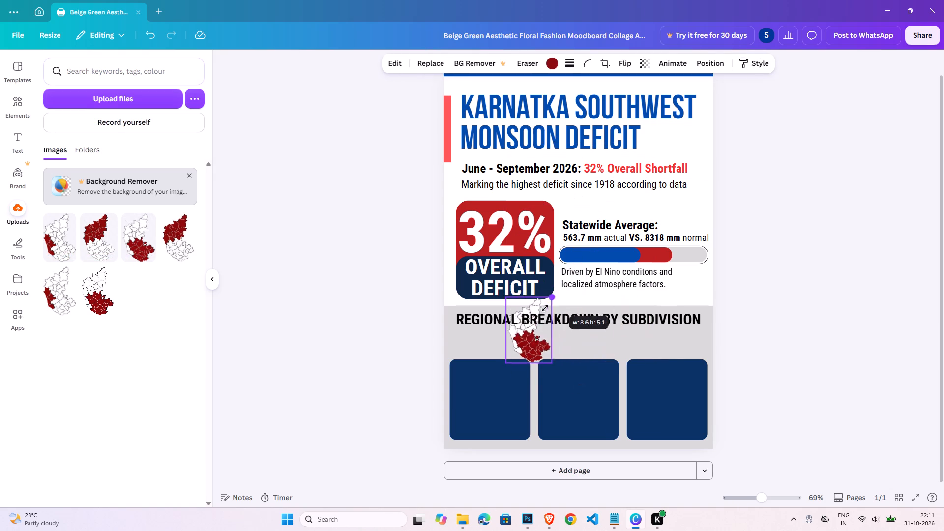
drag(545, 308, 539, 329)
drag(517, 346, 490, 349)
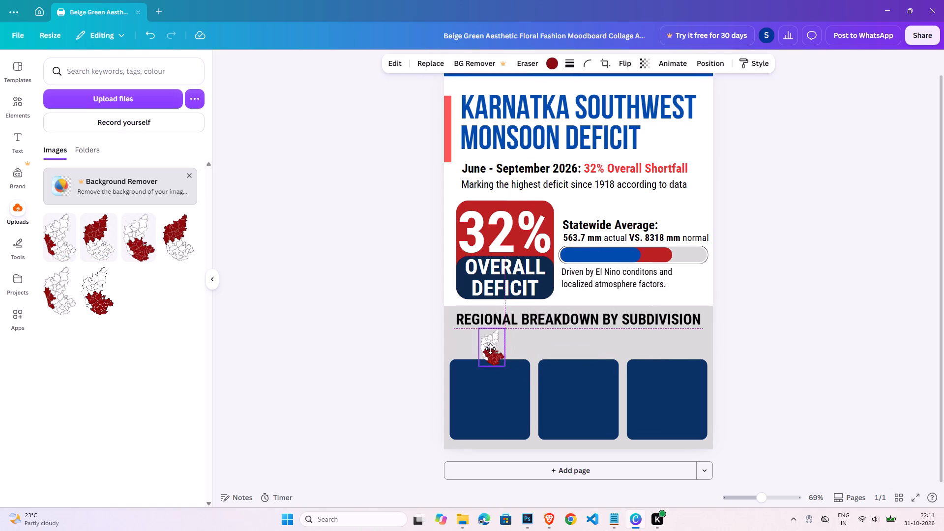
drag(490, 349, 486, 354)
Centre the south interior map horizontally on the first navy card, keeping it over the card's top edge.
click(519, 381)
shift+click(493, 354)
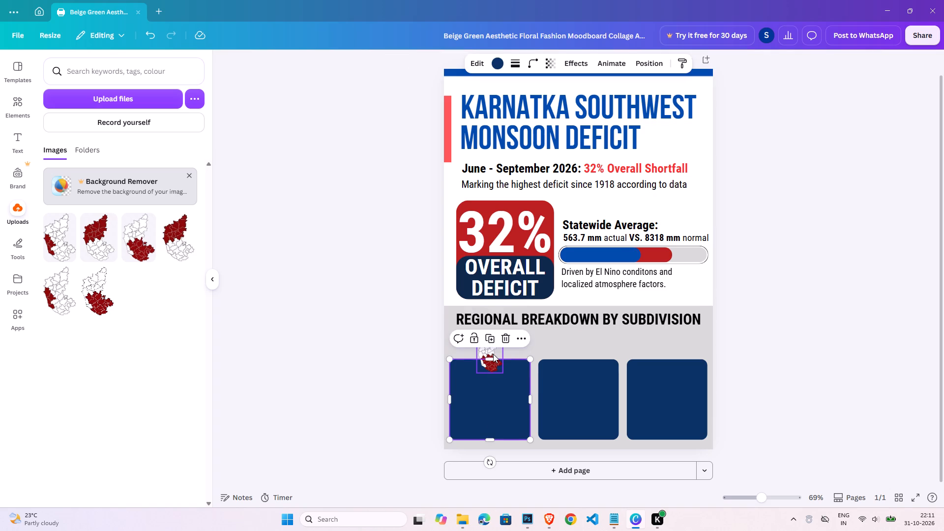
click(742, 66)
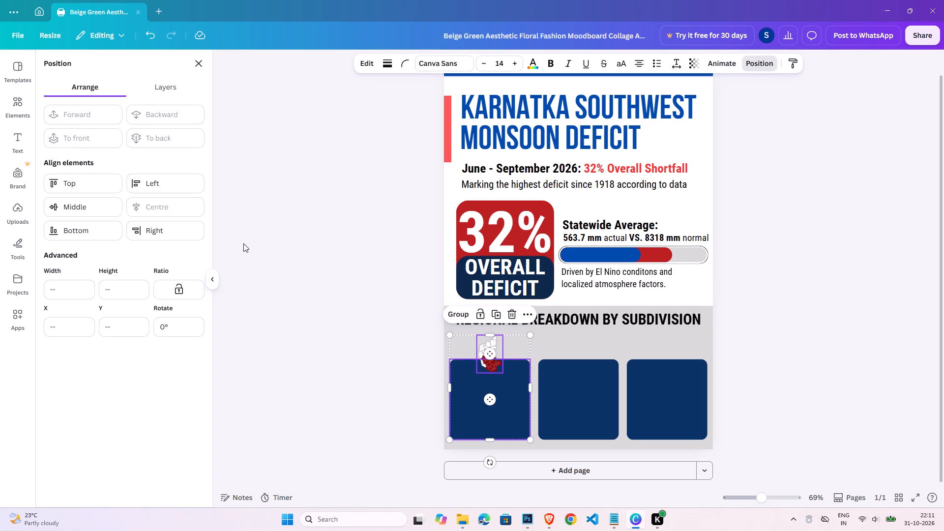
double_click(342, 345)
drag(486, 347, 484, 346)
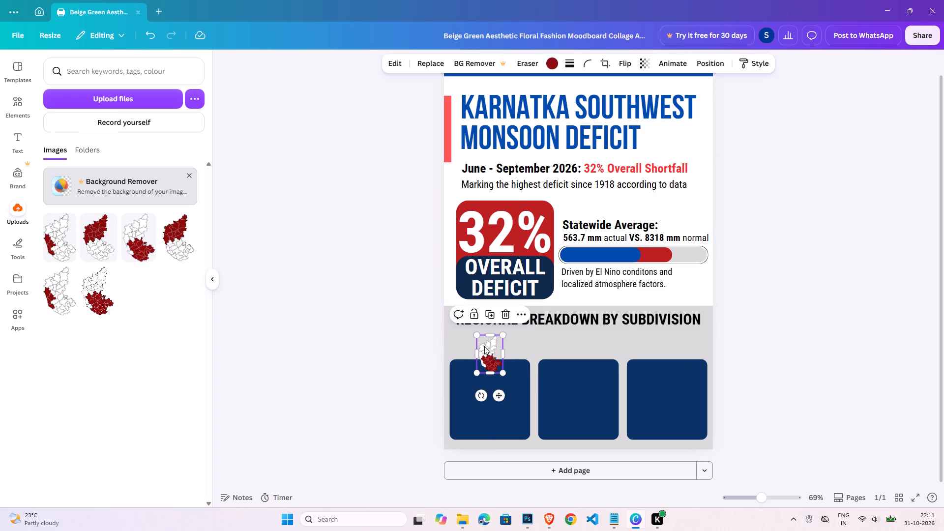
drag(484, 346, 481, 346)
click(533, 374)
click(518, 370)
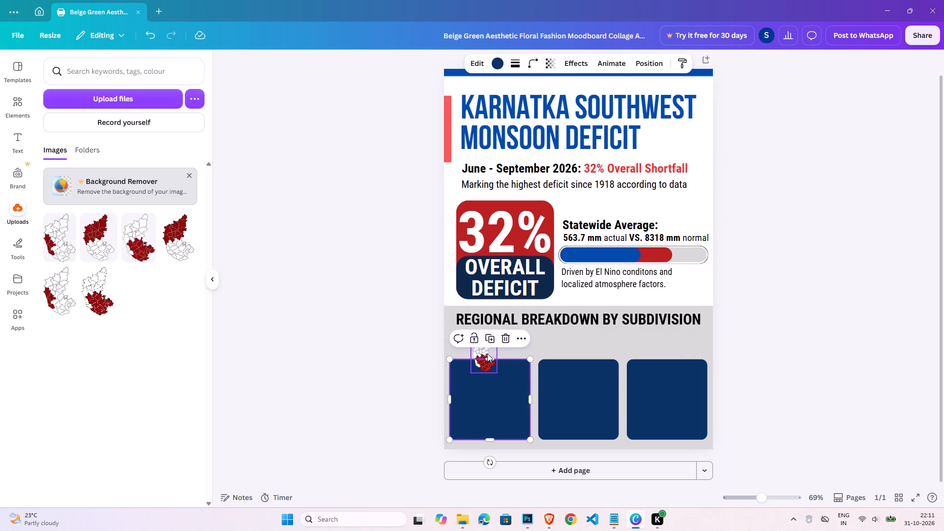
shift+click(487, 354)
click(754, 62)
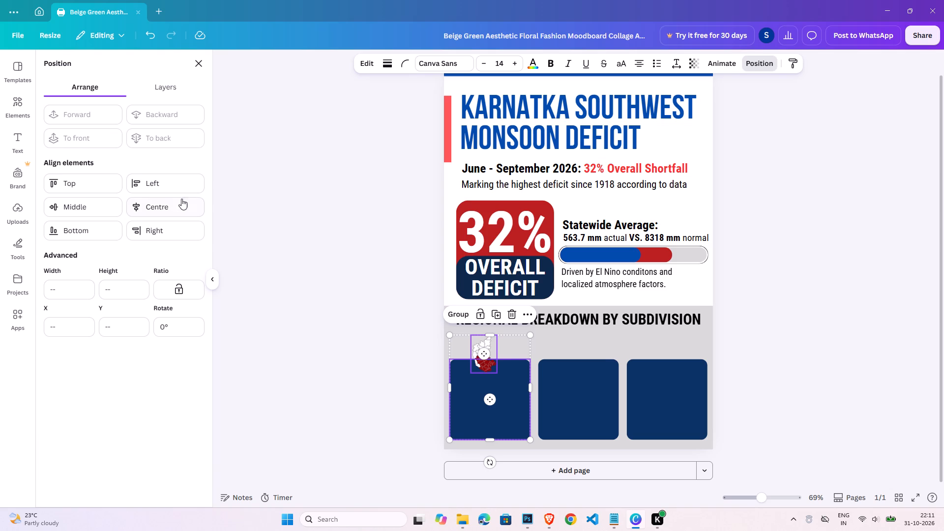
click(181, 199)
double_click(811, 309)
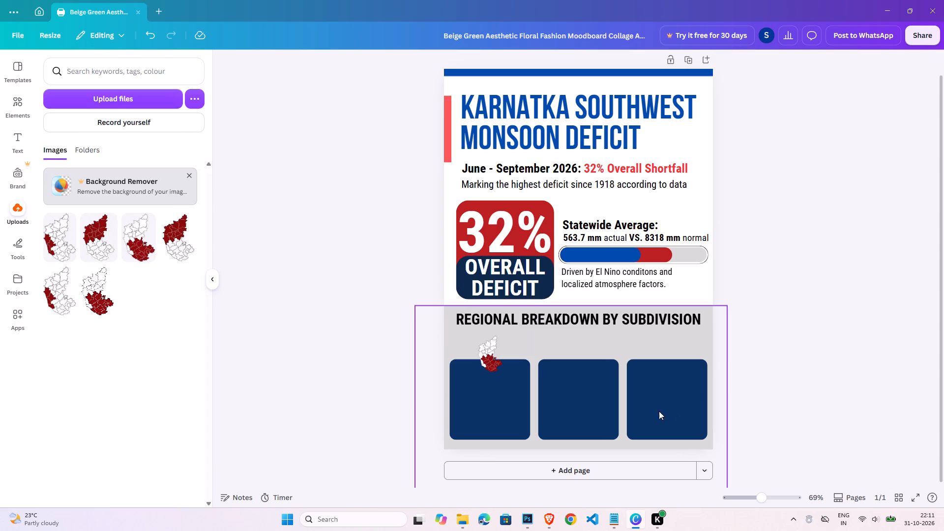
Insert the transparent north map and scale it to about 2.2 by 2.9 cm, matching the height of the south interior map.
click(114, 250)
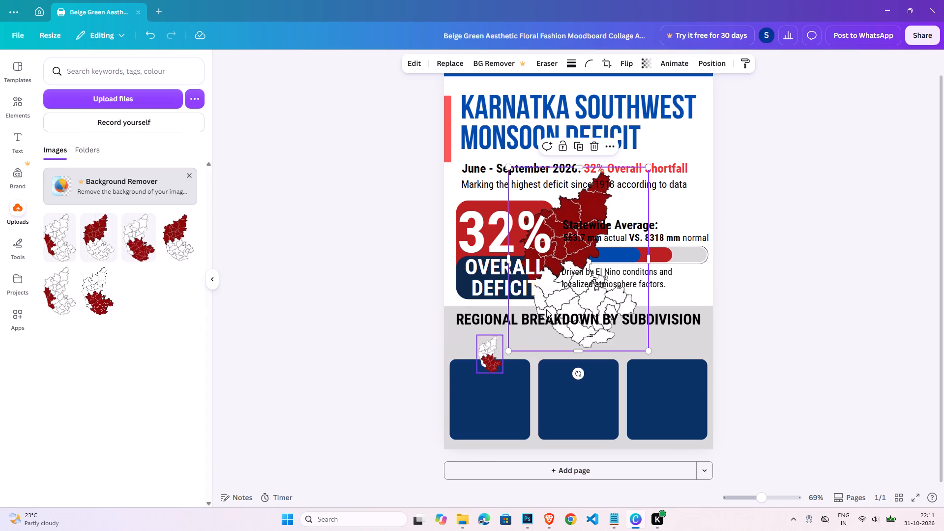
drag(509, 170, 615, 315)
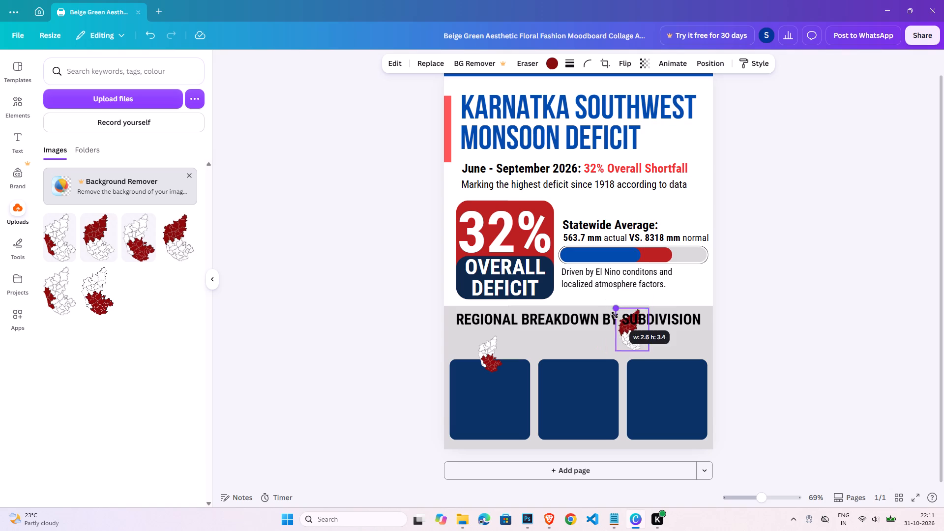
drag(615, 315, 620, 327)
drag(634, 337, 497, 353)
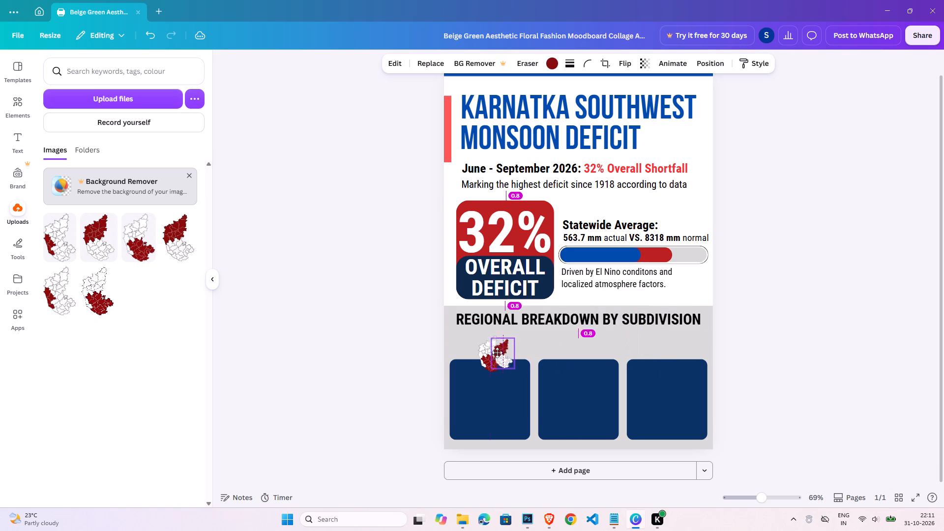
drag(497, 353, 488, 353)
drag(478, 367, 475, 373)
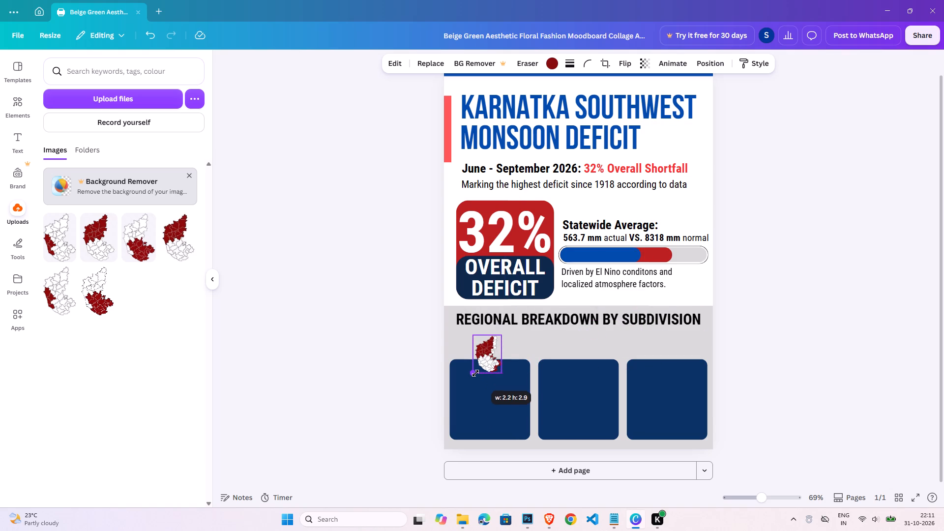
drag(475, 373, 475, 372)
drag(490, 355, 492, 355)
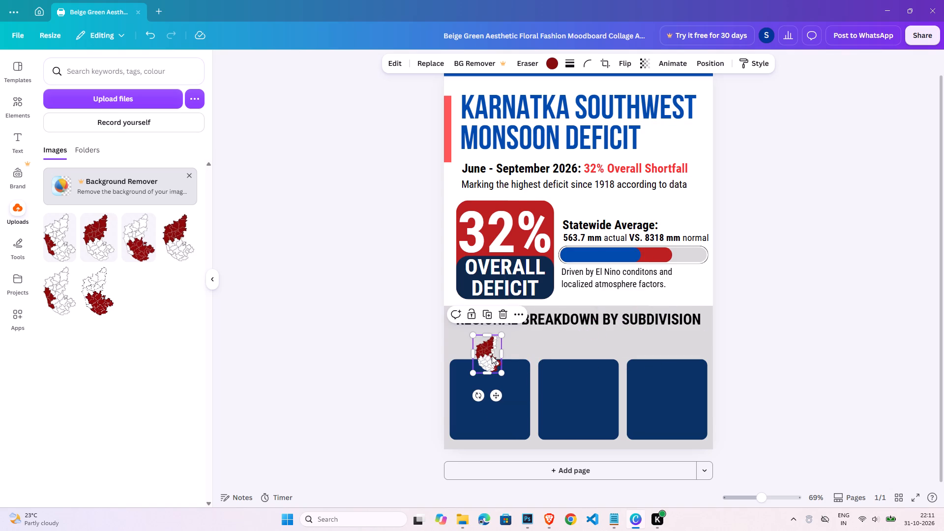
Move the north map over the middle card's top edge, centred on the card and level with the south interior map.
drag(492, 355, 580, 354)
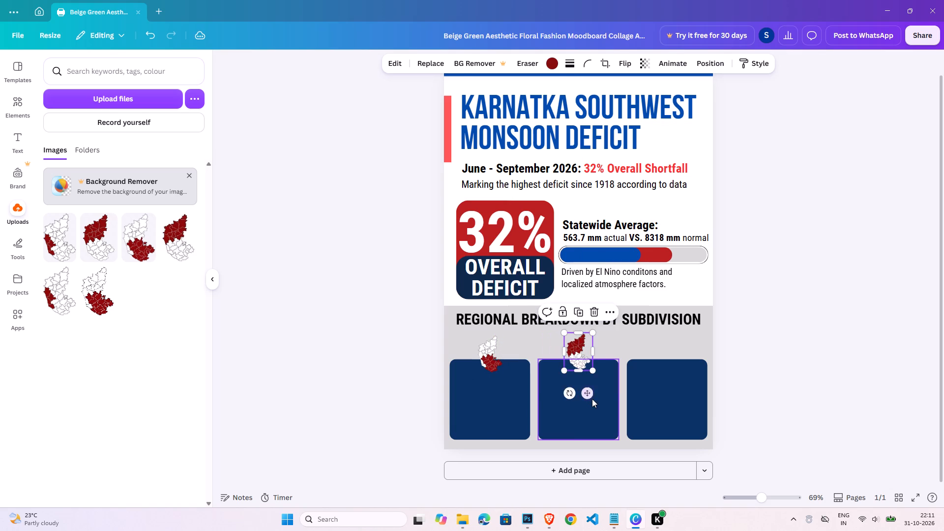
click(594, 400)
shift+click(579, 359)
shift+click(578, 353)
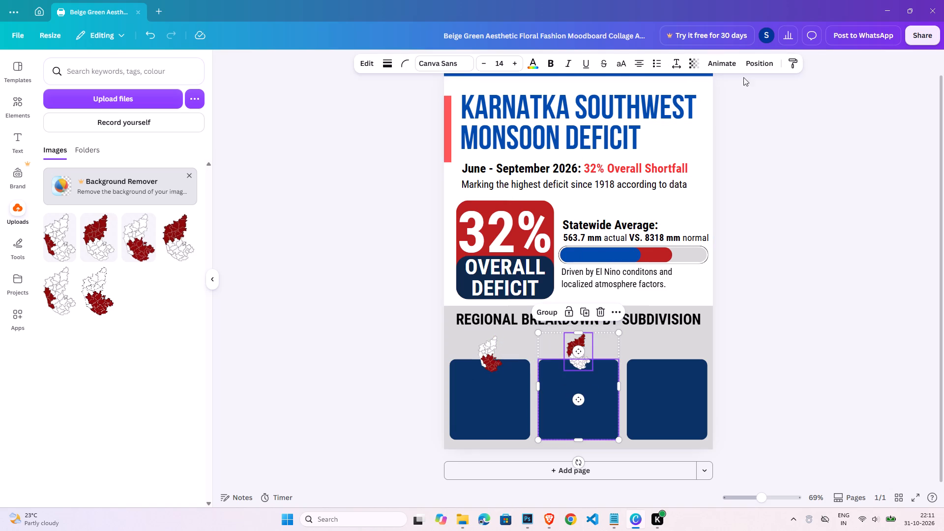
click(767, 62)
double_click(242, 279)
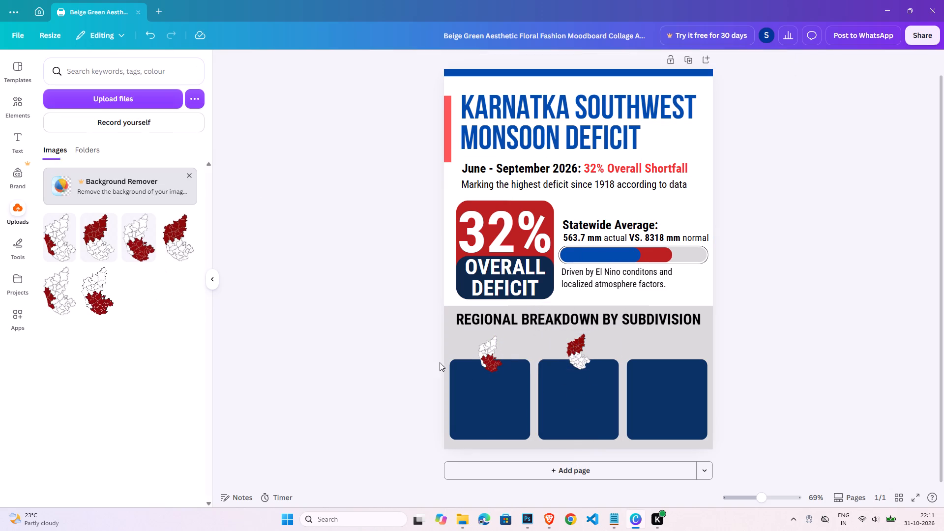
click(579, 355)
key(Down)
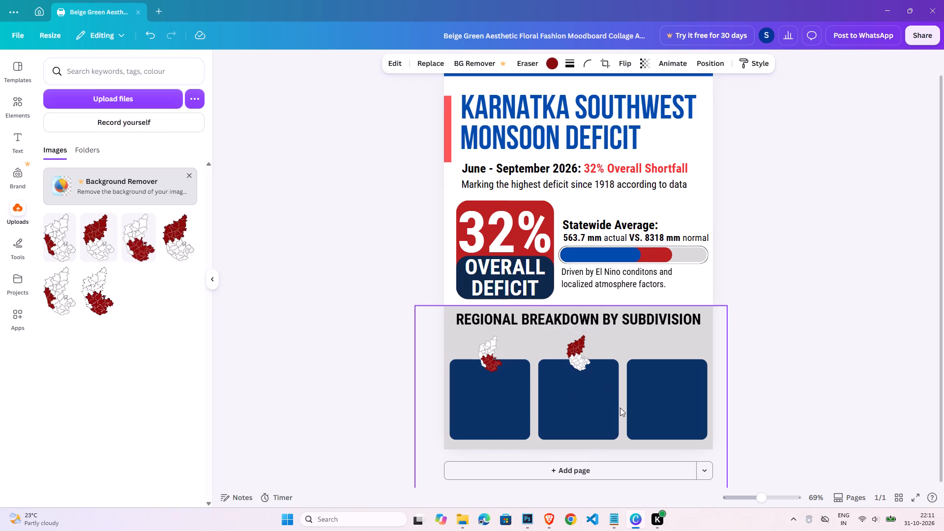
key(Down)
key(Down)
key(Up)
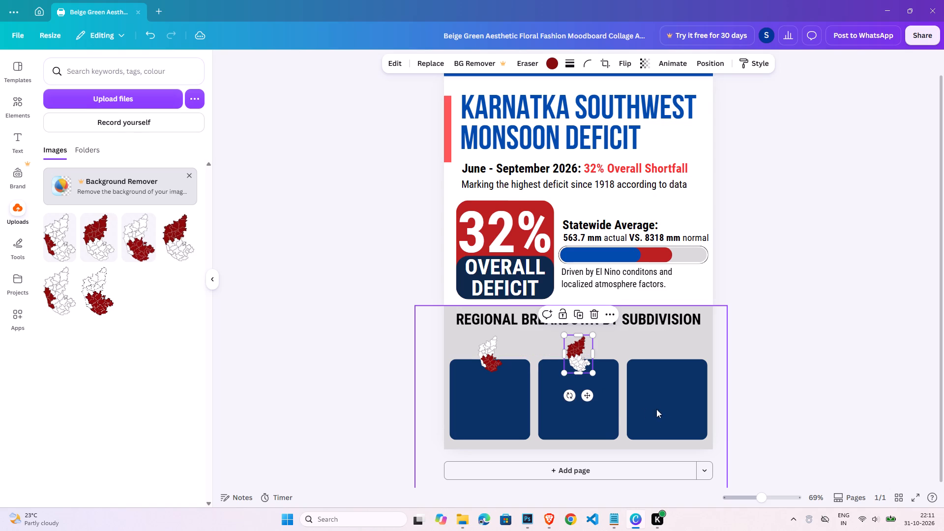
Insert the transparent coastal map, shrink it to about 2.9 cm high, and place it over the third card's top edge.
click(61, 255)
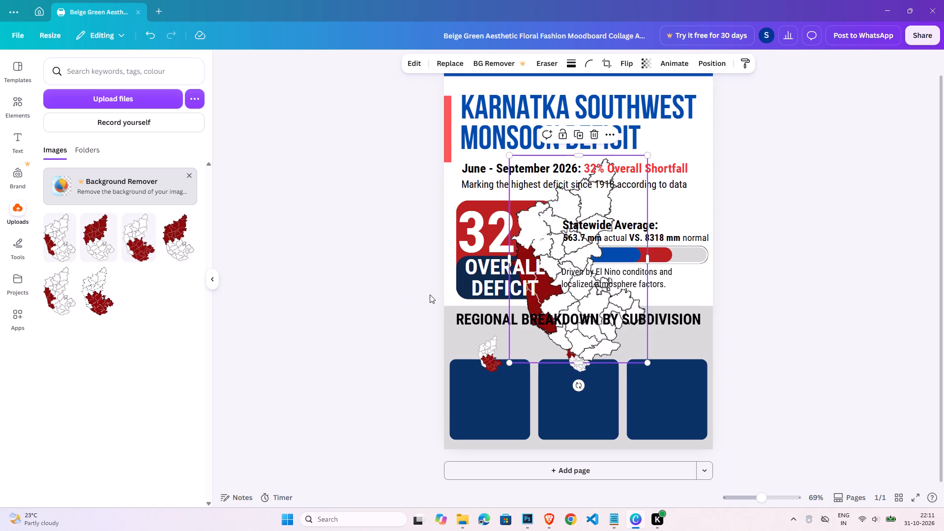
click(651, 155)
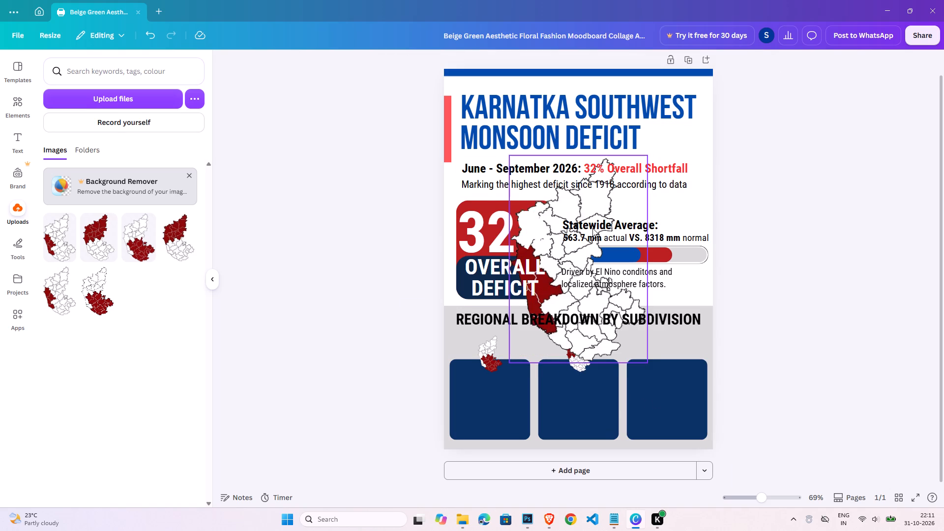
click(599, 204)
drag(647, 155, 557, 316)
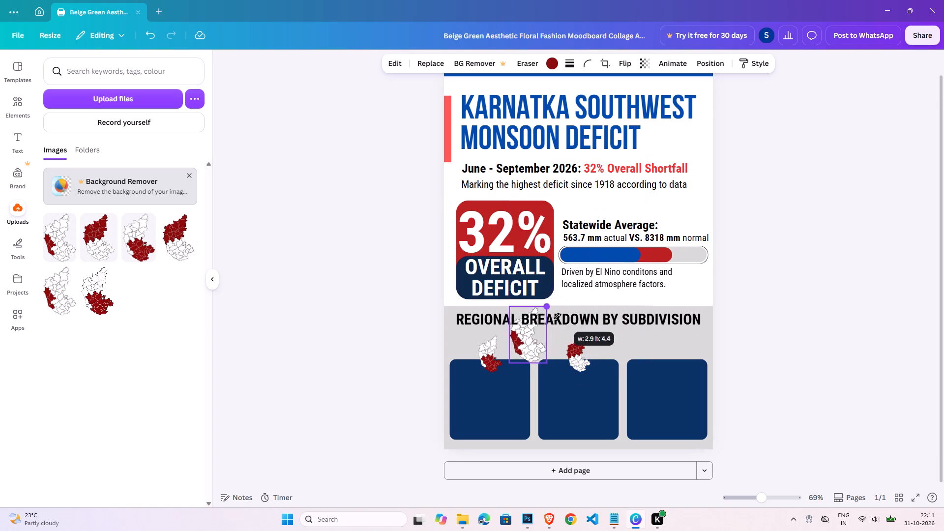
drag(557, 316, 546, 332)
drag(519, 341, 489, 350)
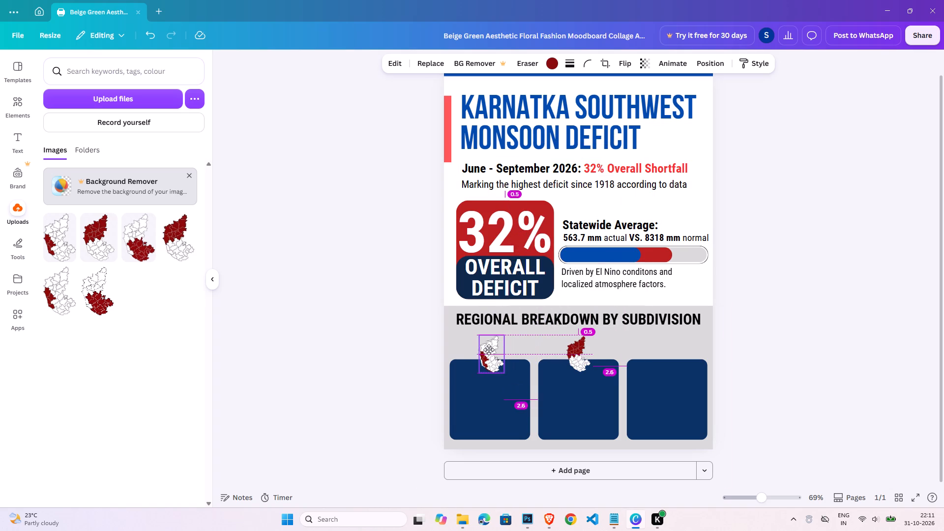
drag(489, 350, 663, 351)
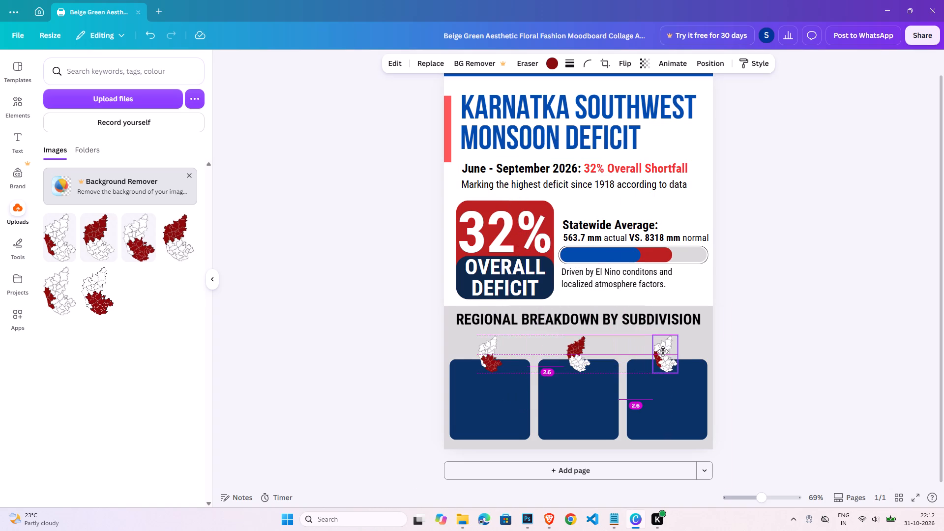
drag(663, 351, 664, 352)
Centre the coastal map horizontally on the third navy card.
click(703, 424)
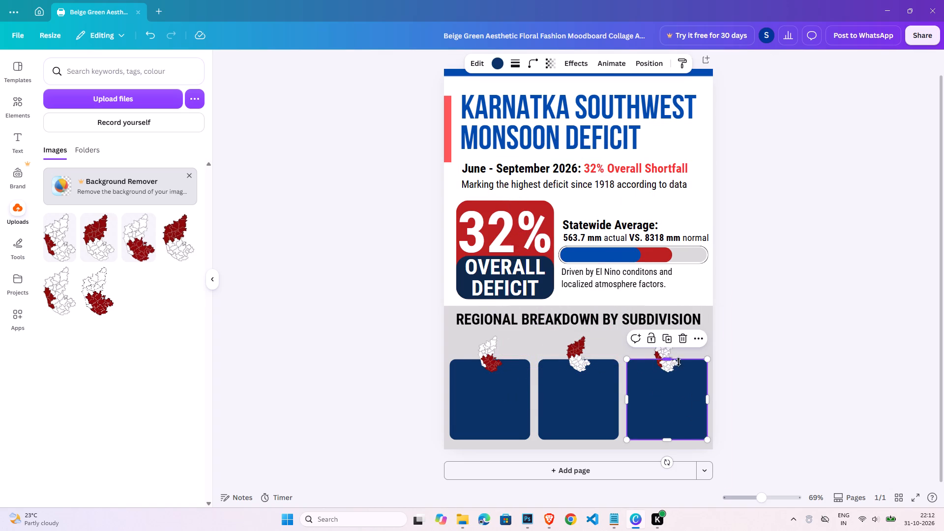
shift+click(669, 349)
click(767, 64)
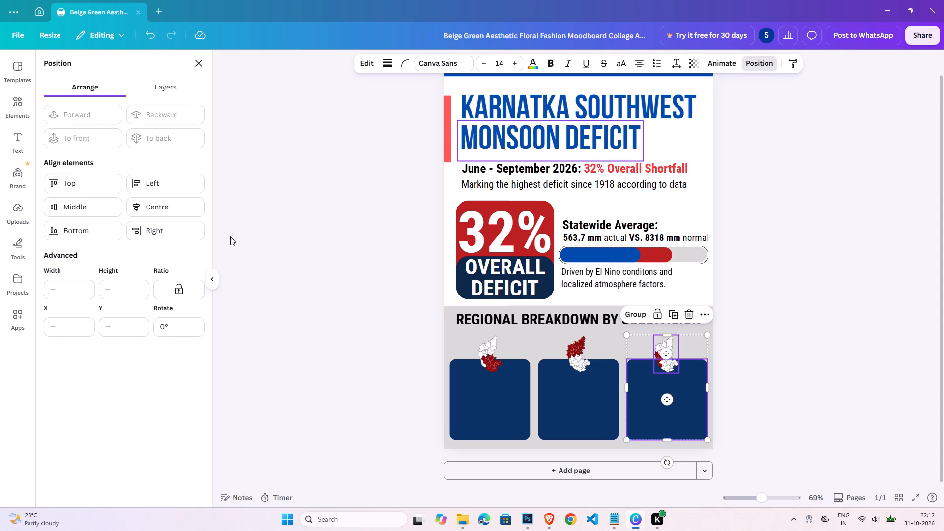
click(158, 209)
double_click(797, 335)
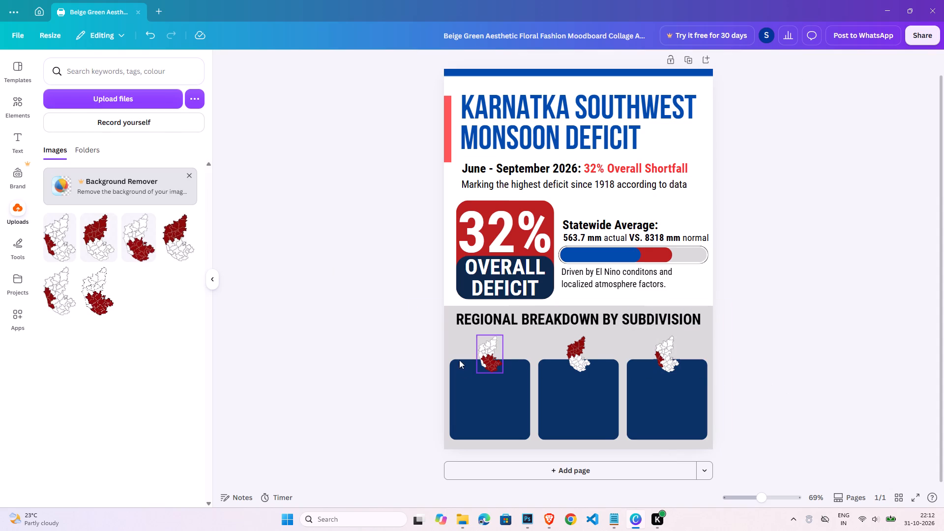
Space the three regional maps evenly in the horizontal direction.
click(481, 349)
shift+click(577, 346)
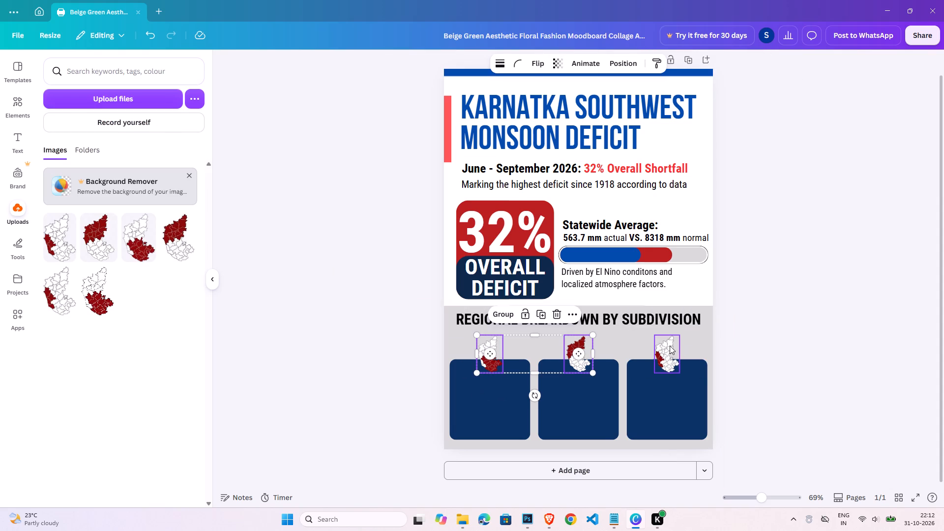
shift+click(670, 346)
click(629, 65)
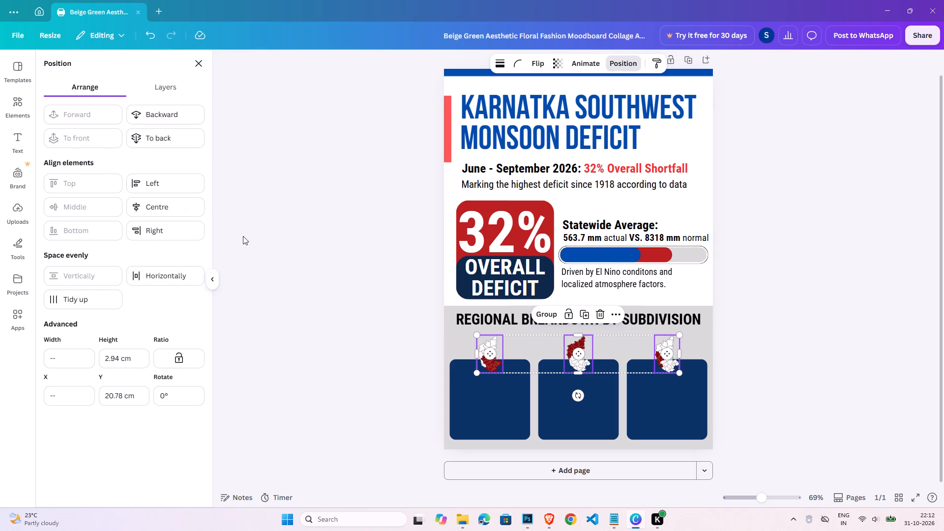
click(172, 281)
double_click(743, 326)
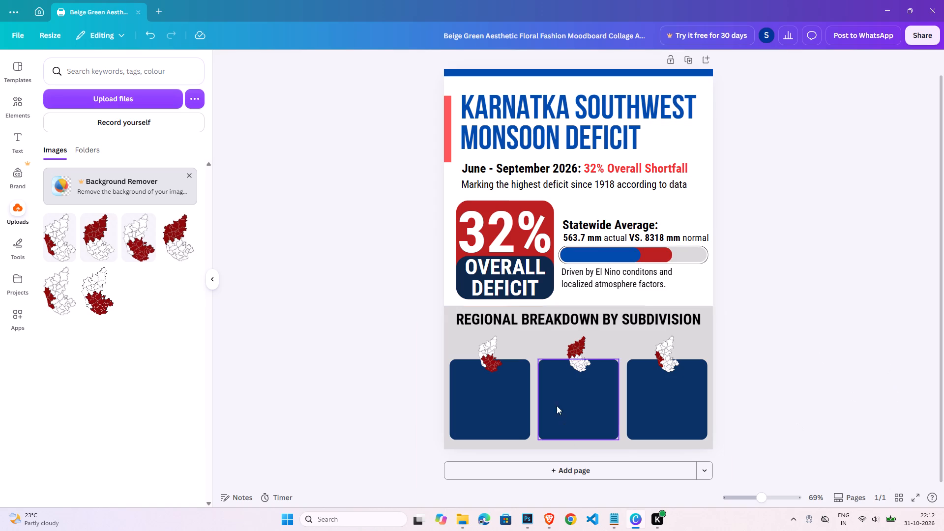
Duplicate the "June - September 2026: 32% Overall Shortfall" line and move the copy down across the navy cards.
click(574, 170)
key(ctrl+c)
key(ctrl+v)
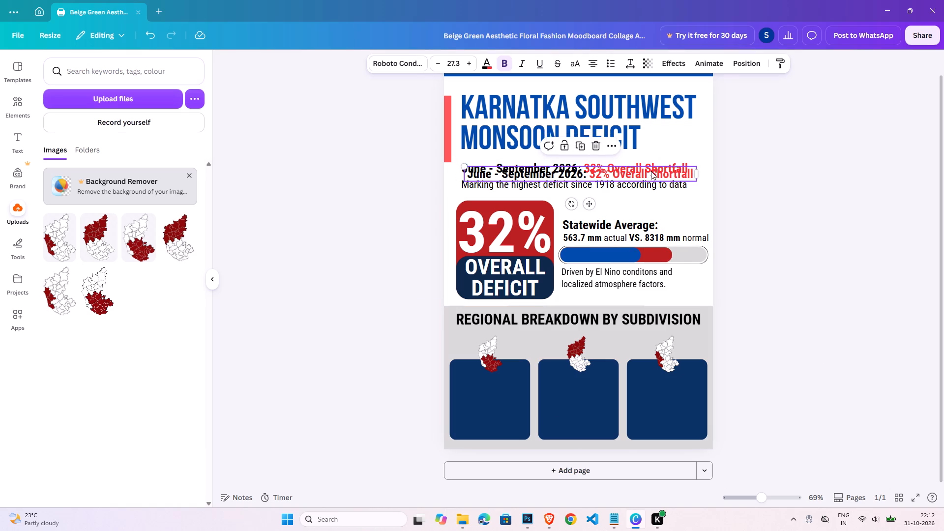
drag(651, 171, 643, 386)
Replace the duplicated line's text with "South-Interior" over "Karnataka" on two lines and narrow its box to about the first card's width.
double_click(643, 386)
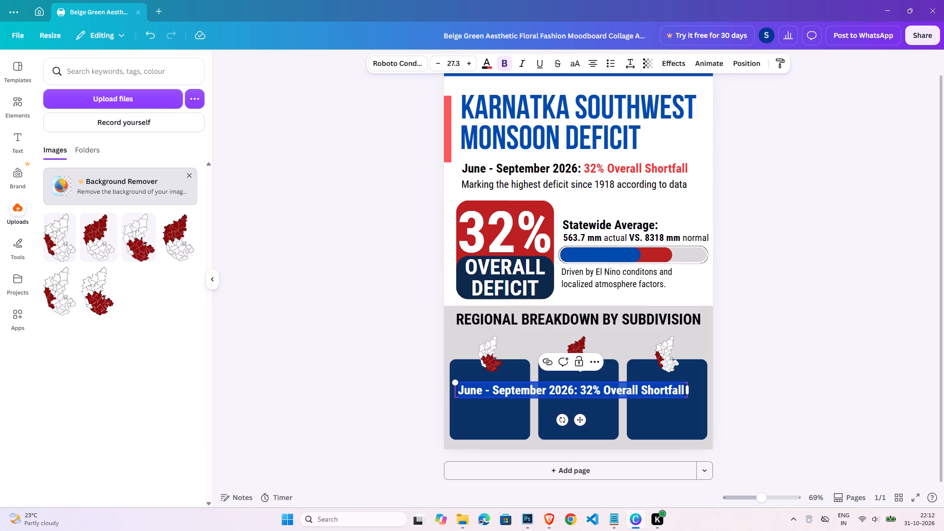
text(sO)
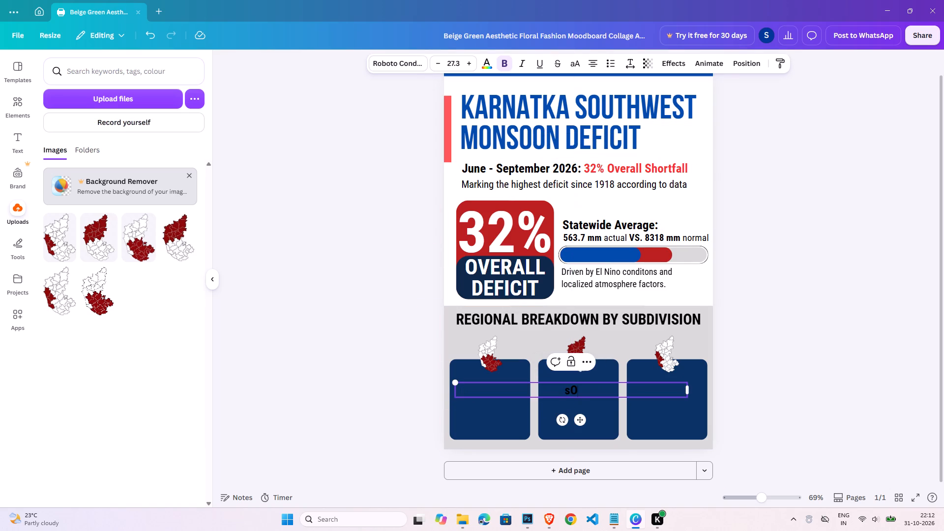
text(UTH)
key(BackSpace)
key(BackSpace)
key(BackSpace)
key(BackSpace)
text(South)
key(space)
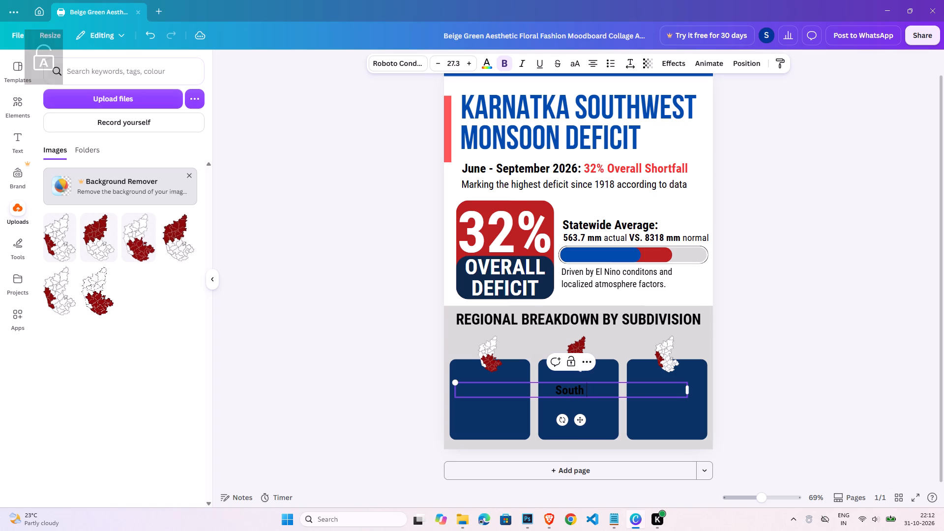
key(BackSpace)
text(-Interior)
key(space)
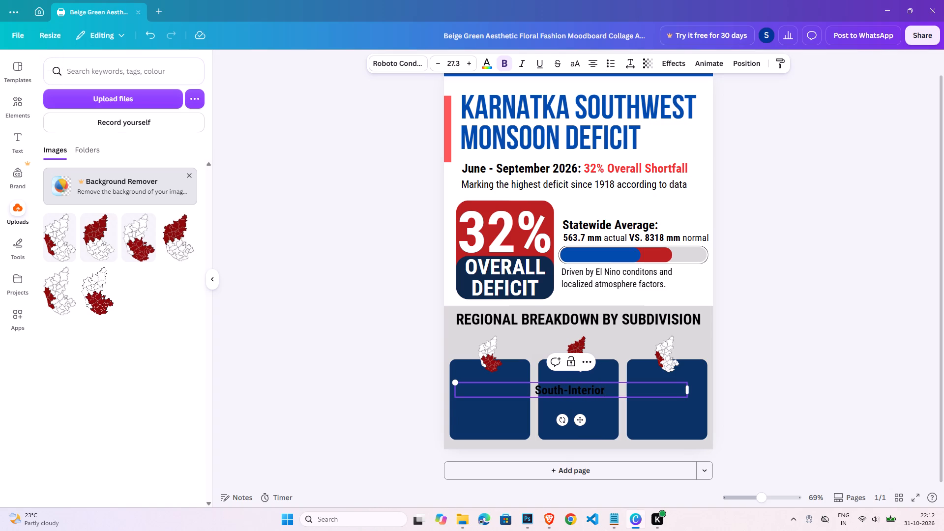
key(Return)
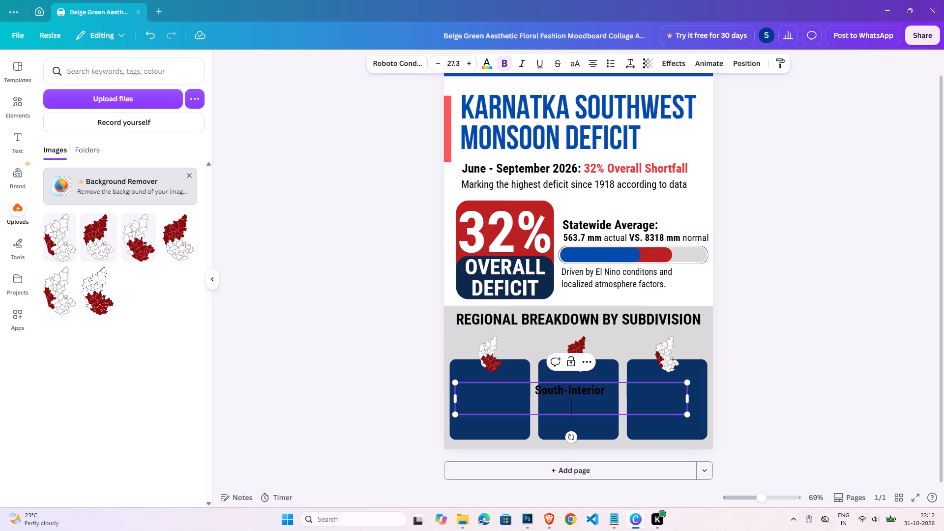
text(Karnataka)
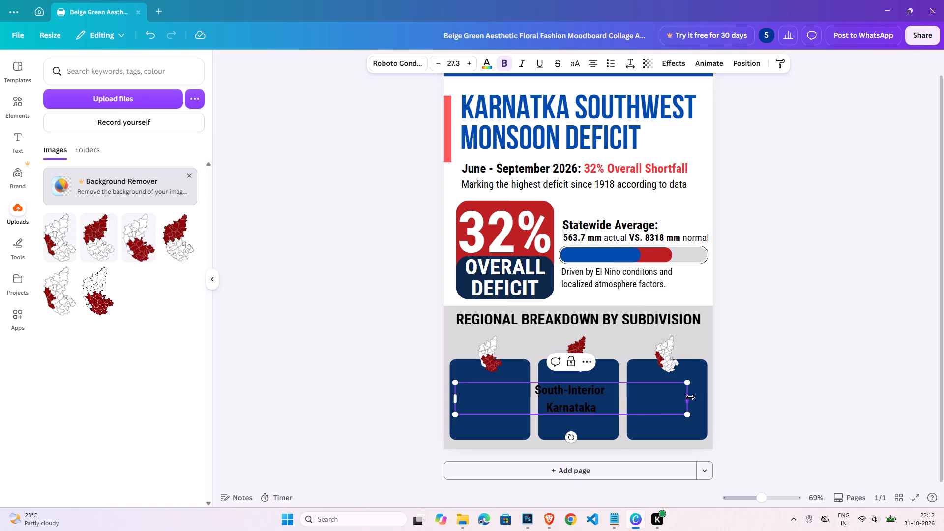
drag(690, 397, 539, 397)
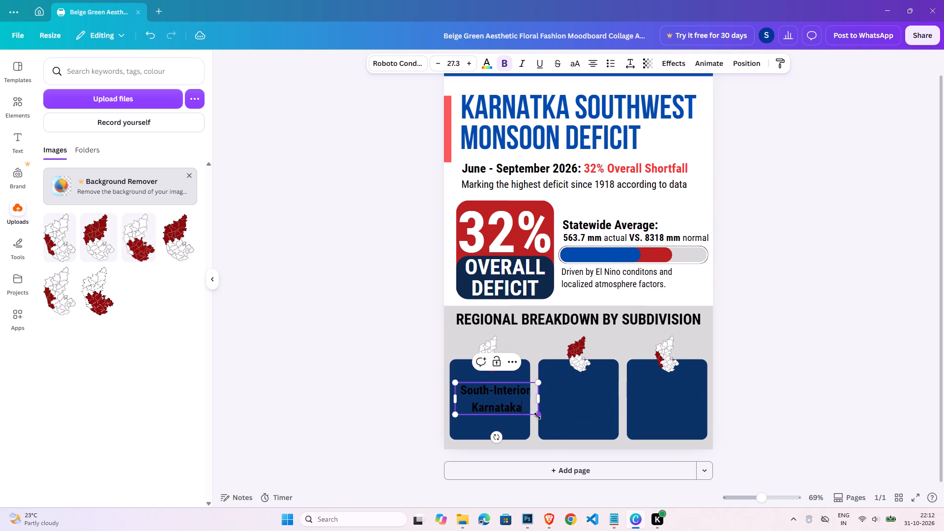
Tighten the line spacing of the South-Interior Karnataka label and move it up beneath the map on the first card.
click(509, 405)
key(ctrl+a)
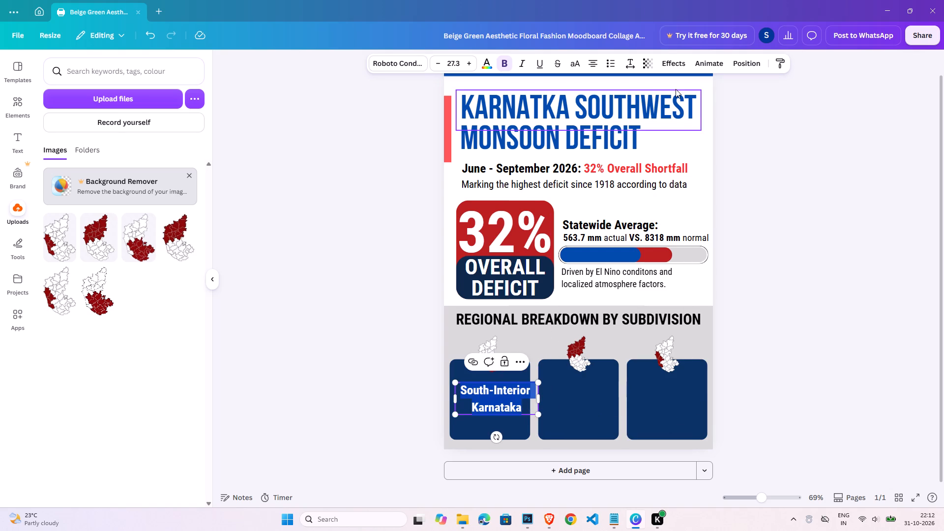
click(631, 60)
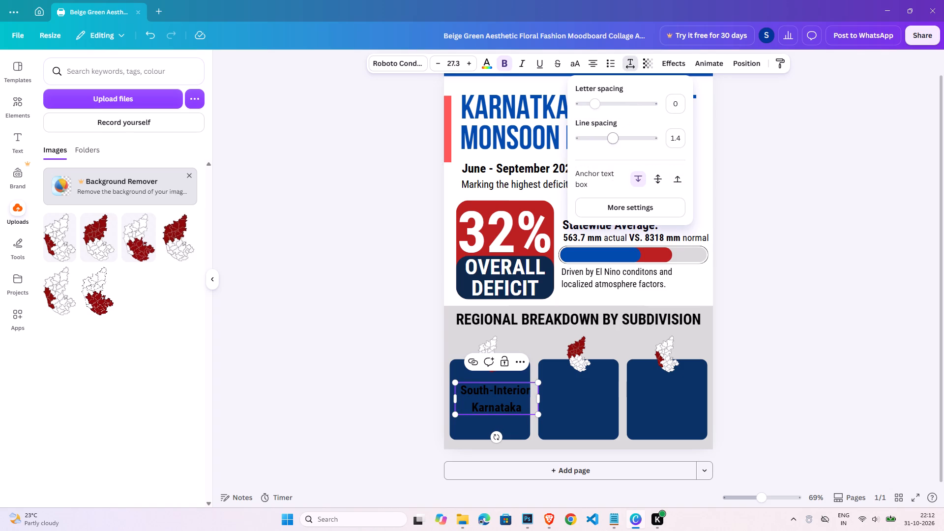
drag(613, 134, 593, 134)
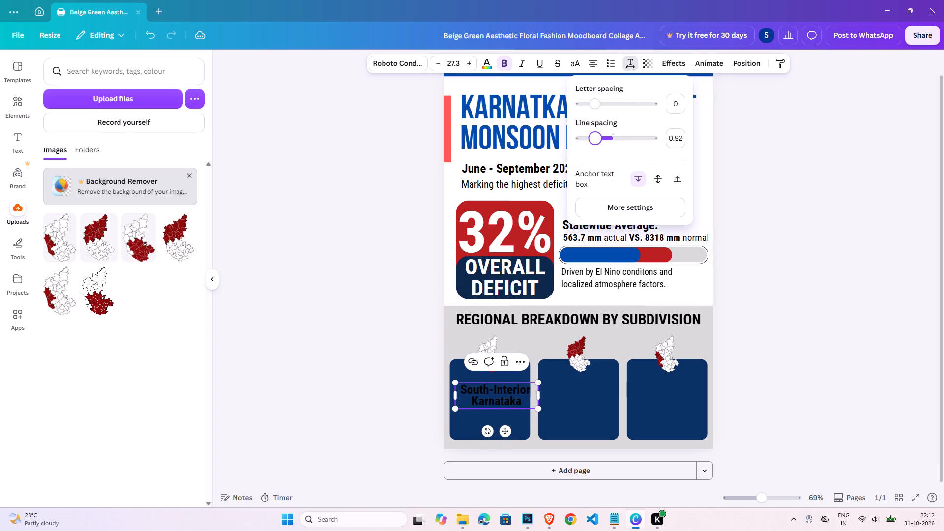
drag(593, 134, 591, 134)
double_click(791, 306)
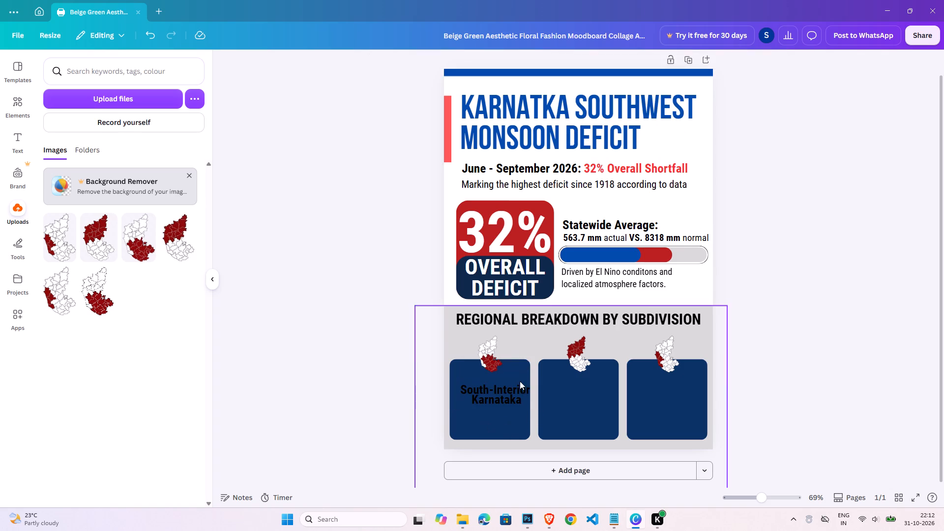
drag(506, 390, 501, 379)
Colour the South-Interior Karnataka label white and apply the Drop text effect to it.
double_click(501, 379)
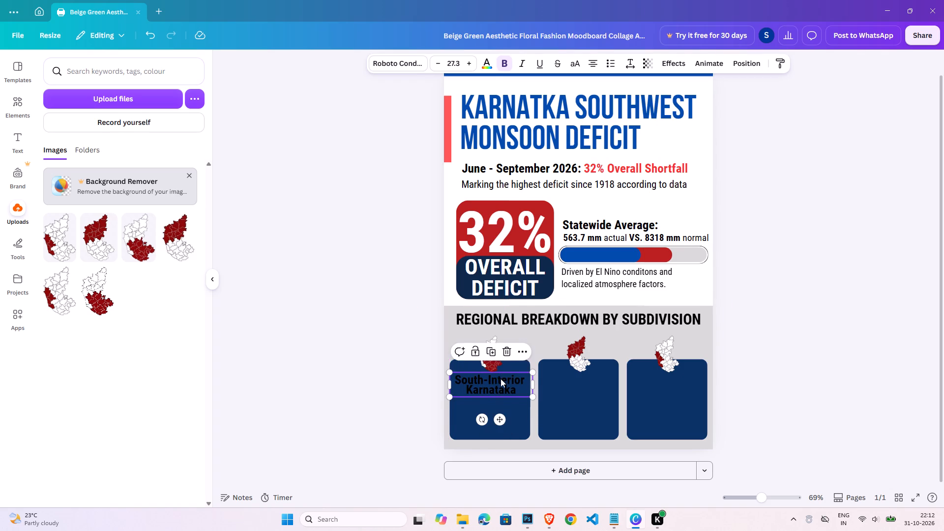
key(ctrl+a)
click(487, 63)
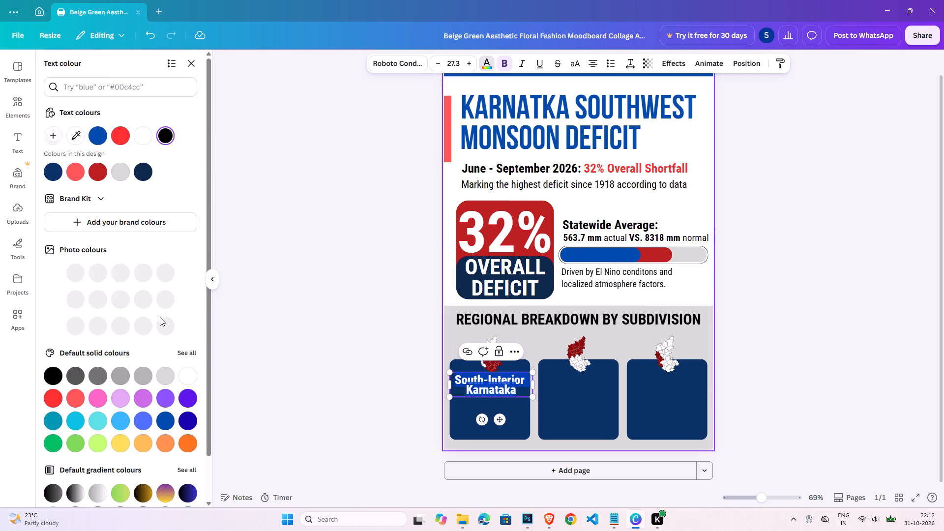
click(188, 376)
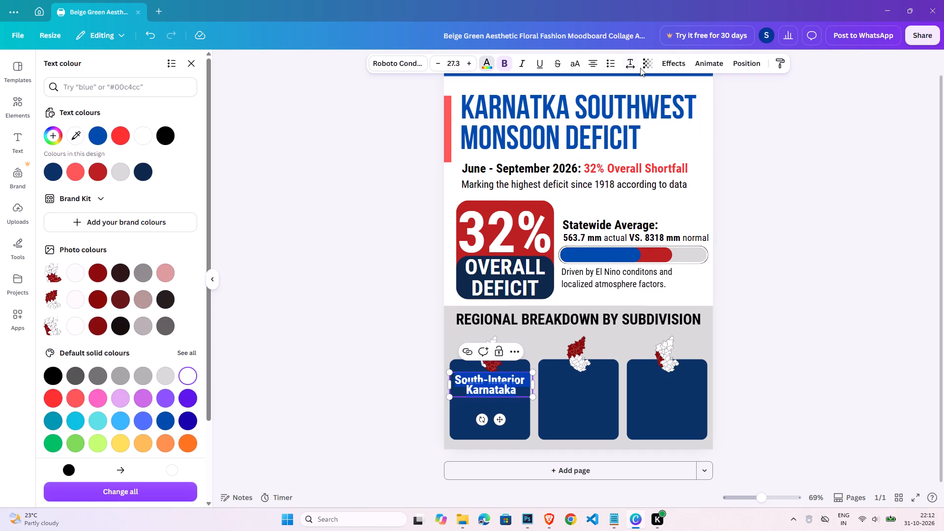
click(675, 64)
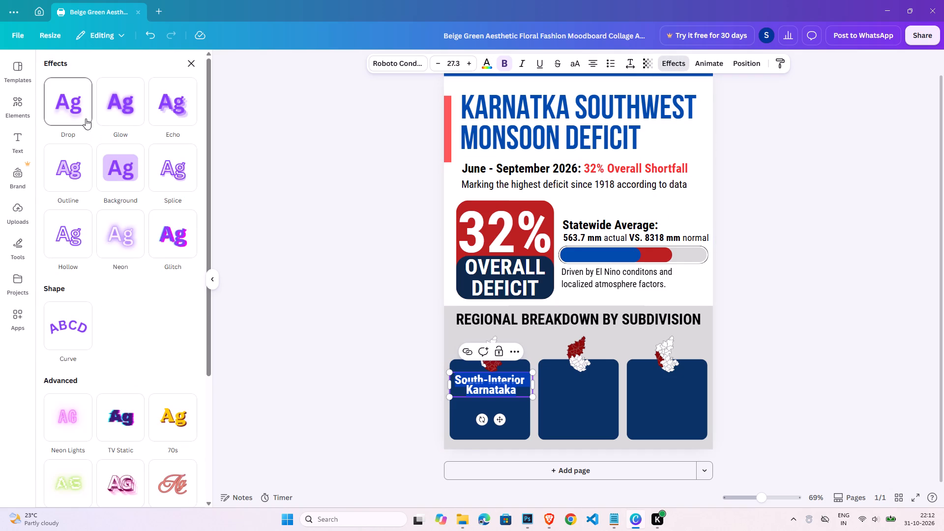
click(86, 118)
double_click(797, 318)
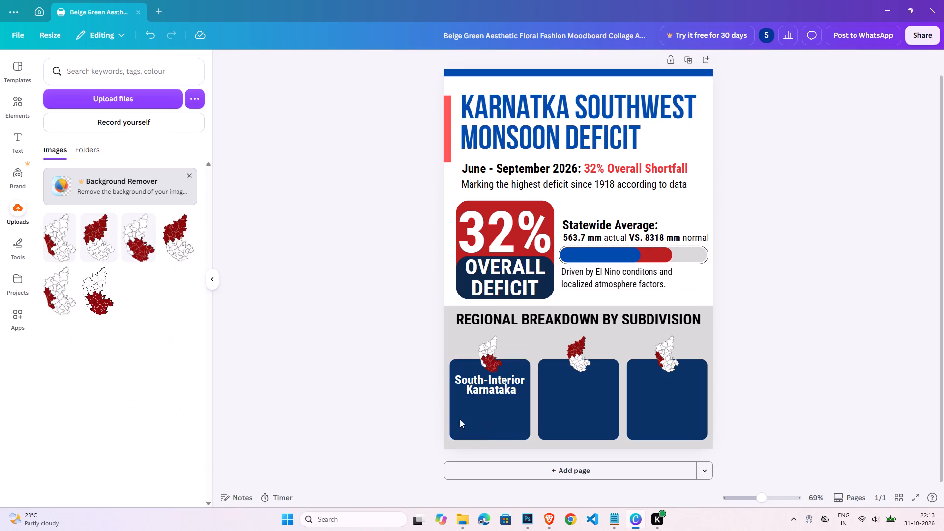
Shrink the South-Interior Karnataka label to font size 22.4 so it fits inside the first card.
click(479, 383)
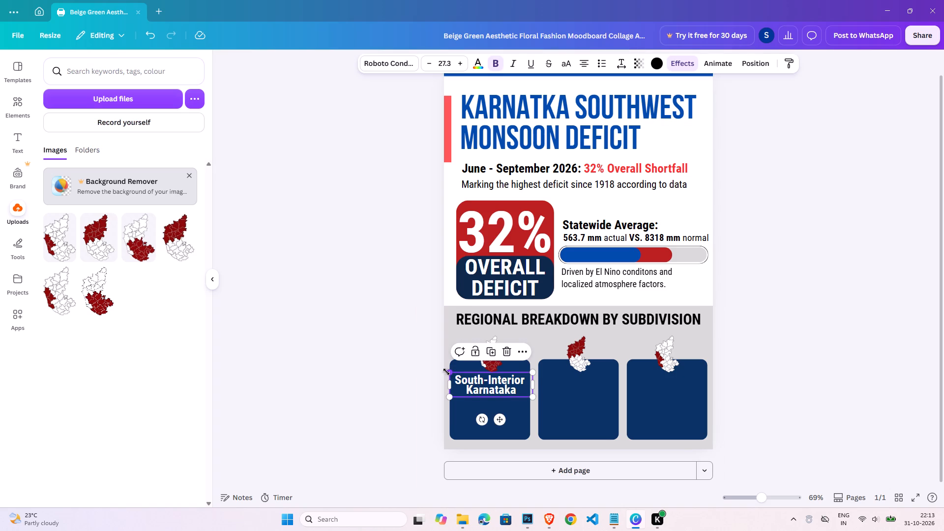
drag(447, 372, 458, 374)
drag(535, 372, 529, 371)
Centre the South-Interior Karnataka label horizontally on the first navy card.
click(503, 387)
click(509, 415)
shift+click(507, 377)
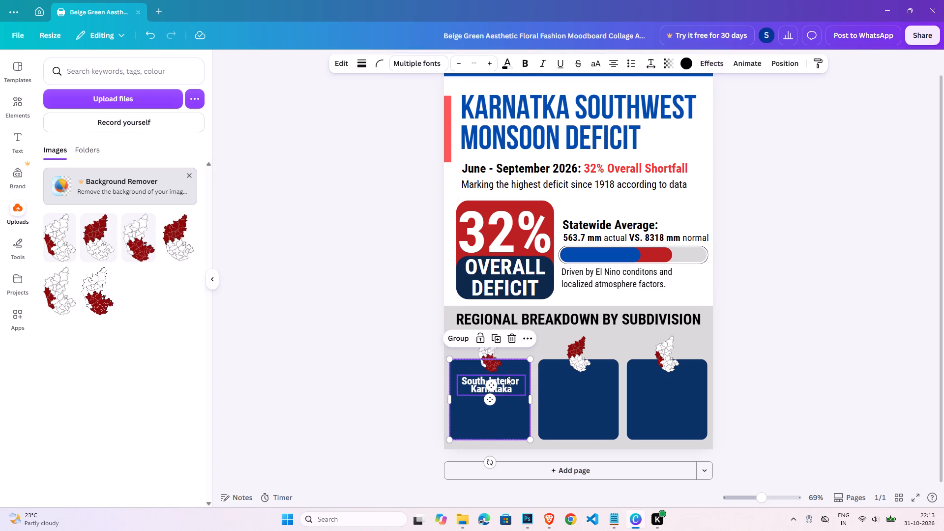
click(771, 67)
click(154, 206)
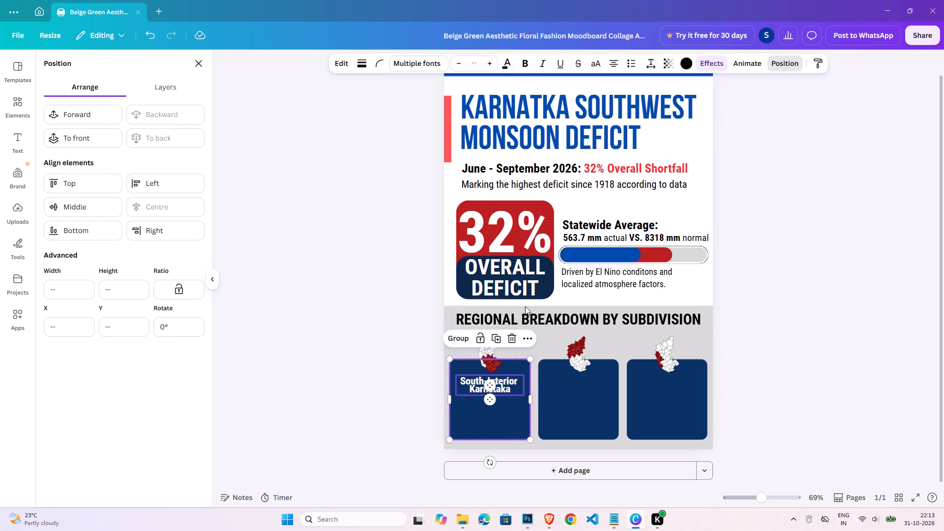
double_click(803, 320)
Set the South-Interior Karnataka label's line spacing to 0.91.
click(766, 496)
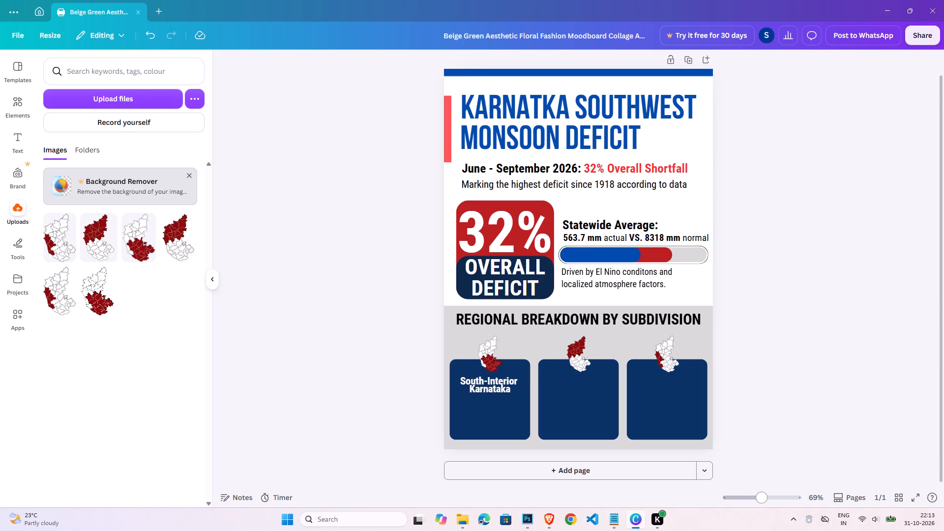
click(469, 411)
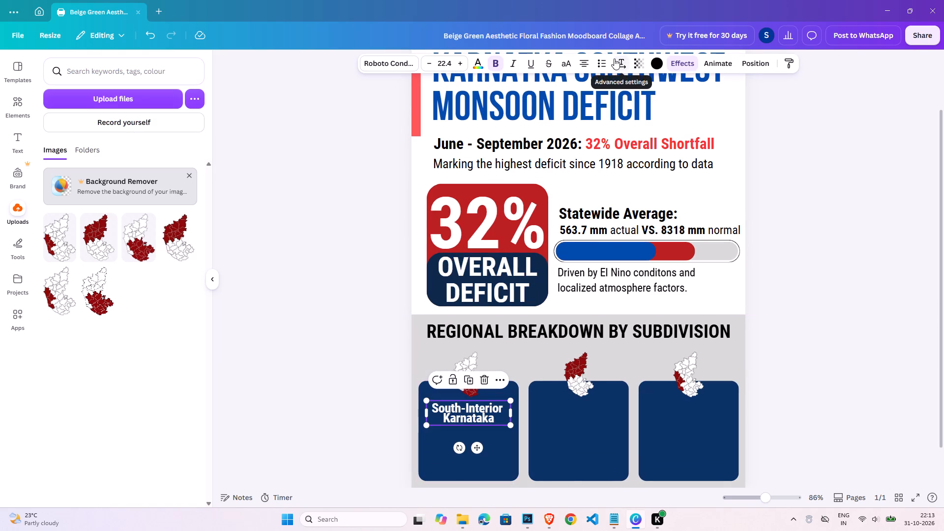
click(614, 59)
click(585, 135)
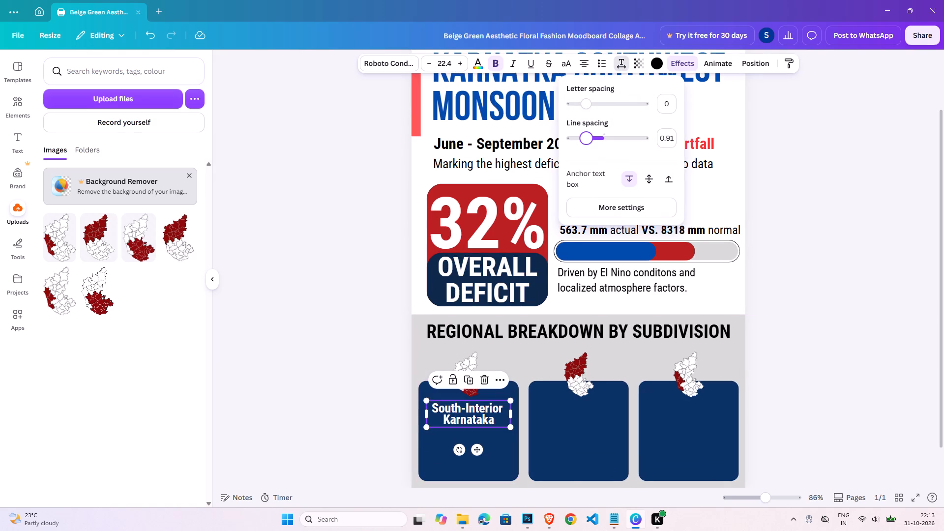
double_click(807, 289)
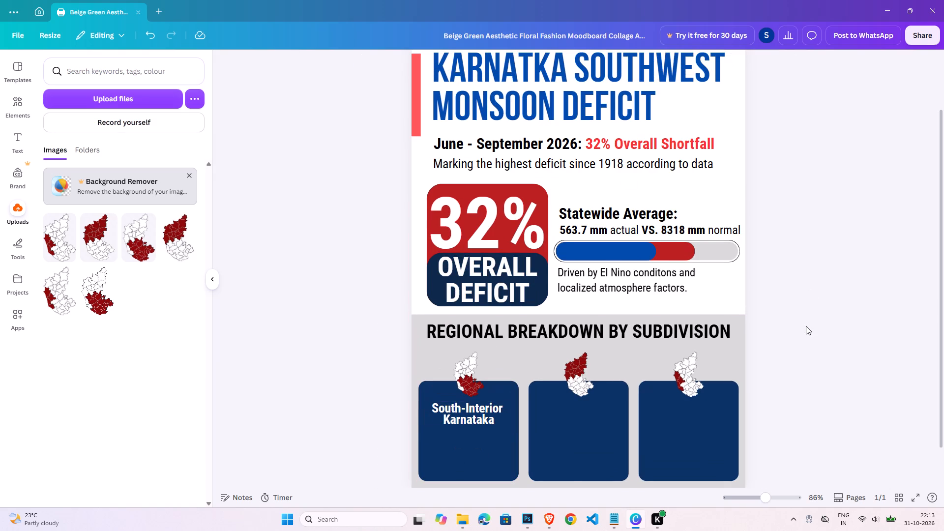
Duplicate the South-Interior Karnataka label, change the copy's text to "(17 Districts)", and place it just below the original.
scroll(809, 349, down, 1)
click(463, 378)
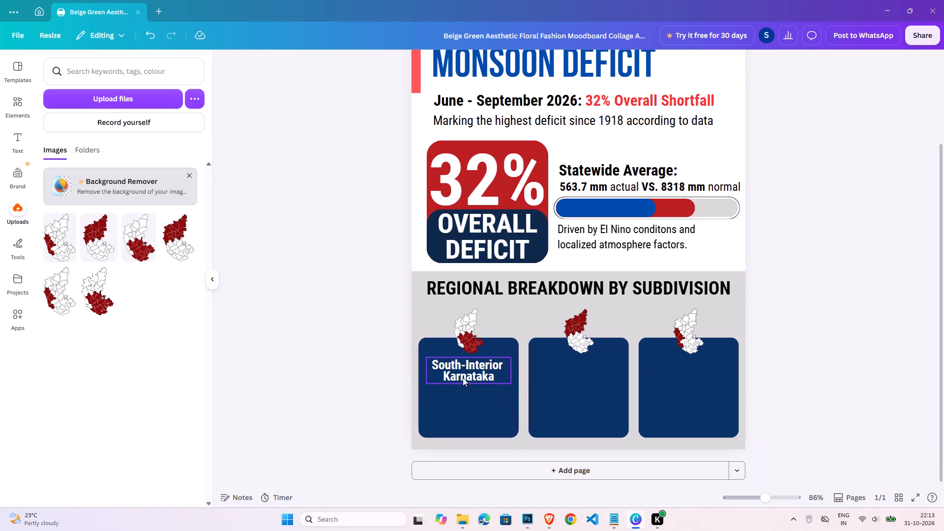
key(ctrl+c)
key(ctrl+v)
drag(485, 375, 481, 388)
double_click(481, 388)
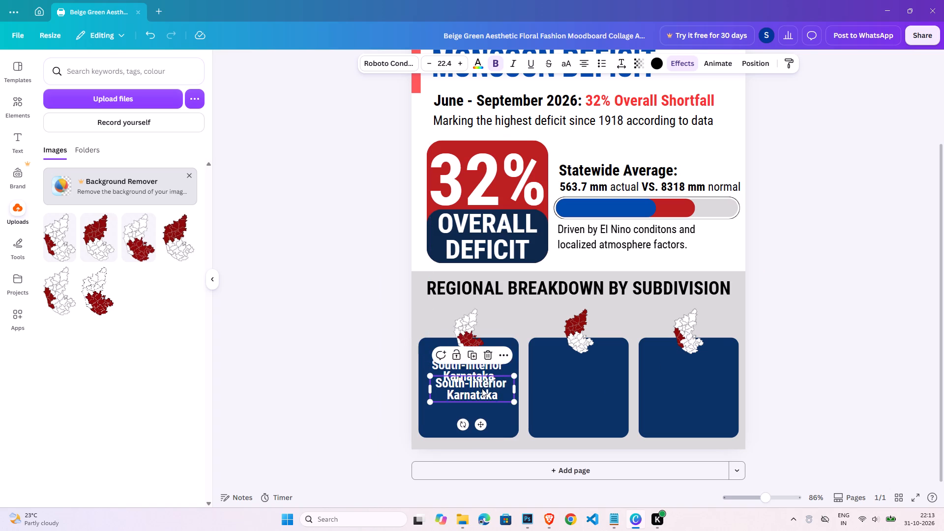
key(shift+parenleft)
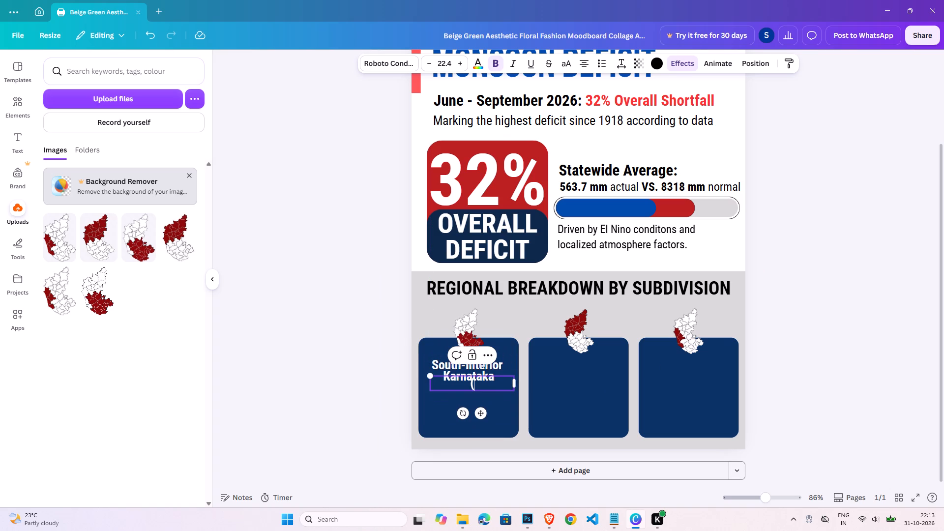
text(17 Districts)
key(shift+parenright)
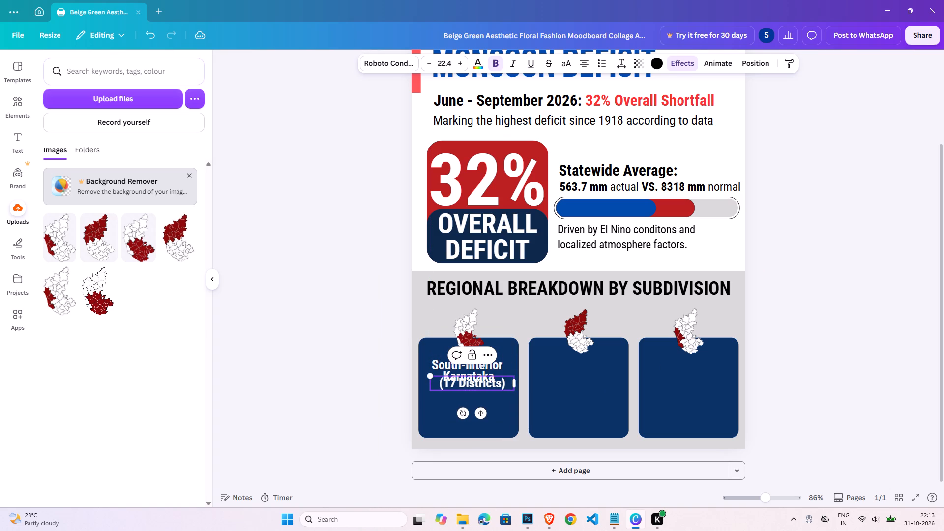
click(835, 344)
drag(486, 384, 482, 389)
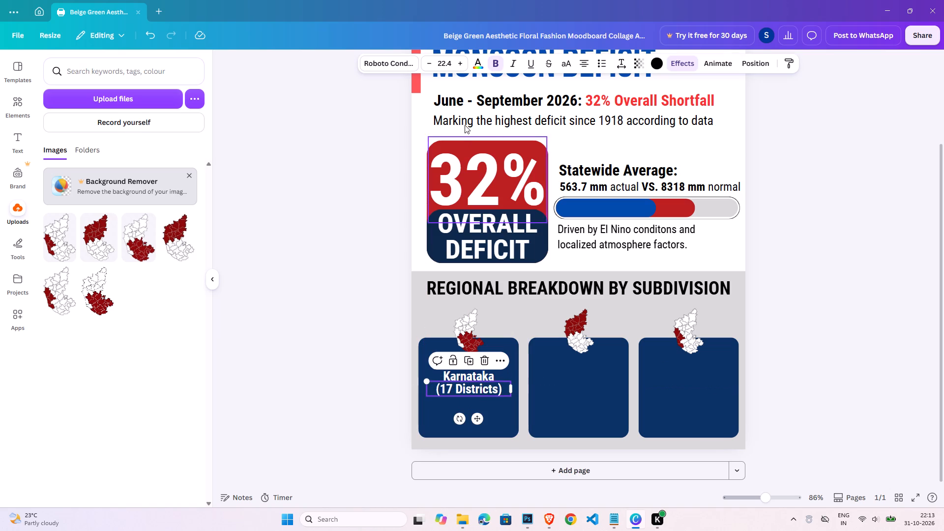
Remove bold from "(17 Districts)", shrink it to font size 15.5, and centre it under the South-Interior Karnataka label.
triple_click(494, 385)
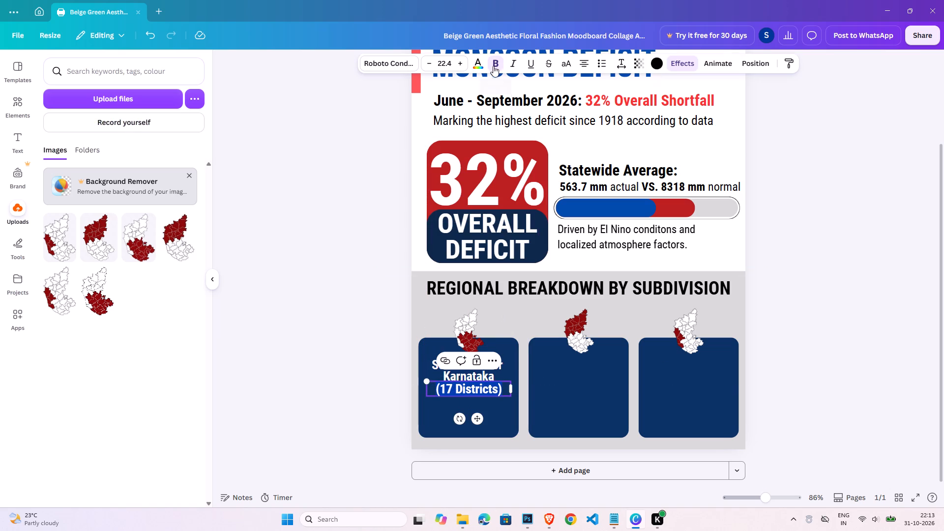
click(493, 66)
drag(512, 397, 484, 392)
drag(464, 415, 470, 418)
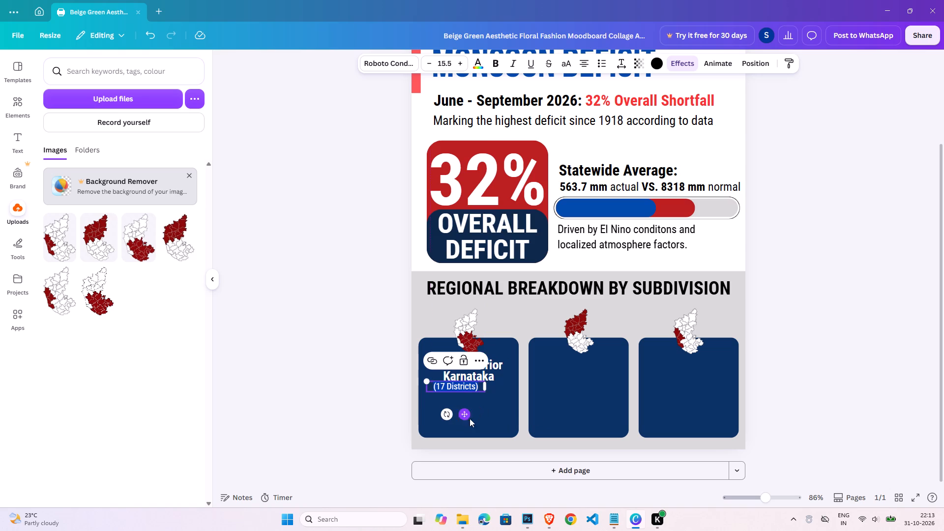
drag(470, 418, 476, 417)
click(871, 321)
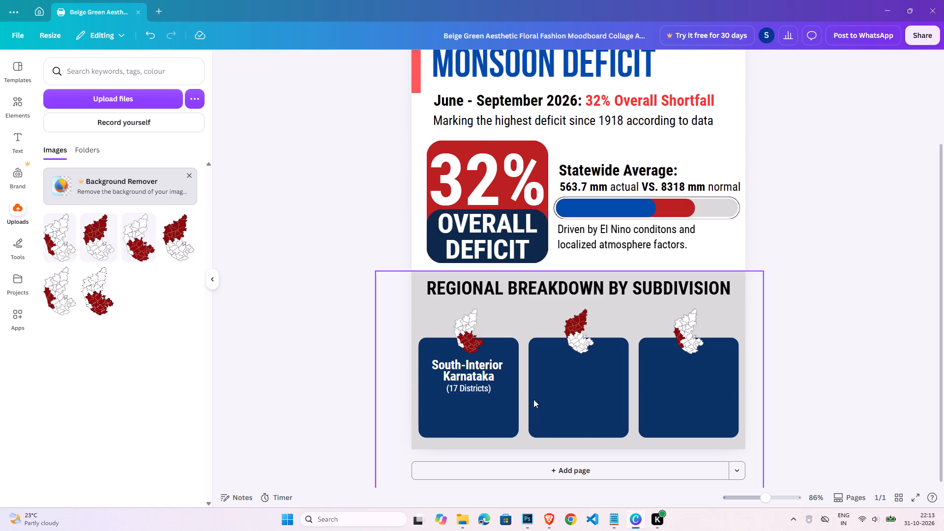
Duplicate the "June - September 2026: 32% Overall Shortfall" line, move the copy over the navy cards, and delete its "June - September 2026:" part.
click(672, 103)
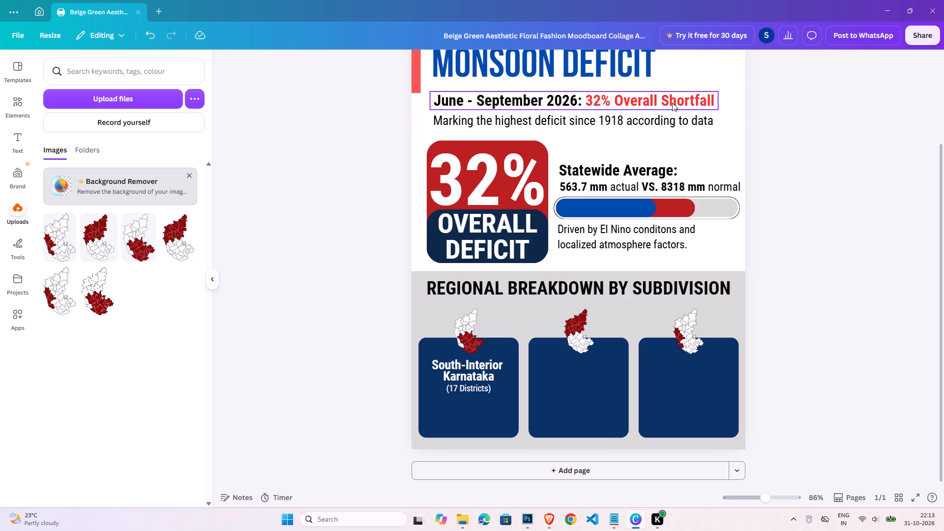
key(ctrl+c)
key(ctrl+v)
drag(686, 102, 496, 395)
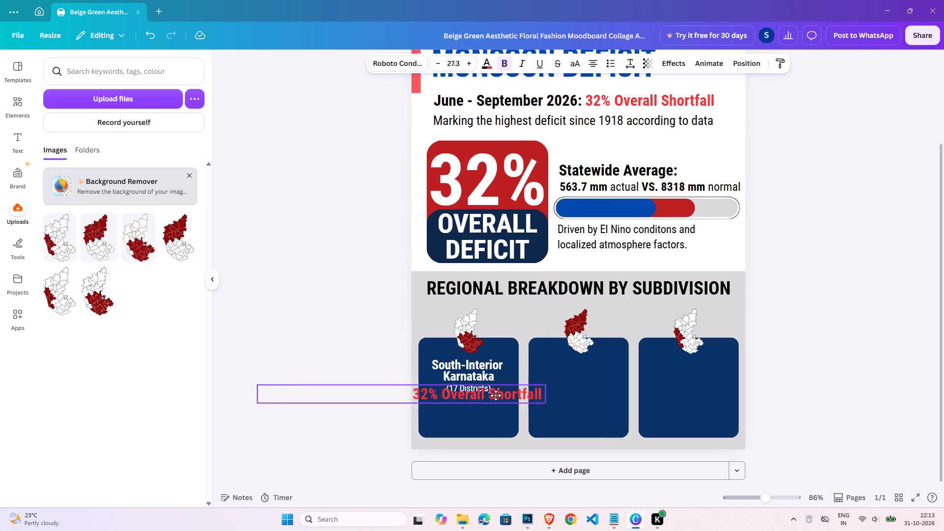
drag(496, 395, 730, 391)
click(638, 395)
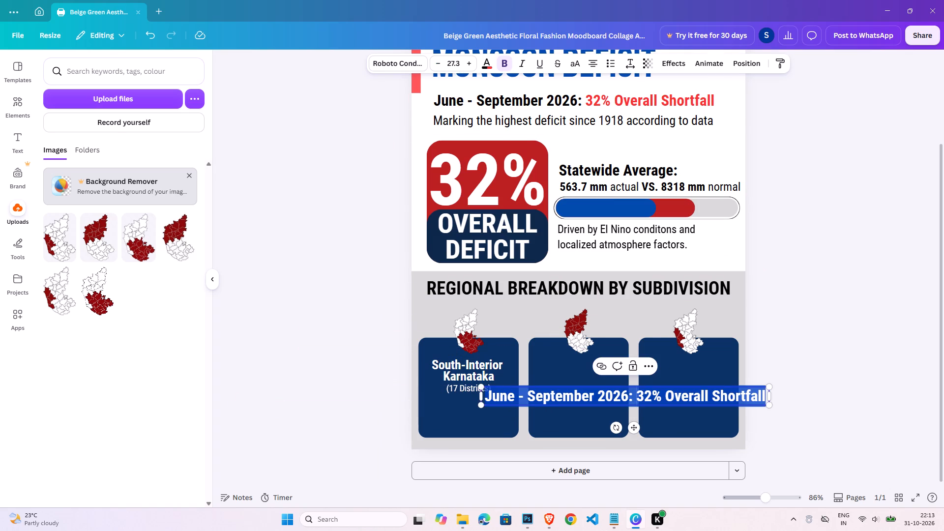
click(640, 395)
drag(640, 395, 520, 395)
click(654, 396)
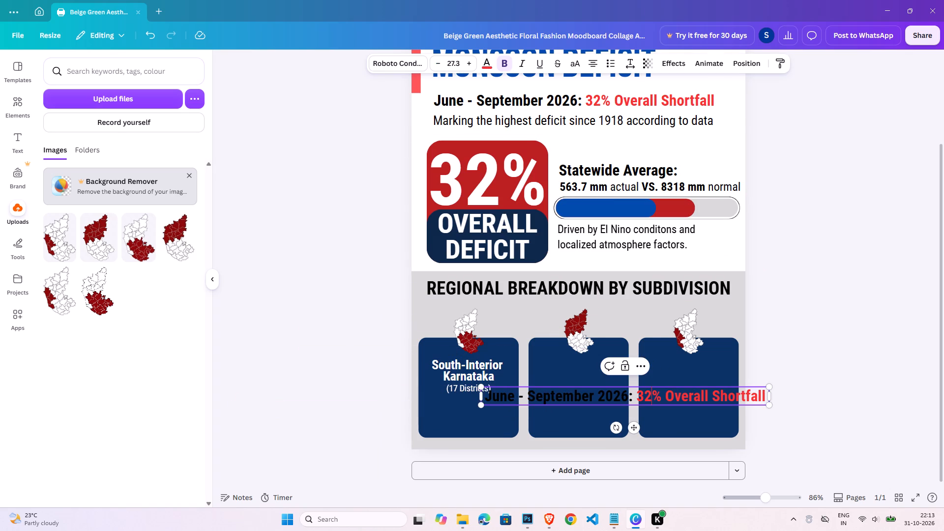
drag(639, 397, 487, 402)
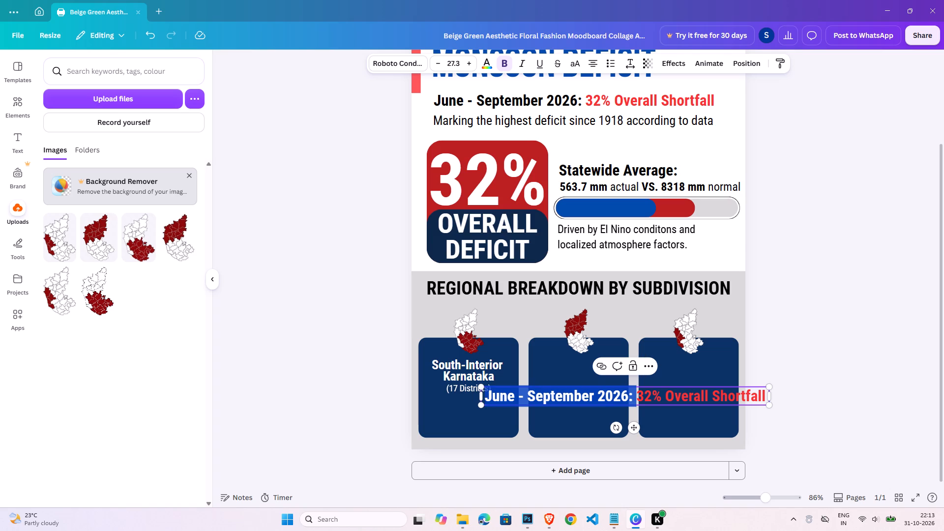
key(BackSpace)
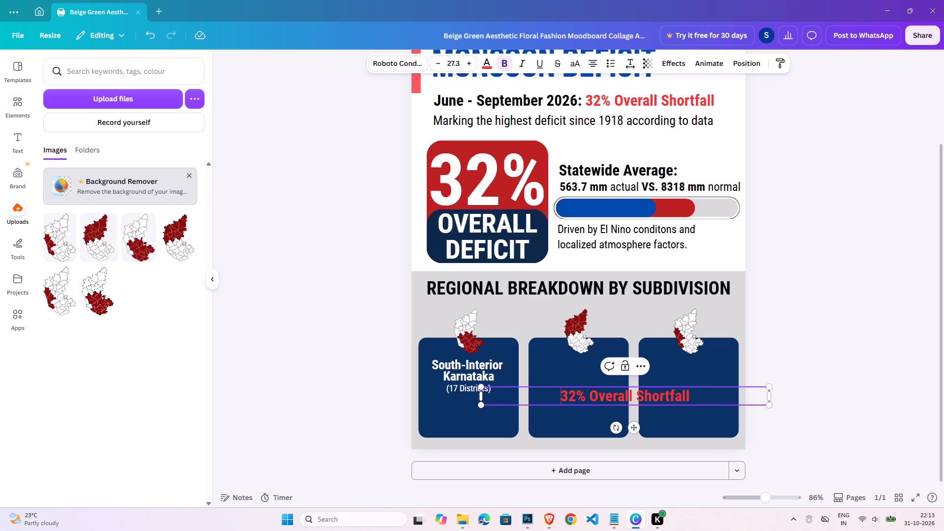
Narrow the copied "32% Overall Shortfall" text box to its text and move it onto the first navy card below "(17 Districts)".
click(481, 396)
drag(480, 398, 617, 401)
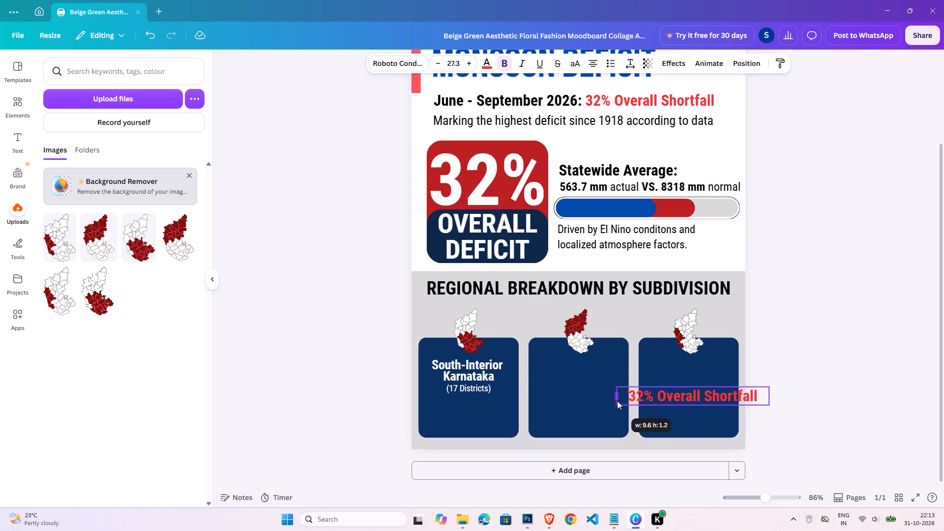
drag(617, 401, 631, 405)
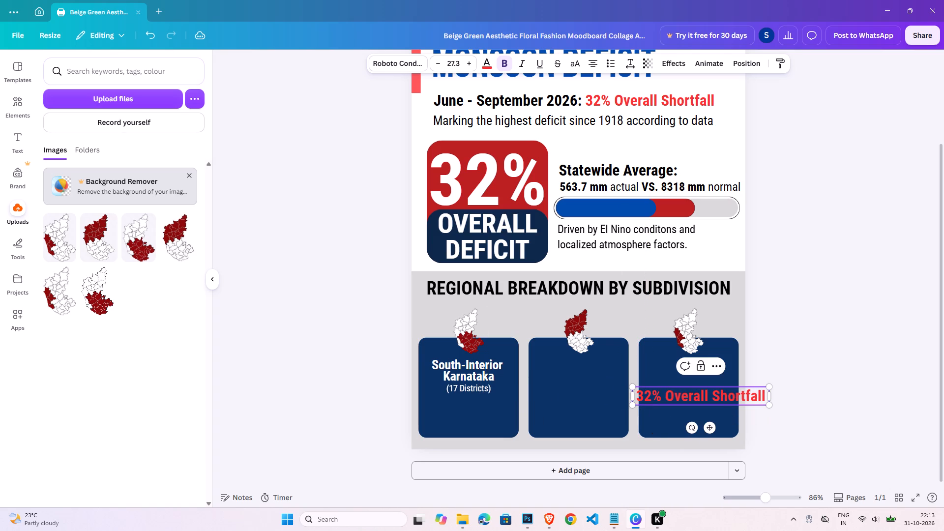
drag(709, 427, 502, 436)
Replace "Overall Shortfall" in the copied text with "DEFICIT" so it reads "32% DEFICIT".
click(518, 409)
drag(455, 406, 504, 407)
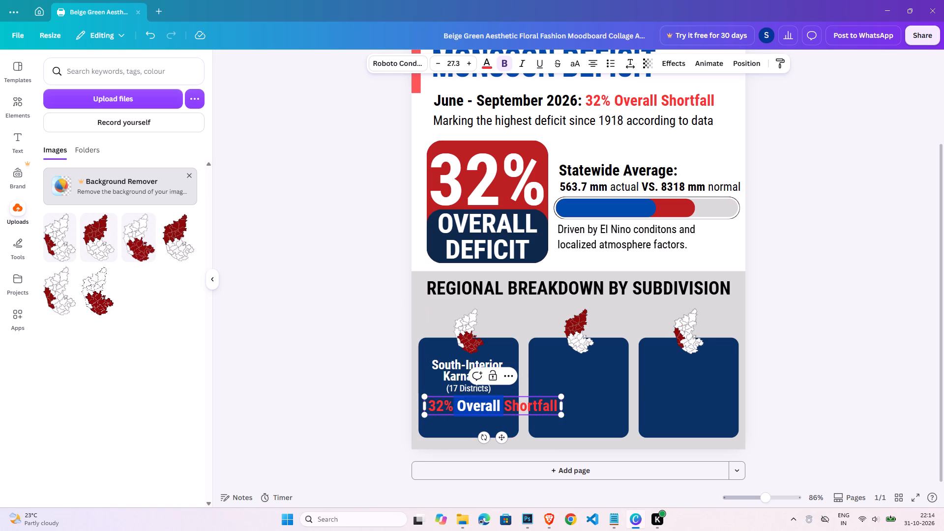
drag(504, 407, 556, 405)
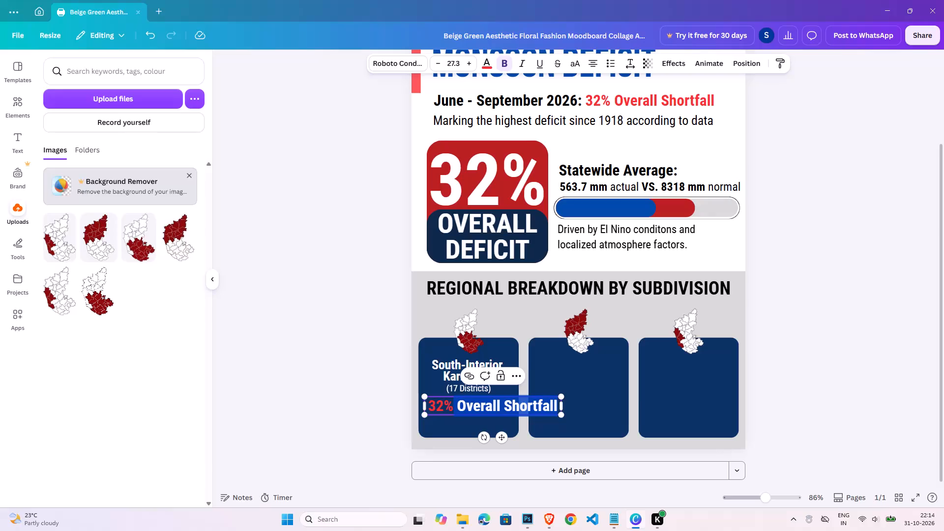
key(space)
text(DE)
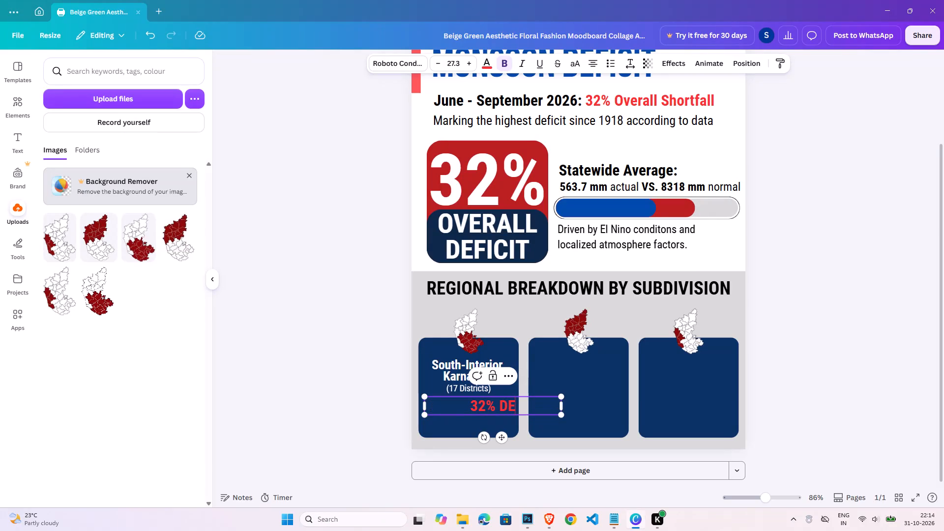
text(FICIT)
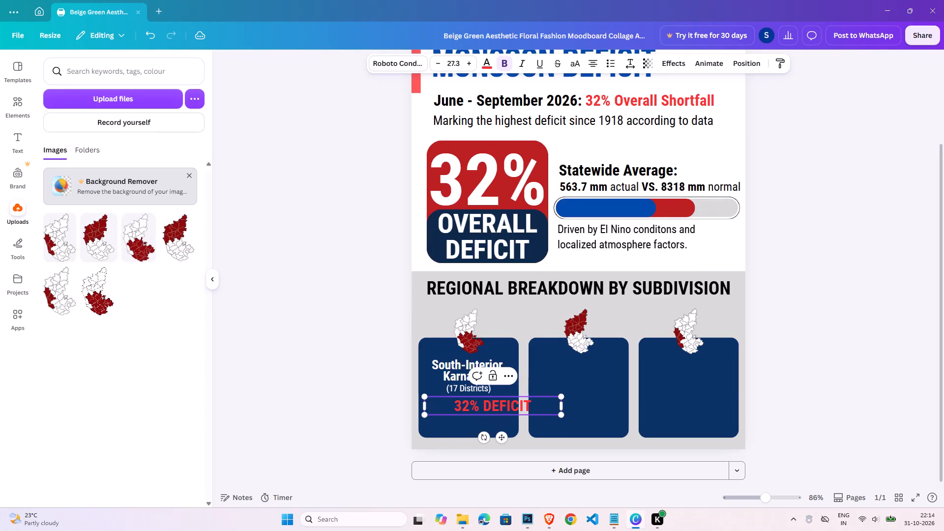
Narrow the "32% DEFICIT" text box to its text and scale the text down to font size 22.2.
drag(564, 407, 508, 410)
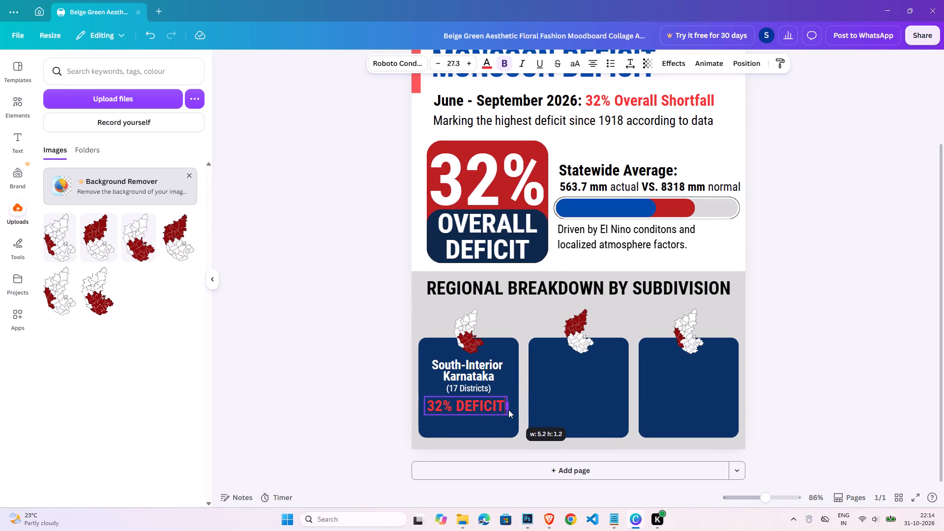
drag(508, 410, 505, 409)
drag(501, 418, 482, 411)
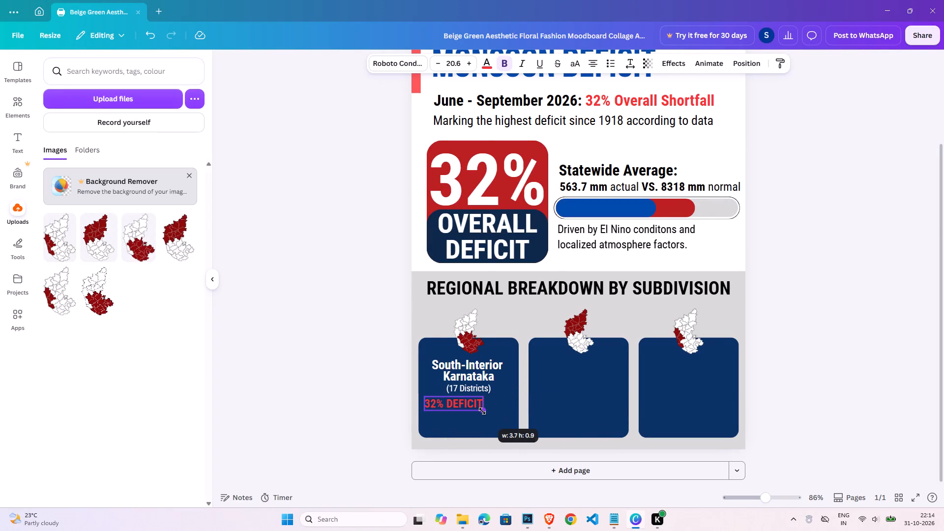
drag(482, 411, 488, 411)
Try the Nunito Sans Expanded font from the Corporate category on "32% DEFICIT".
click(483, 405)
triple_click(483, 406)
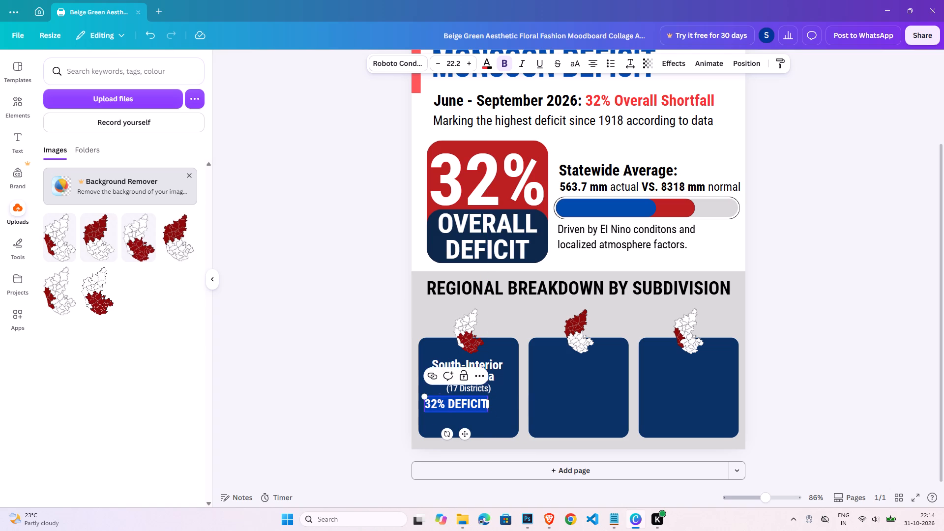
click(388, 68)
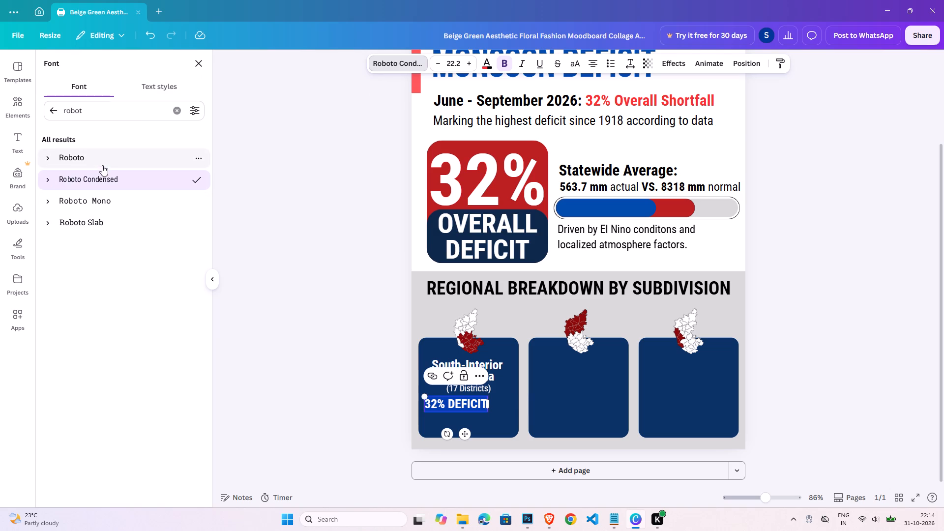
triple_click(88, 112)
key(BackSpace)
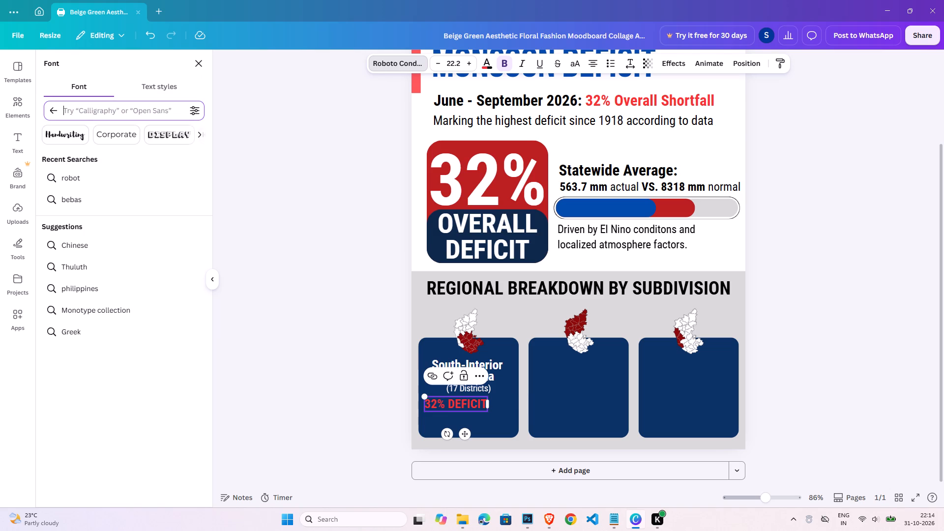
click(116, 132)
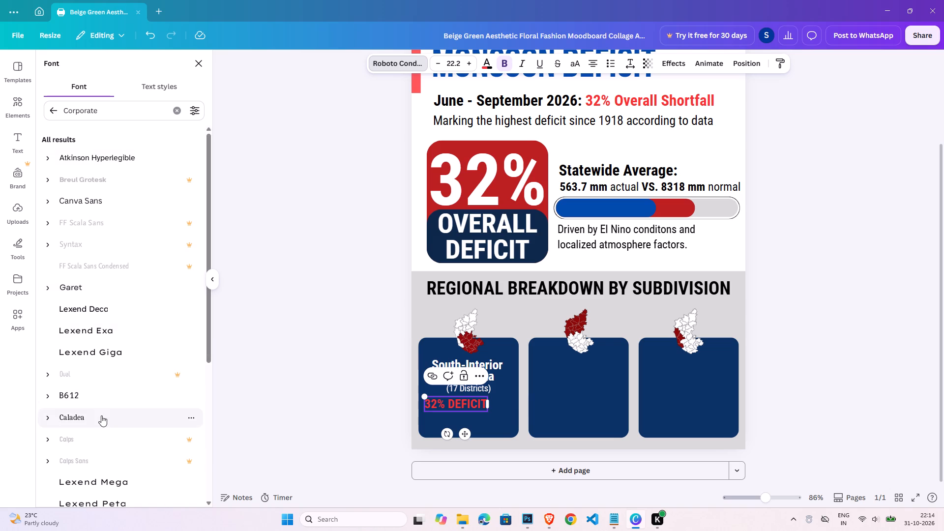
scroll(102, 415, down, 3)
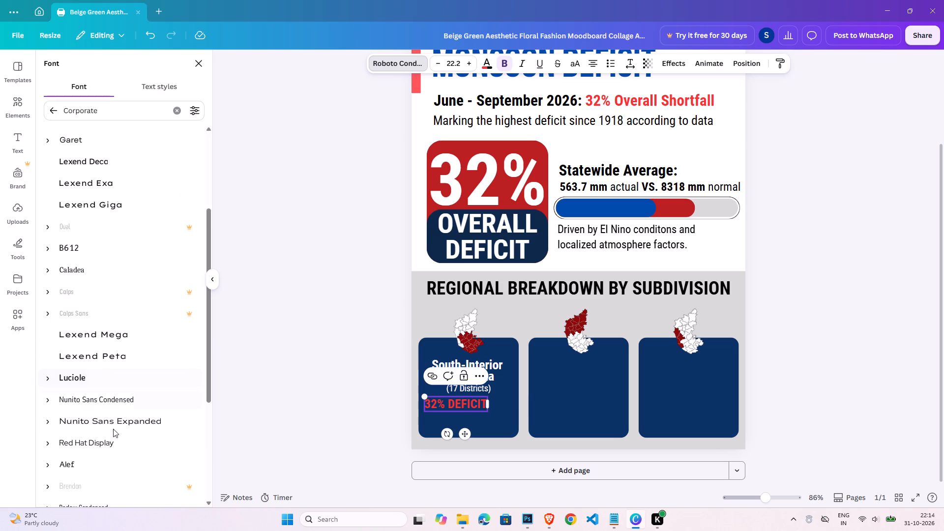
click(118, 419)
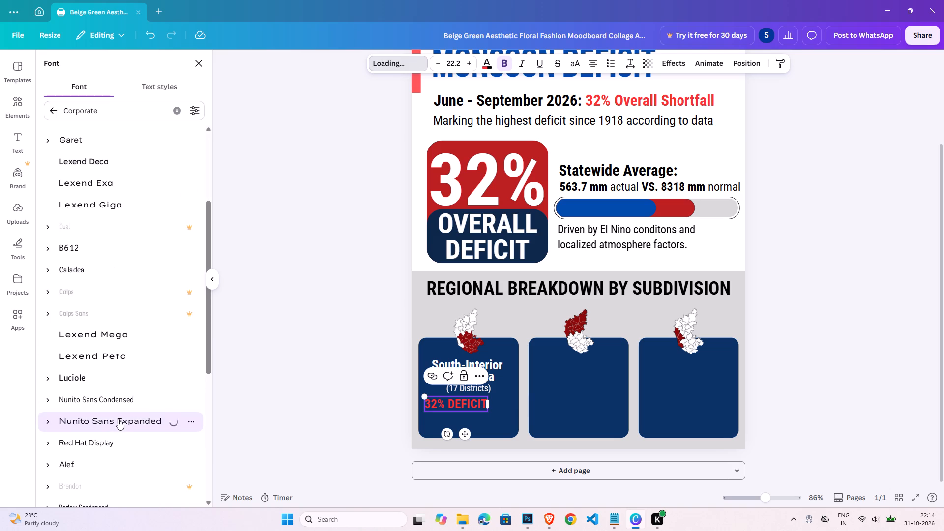
Set "32% DEFICIT" in the Bernoru SemiCondensed font and widen its text box until the text fits on one line.
scroll(118, 419, down, 4)
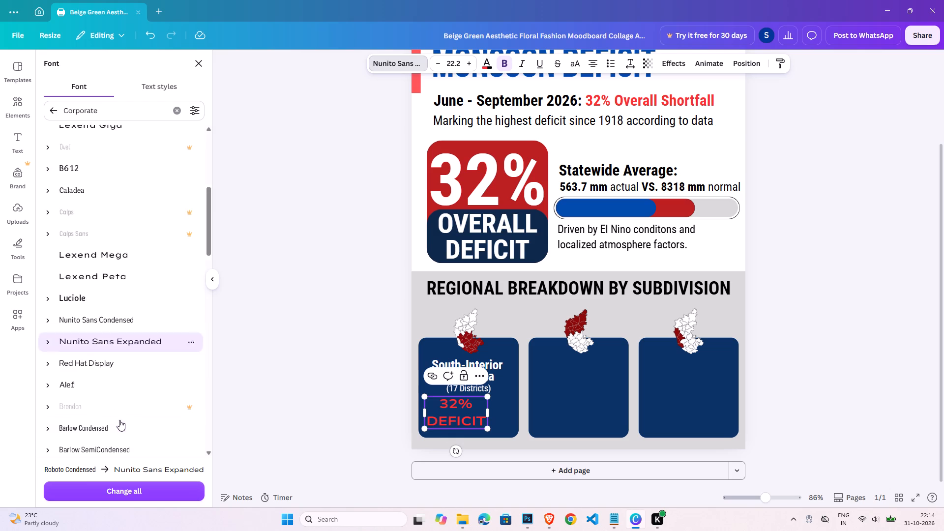
scroll(119, 420, down, 4)
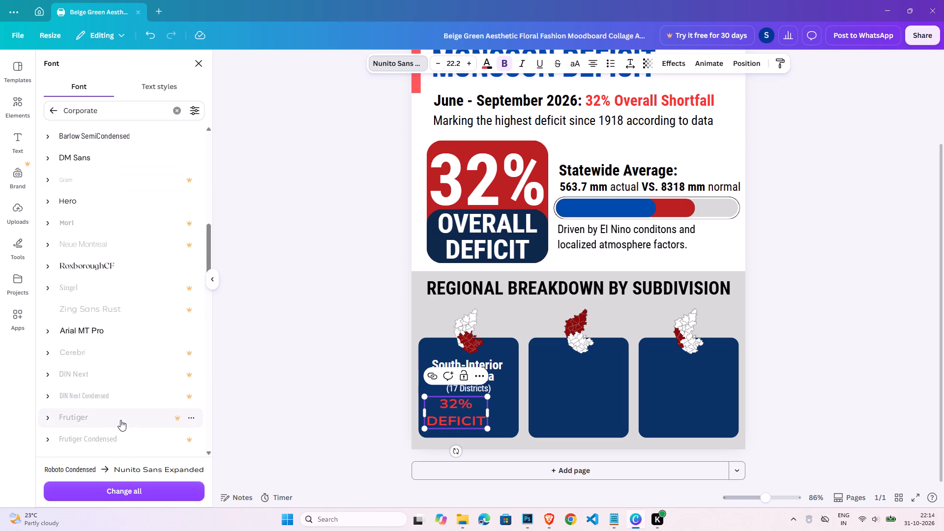
scroll(120, 420, down, 6)
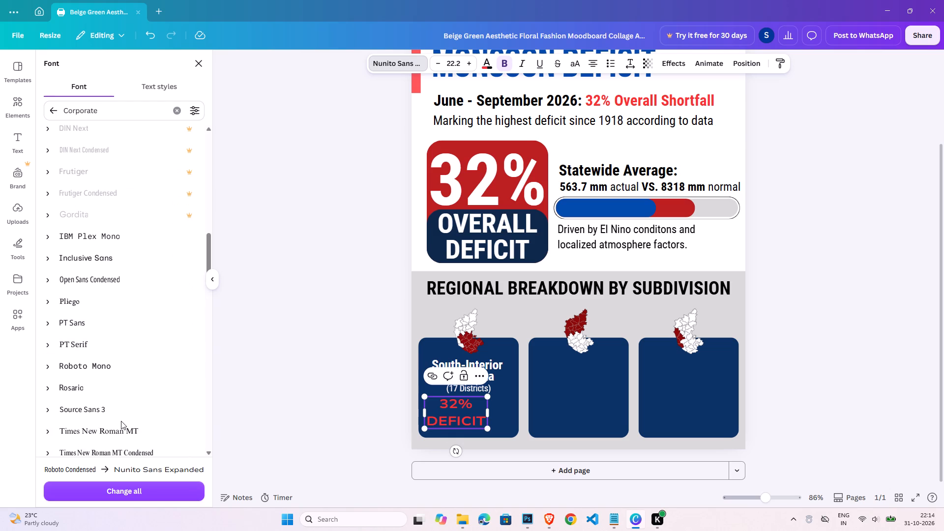
scroll(121, 421, down, 4)
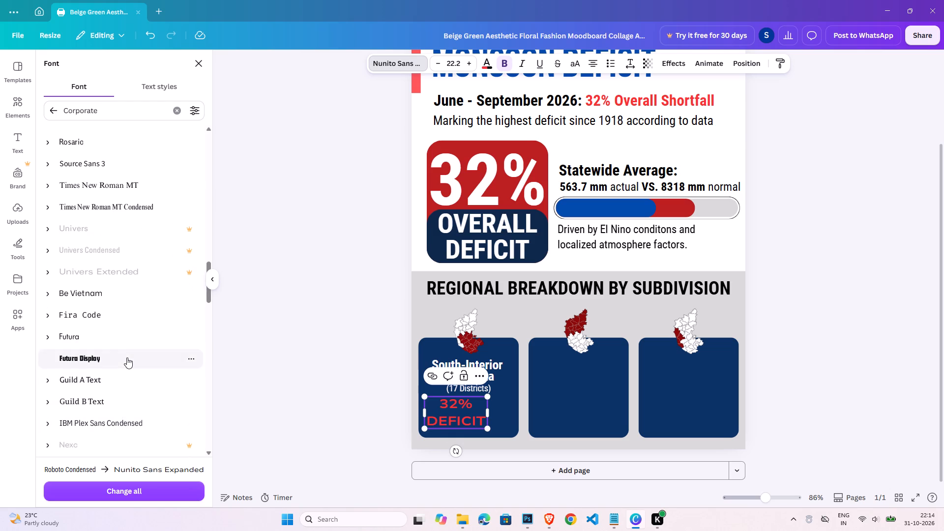
scroll(128, 410, down, 3)
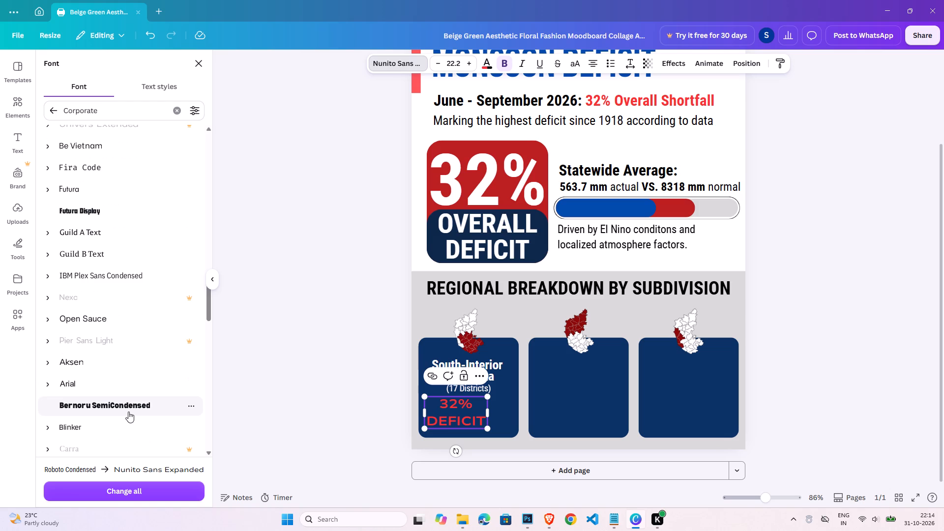
click(129, 407)
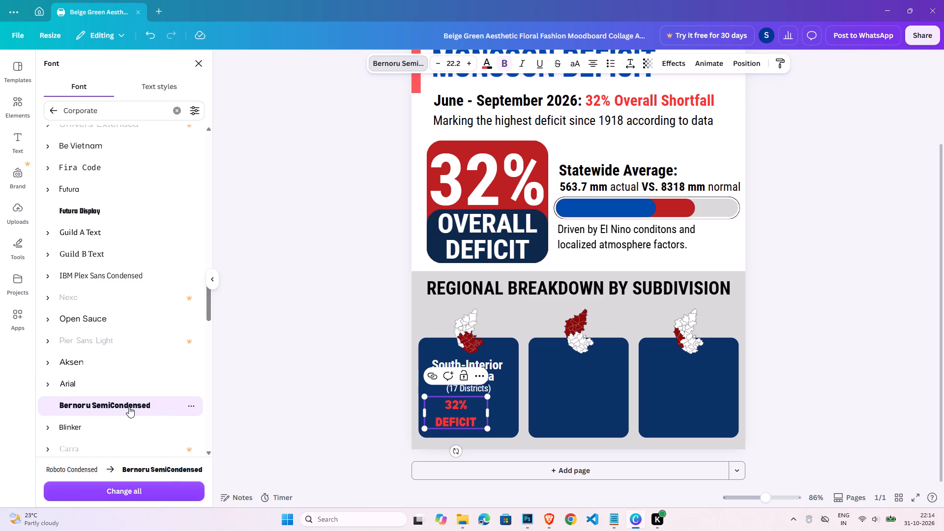
drag(489, 411, 509, 411)
click(790, 380)
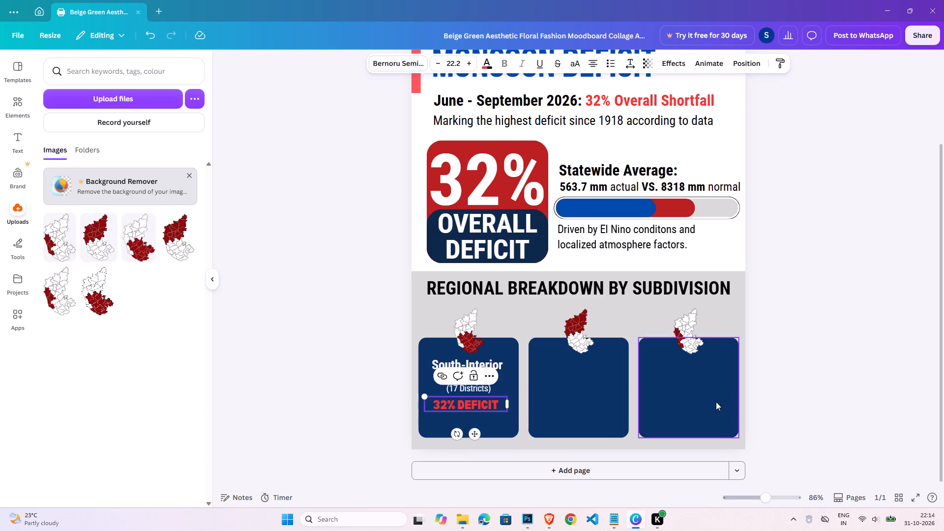
click(780, 378)
Nudge "32% DEFICIT" slightly up towards "(17 Districts)" and centre it horizontally on the first navy card.
click(482, 410)
key(Right)
key(Up)
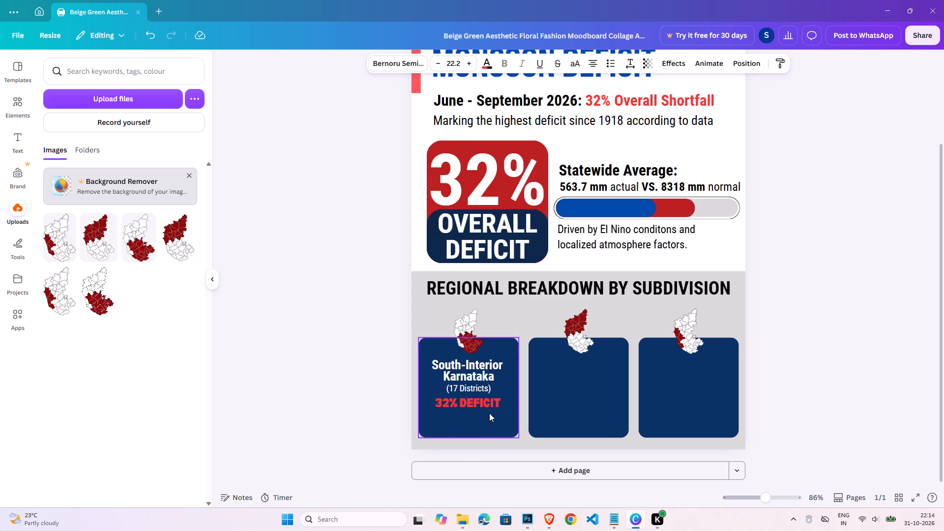
click(506, 417)
shift+click(495, 408)
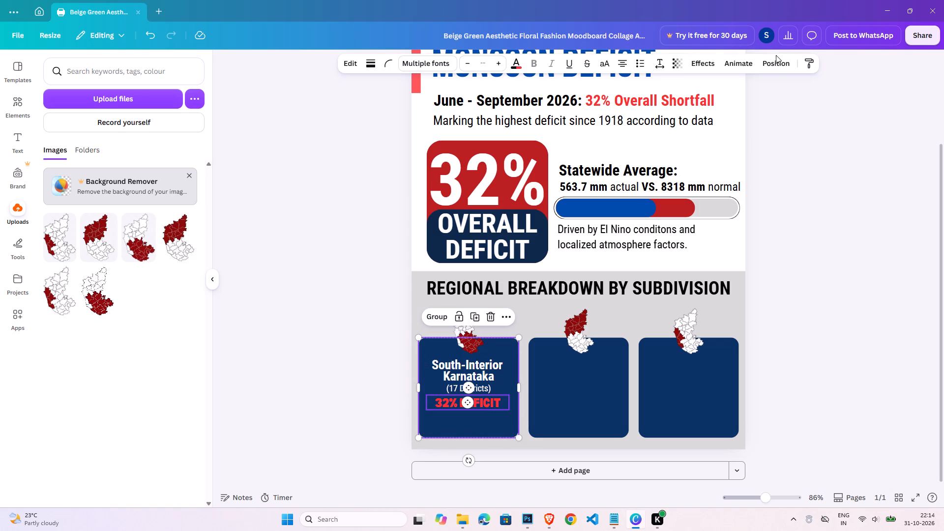
click(777, 59)
click(167, 203)
double_click(783, 361)
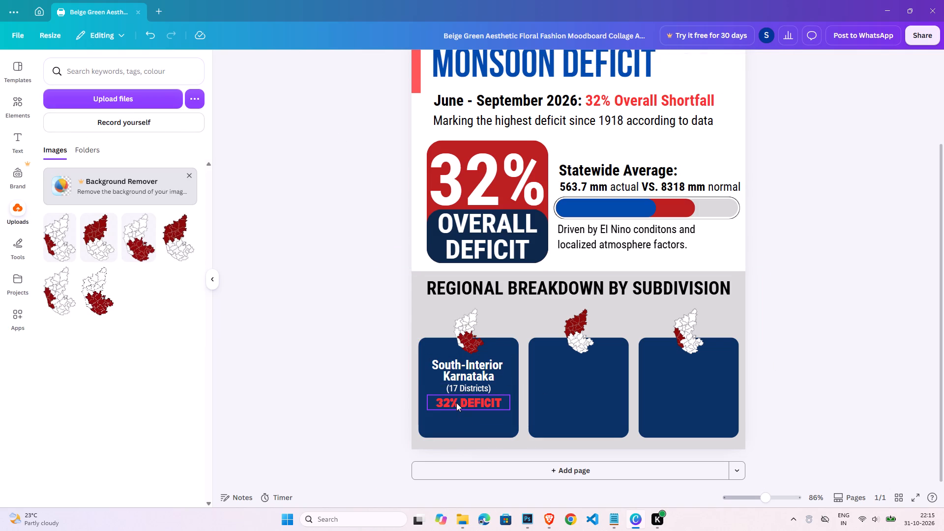
click(457, 403)
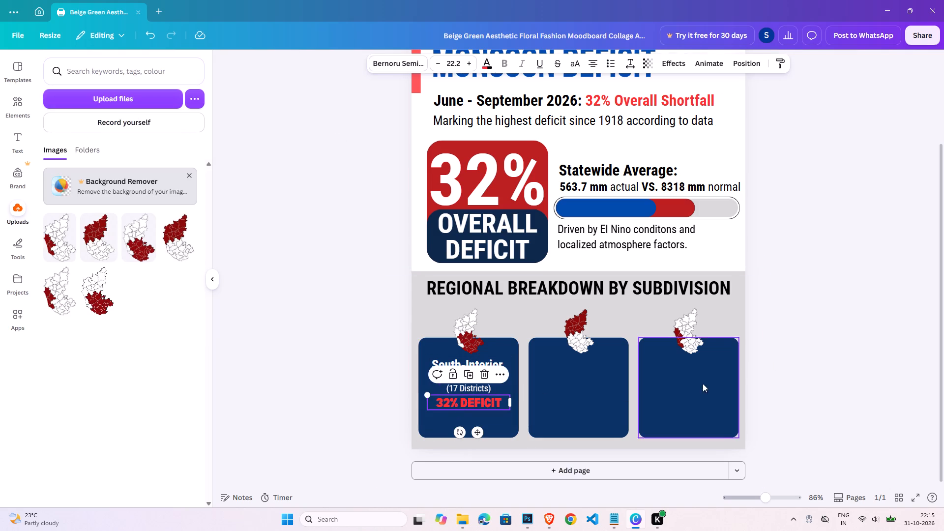
click(749, 367)
Nudge the South-Interior Karnataka label, "(17 Districts)" and "32% DEFICIT" slightly up on the first navy card.
click(497, 362)
shift+click(490, 389)
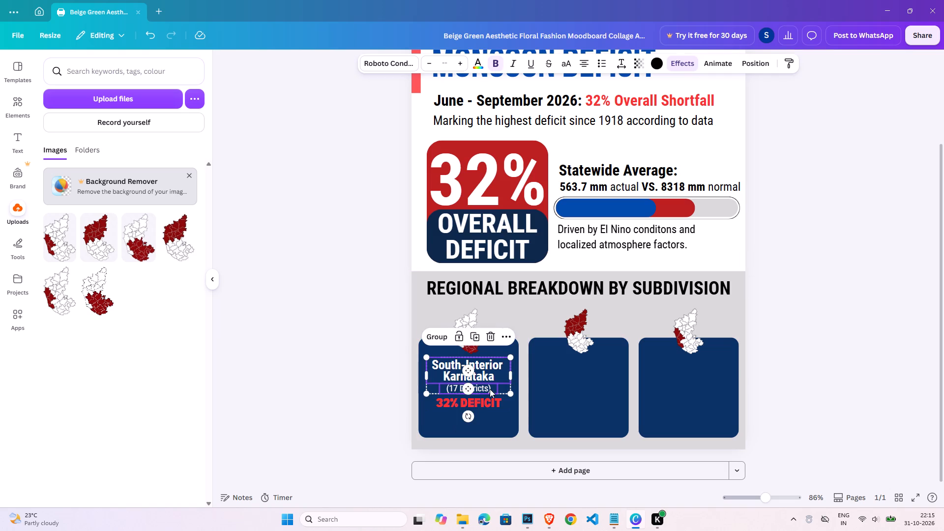
key(Up)
key(Up)
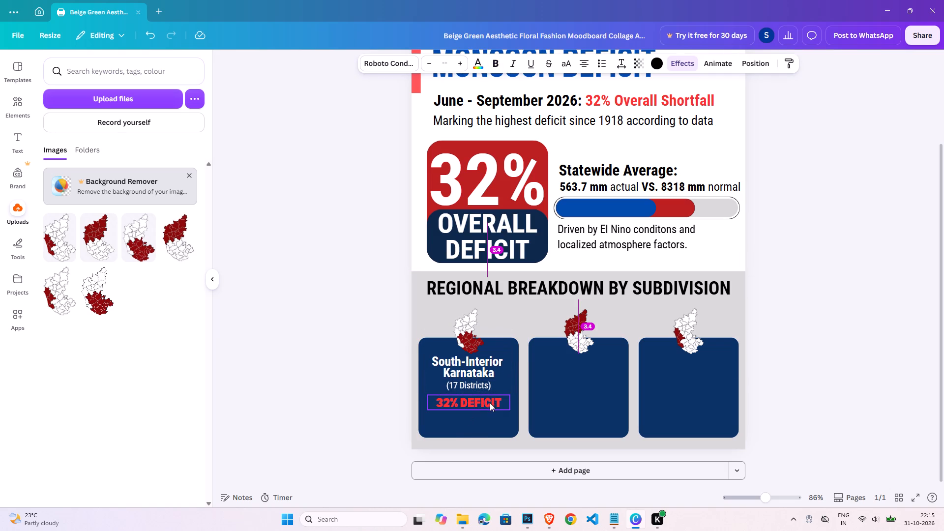
click(487, 403)
key(Up)
key(Up)
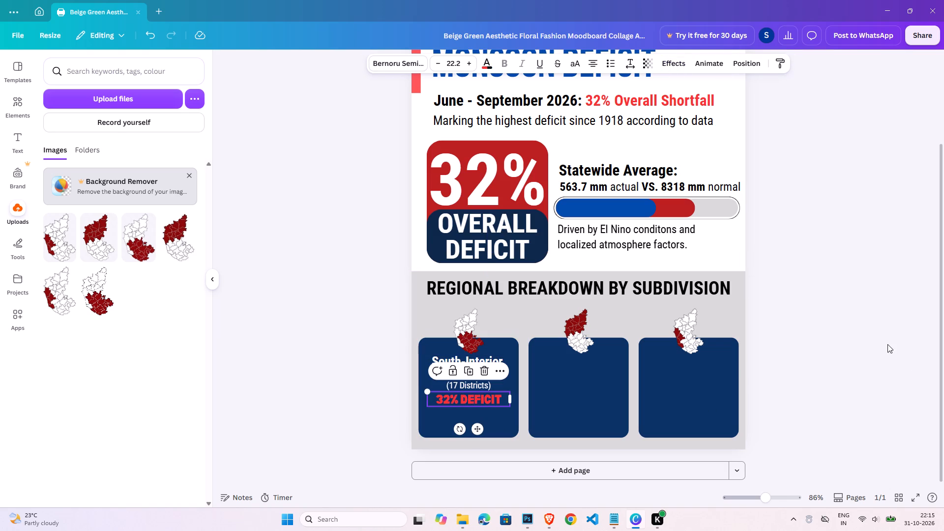
click(885, 342)
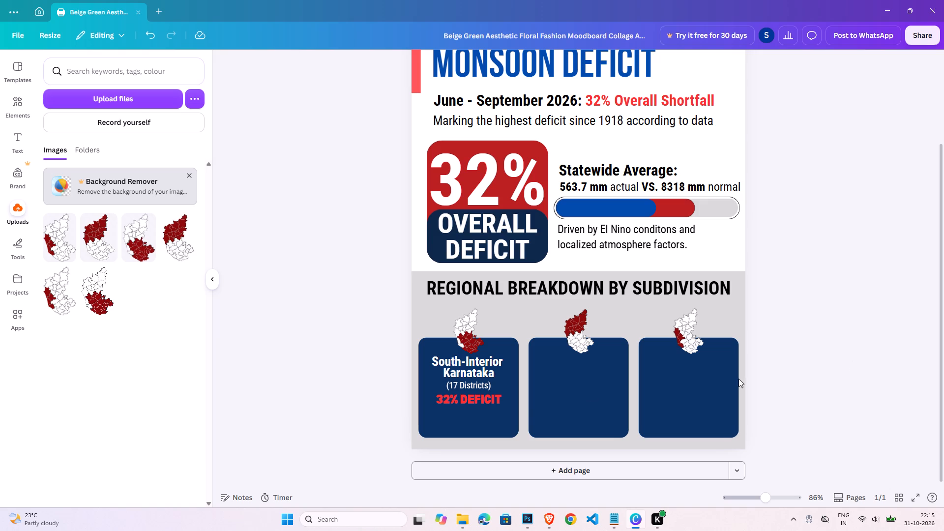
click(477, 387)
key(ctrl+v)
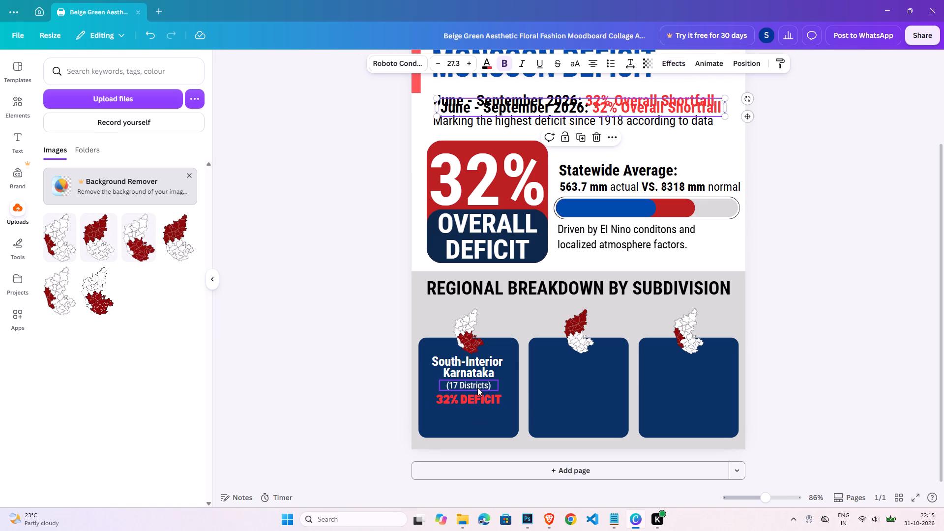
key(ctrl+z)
Duplicate "(17 Districts)" and place the copy below "32% DEFICIT" on the first navy card.
click(478, 387)
key(ctrl+c)
key(ctrl+v)
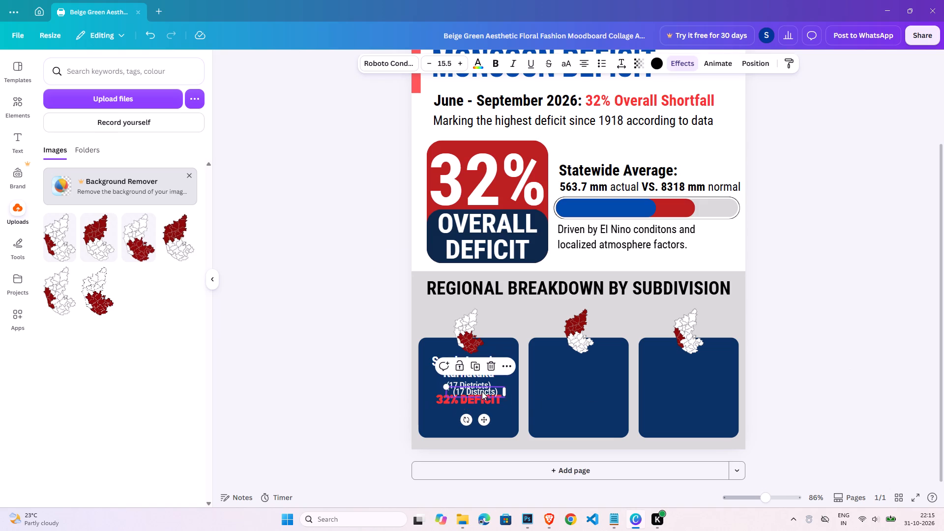
drag(487, 417, 469, 443)
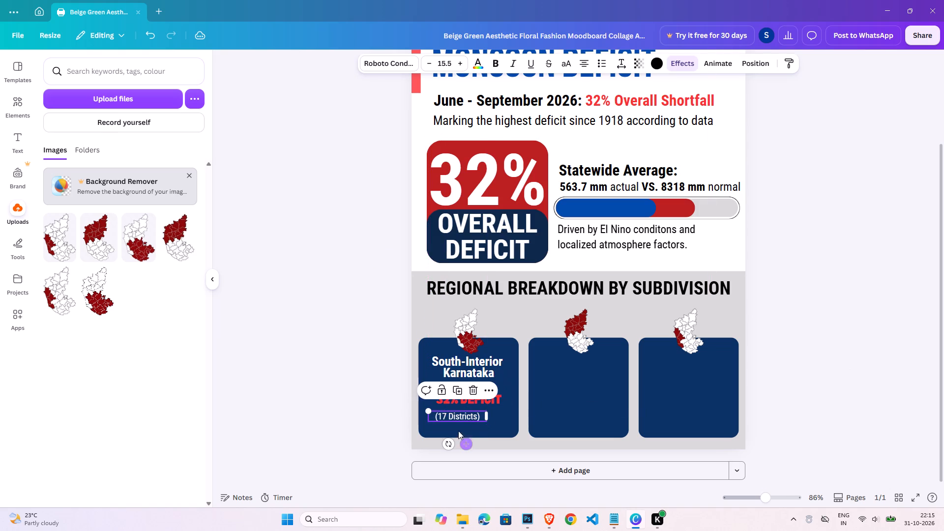
Replace the copied label's text below "32% DEFICIT" with "432.9 mm actual".
triple_click(451, 418)
click(452, 416)
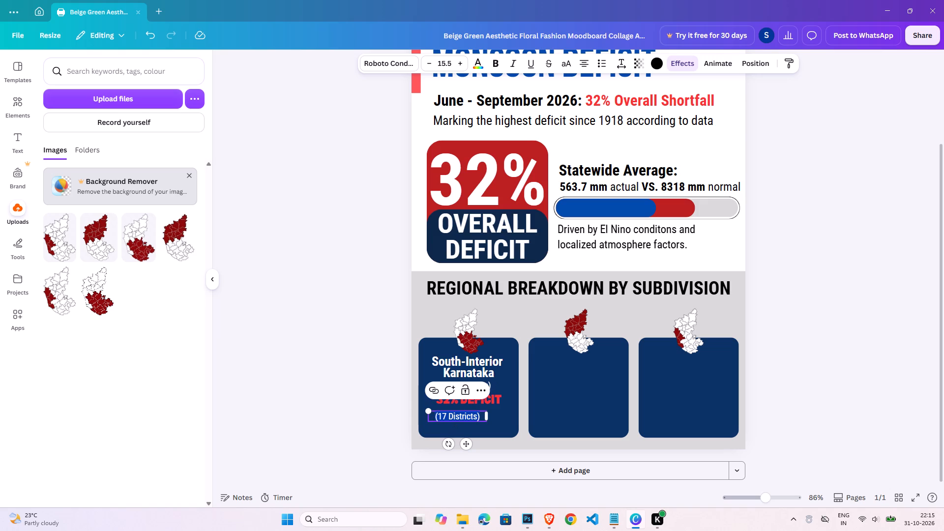
text(432)
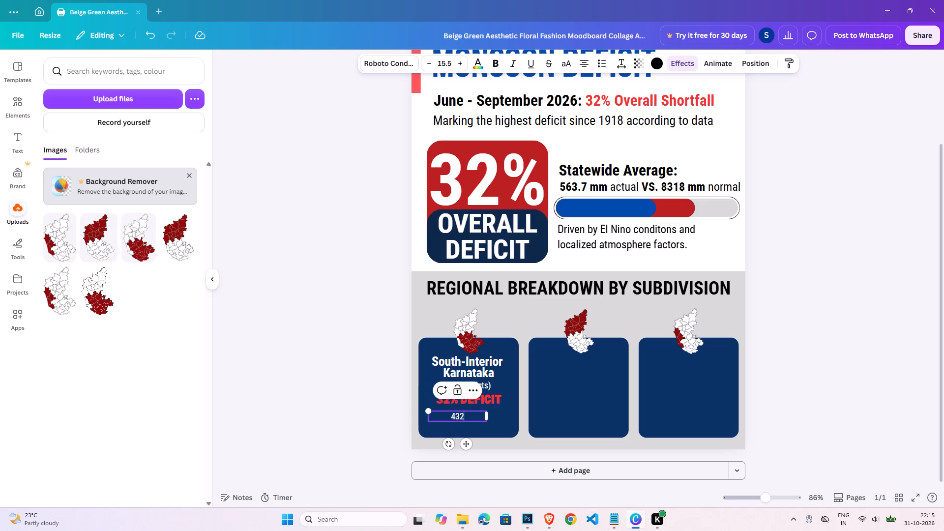
text(.9)
key(space)
text(mm actual)
Add a second line reading "vs. 678.4 mm normal" below "432.9 mm actual" in the same text box.
key(Return)
text(cs)
key(BackSpace)
key(BackSpace)
text(vs,)
key(BackSpace)
key(period)
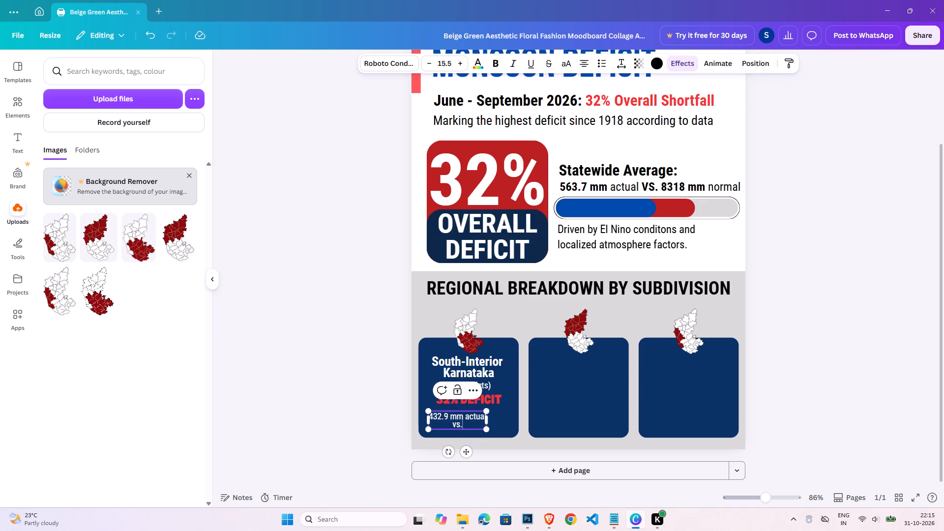
key(space)
text(678)
text(.4)
key(space)
text(mm)
key(space)
text(noram;)
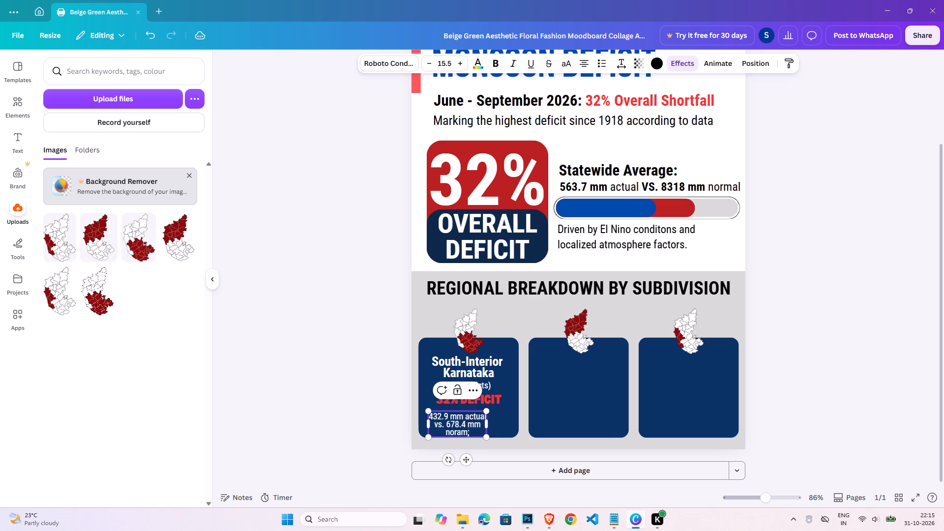
key(BackSpace)
key(BackSpace)
key(BackSpace)
text(mal)
Widen the rainfall text box until "vs. 678.4 mm normal" fits on one line, and centre it horizontally on the first navy card.
drag(490, 423, 511, 421)
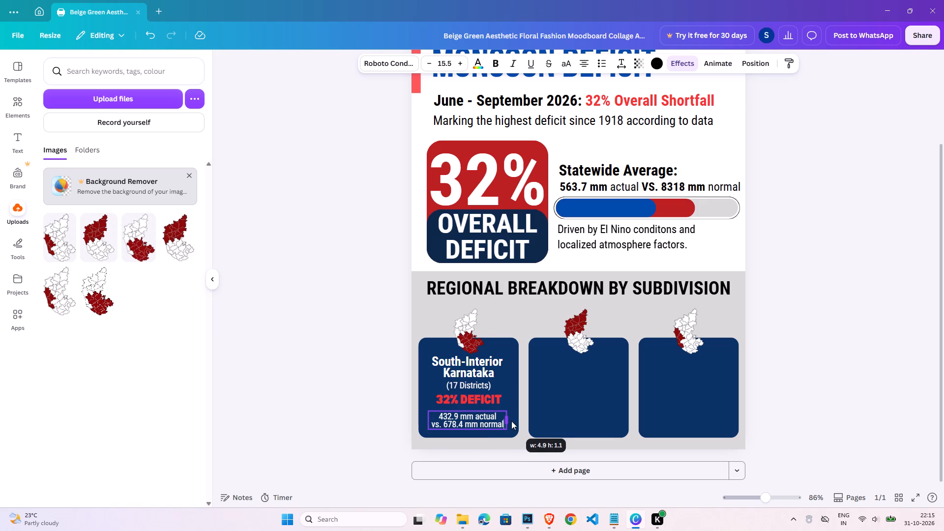
drag(511, 421, 514, 421)
click(517, 407)
shift+click(486, 419)
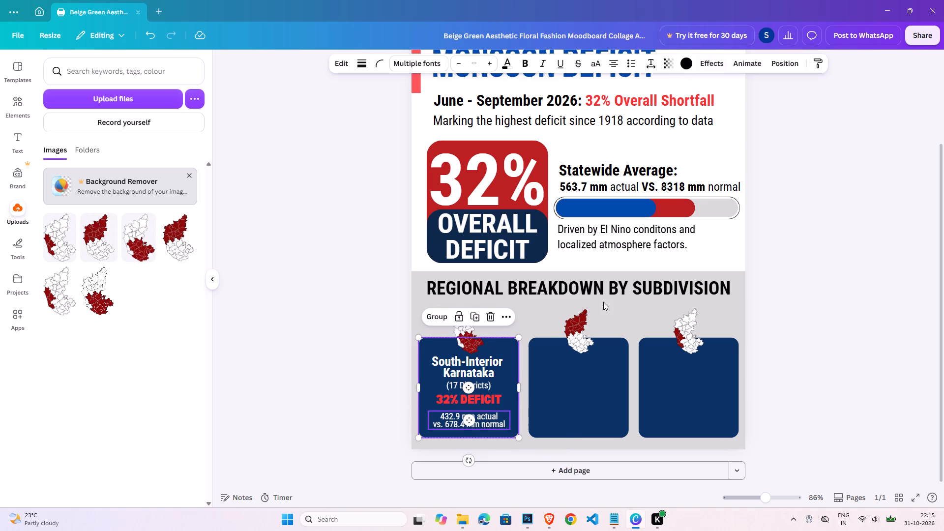
click(774, 63)
click(159, 206)
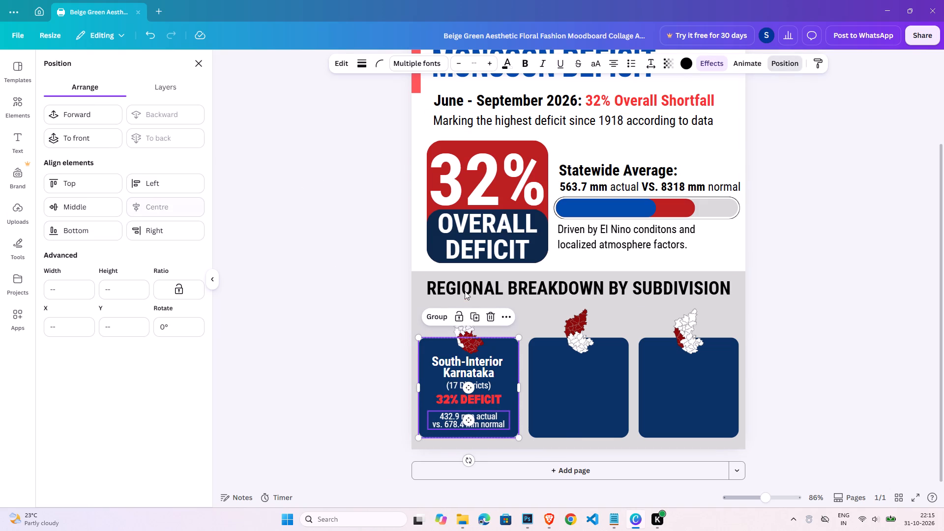
double_click(809, 302)
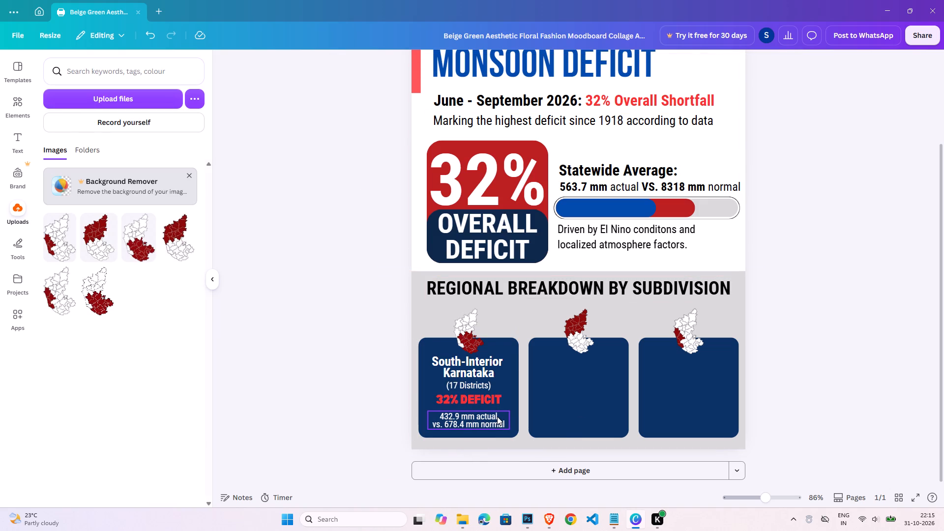
Enlarge the rainfall text to size 17.5 and reposition it near the bottom of the first navy card, roughly centred.
click(497, 416)
drag(491, 419, 482, 420)
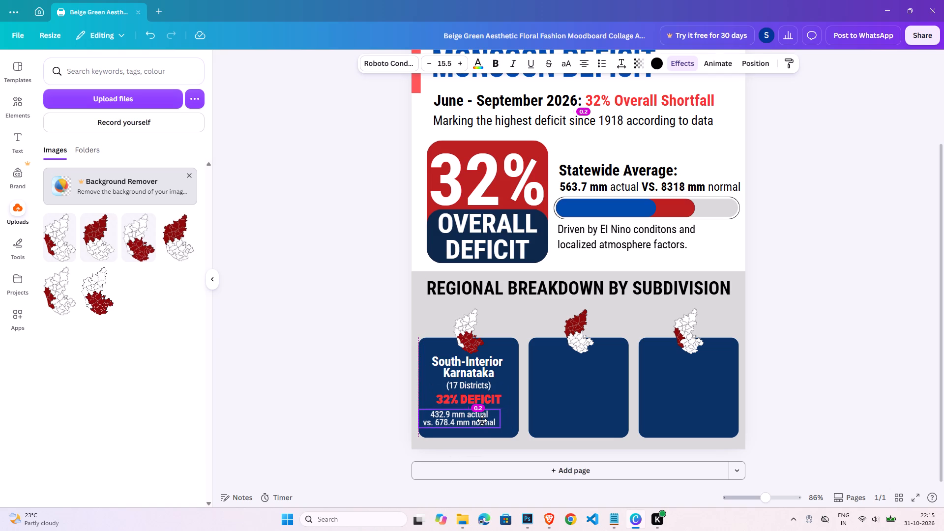
drag(482, 420, 482, 420)
click(504, 428)
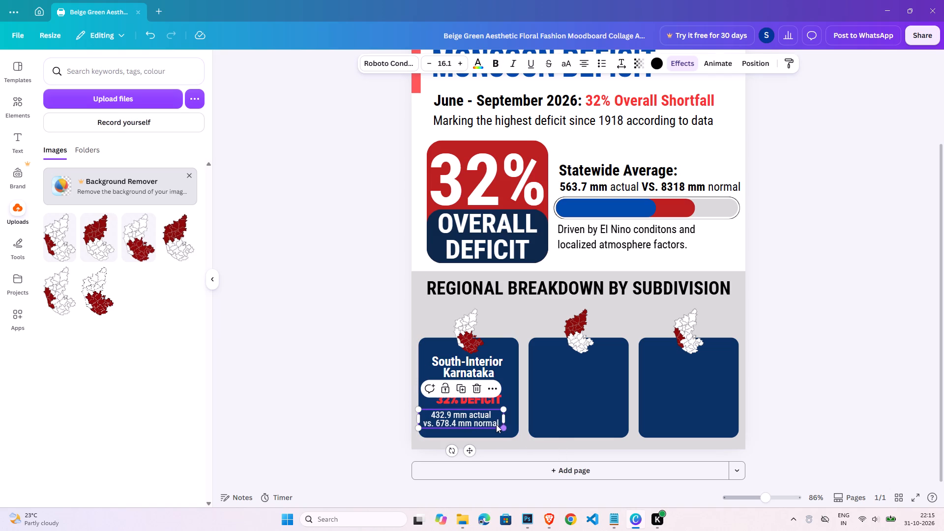
drag(503, 428, 511, 432)
click(500, 424)
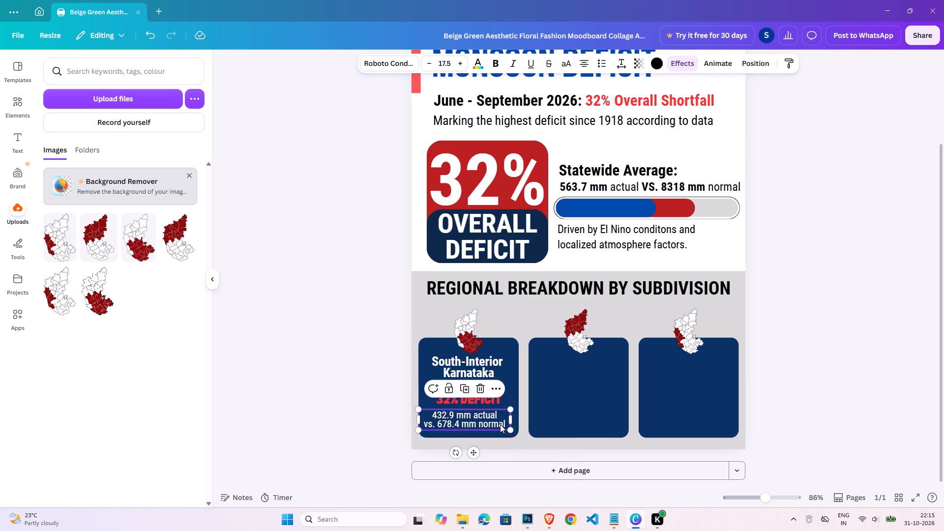
click(757, 399)
click(467, 420)
key(Right)
key(Down)
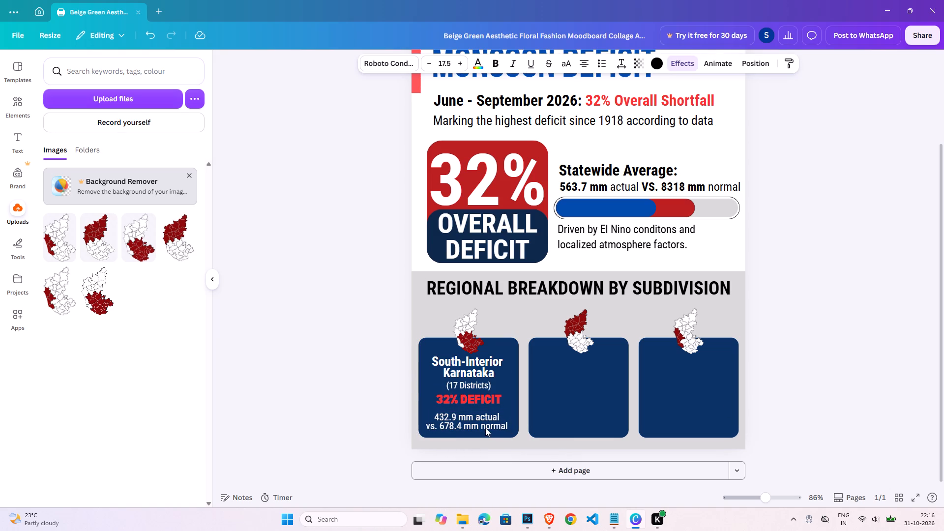
key(Down)
key(Right)
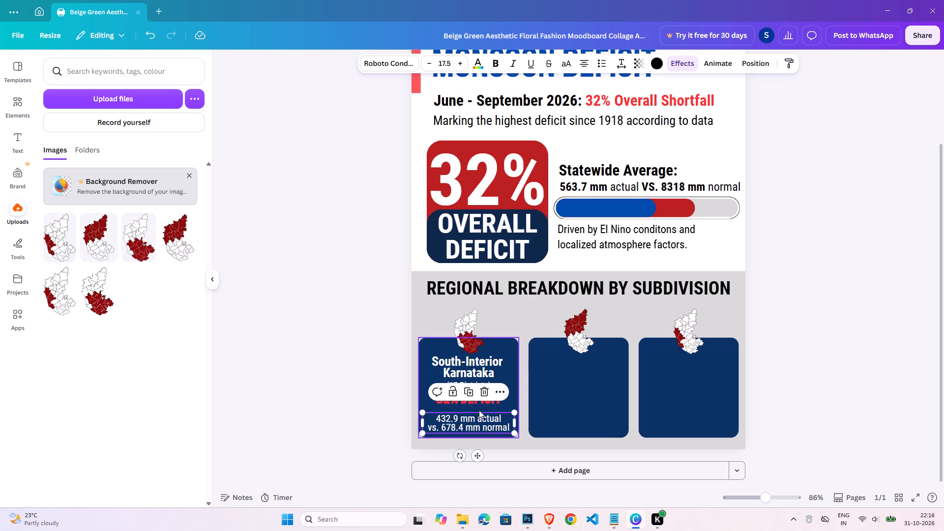
Tighten the "32% DEFICIT" text box around its text and enlarge the text to about size 25.
click(479, 402)
drag(510, 397, 501, 396)
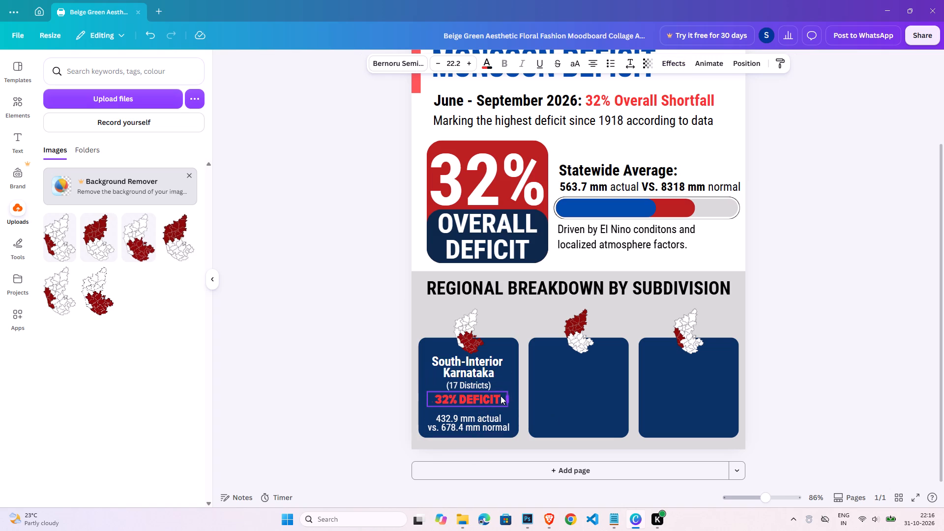
drag(501, 396, 497, 396)
drag(498, 407, 506, 409)
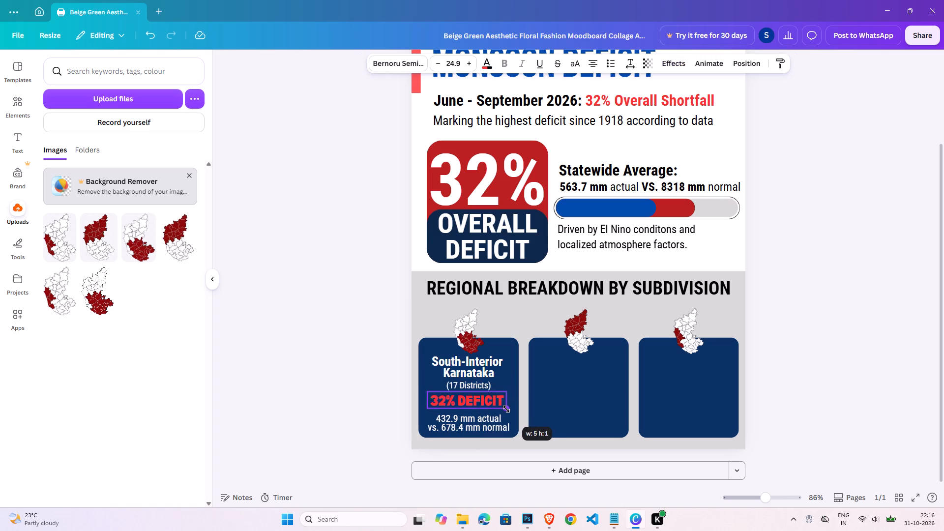
drag(506, 409, 508, 409)
click(847, 382)
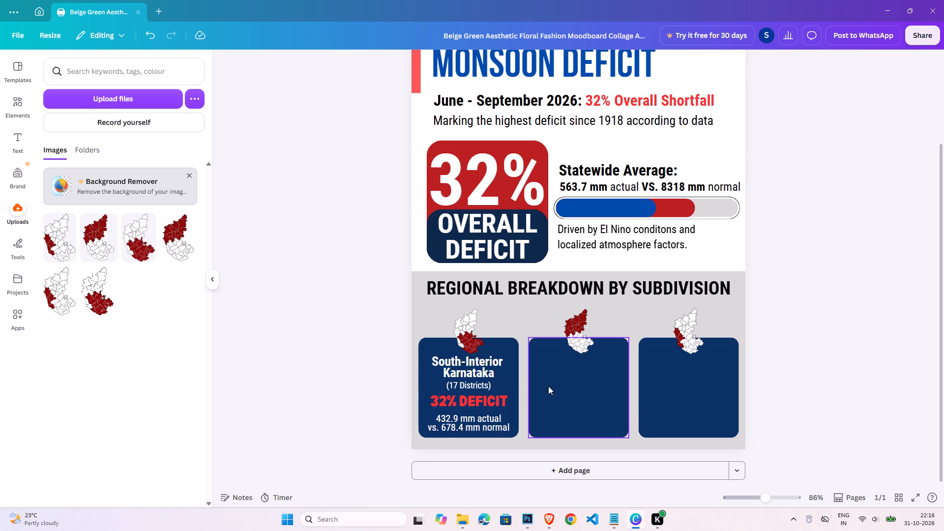
Centre the enlarged "32% DEFICIT" horizontally on the first navy card.
click(517, 364)
shift+click(496, 398)
click(776, 61)
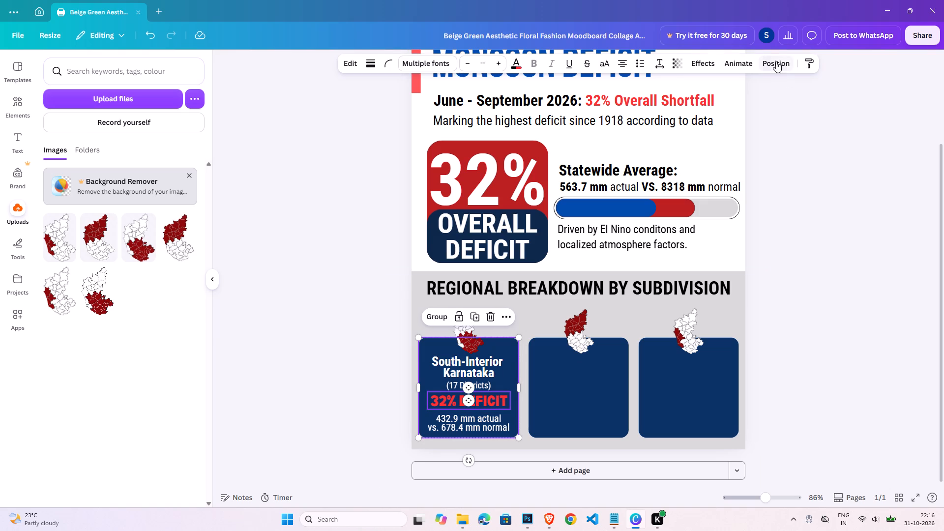
click(196, 200)
double_click(278, 283)
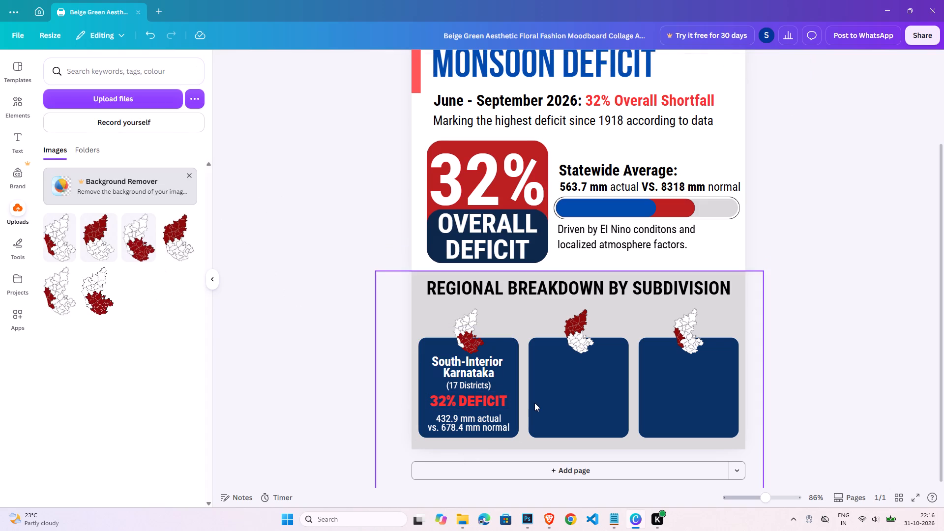
Duplicate the first card's region name, district count, deficit and rainfall texts together and place the copies on the second navy card.
click(478, 373)
shift+click(479, 386)
shift+click(484, 400)
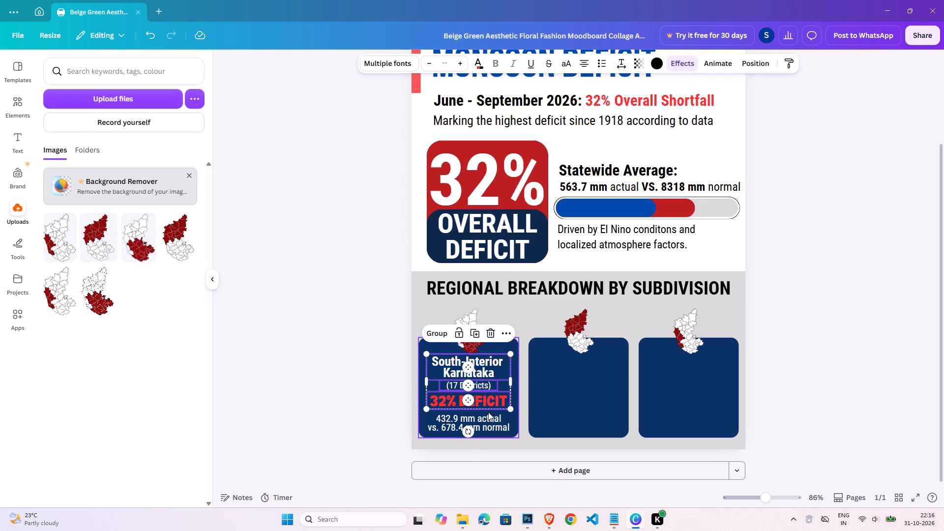
shift+click(488, 413)
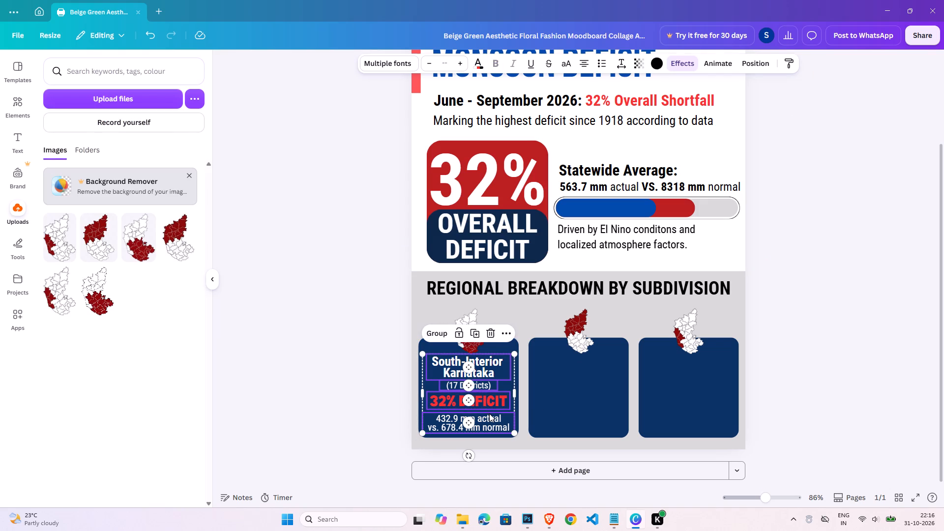
key(ctrl+c)
key(ctrl+v)
drag(505, 430, 606, 423)
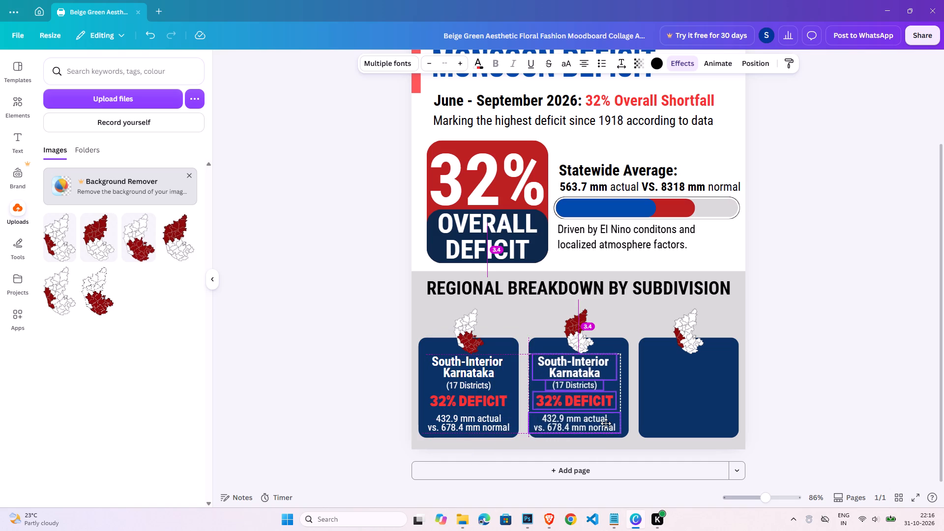
drag(606, 423, 611, 424)
Group the four copied texts and centre the group horizontally on the second navy card.
click(556, 333)
click(539, 347)
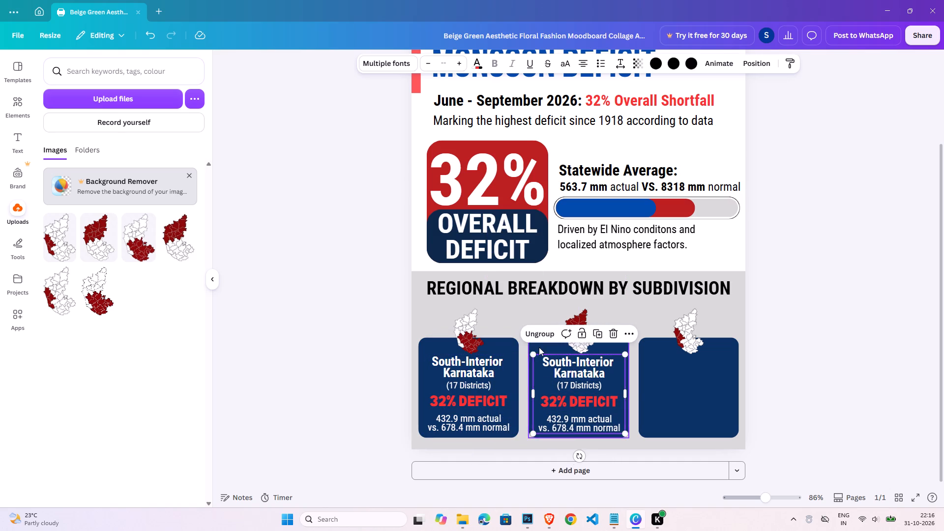
shift+click(566, 372)
click(783, 62)
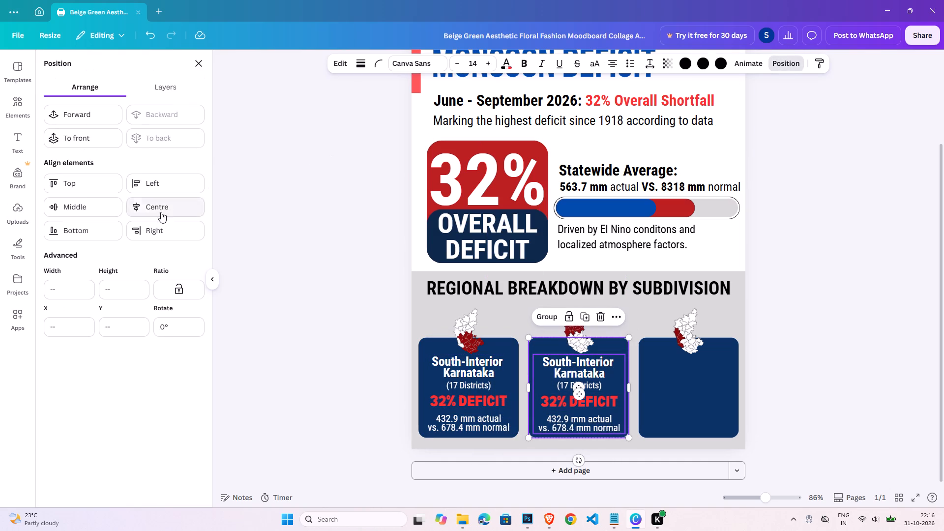
click(161, 212)
double_click(895, 372)
Ungroup the copied texts on the second navy card.
click(542, 374)
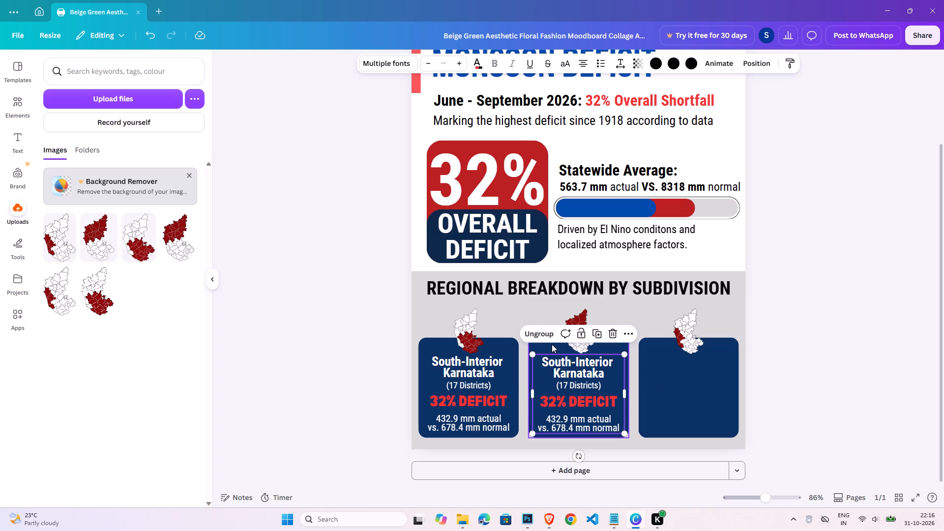
click(537, 337)
double_click(807, 333)
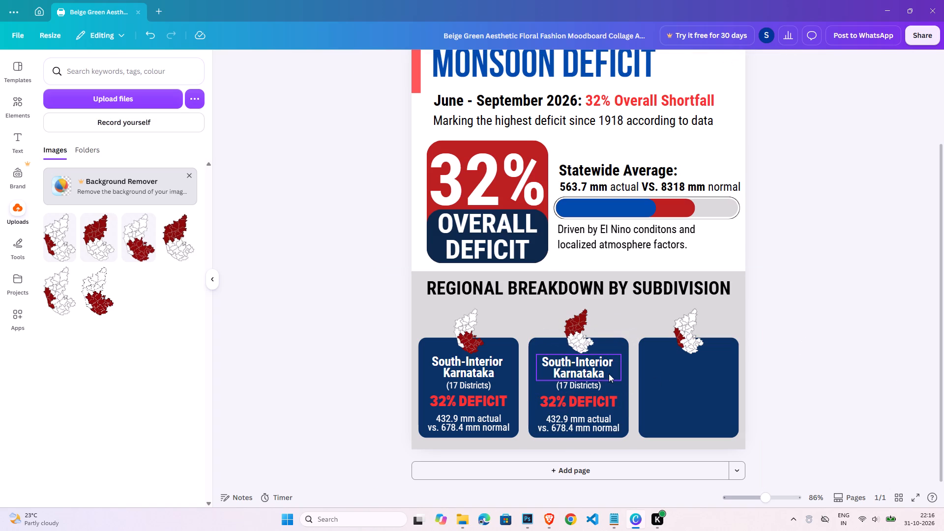
Change the region name on the second navy card to "North Karnataka" on a single line.
click(573, 361)
click(573, 361)
click(572, 361)
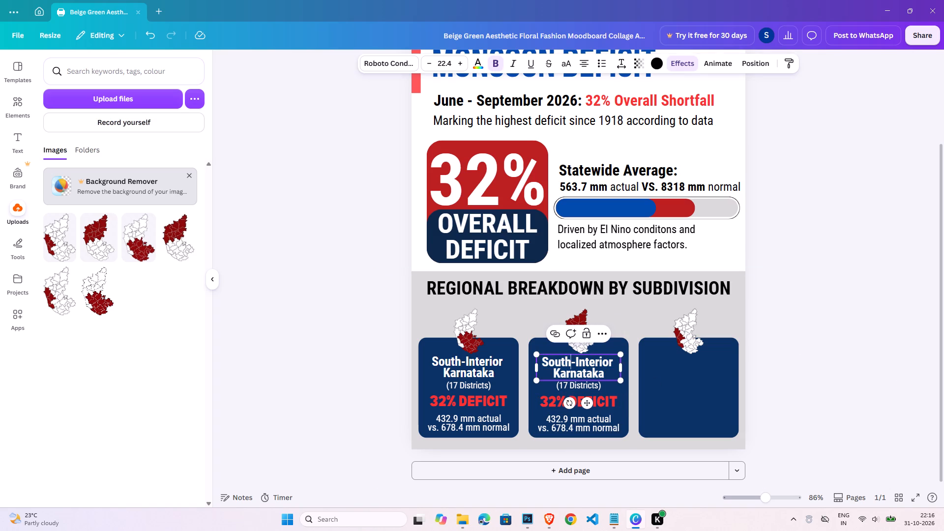
drag(572, 361, 552, 361)
text(North)
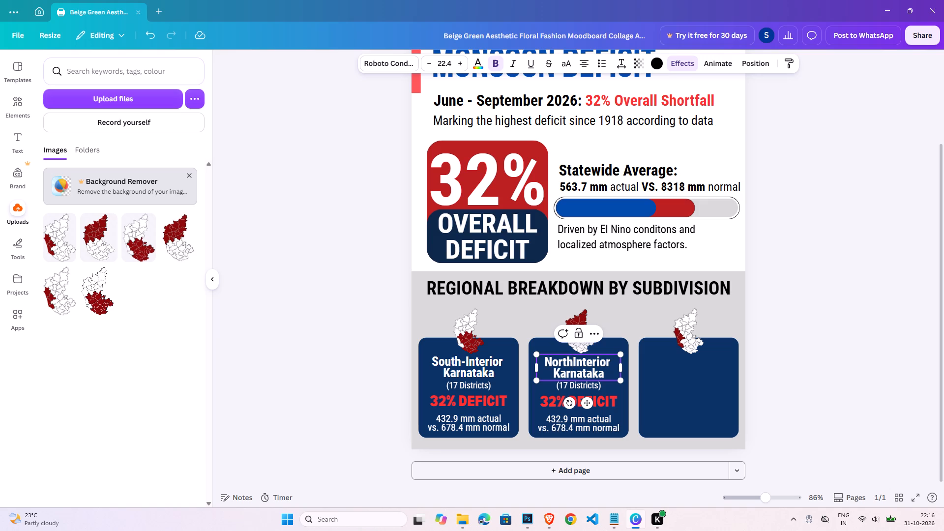
key(space)
drag(575, 361, 612, 362)
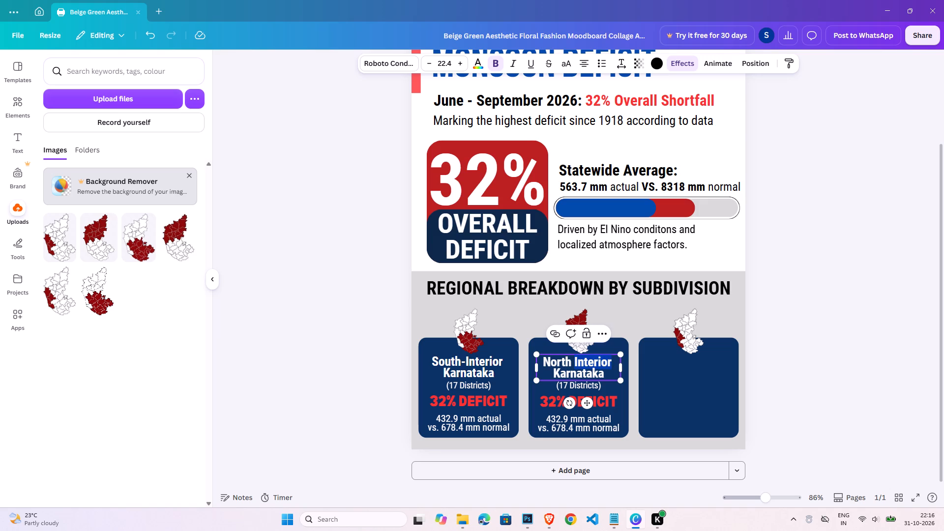
key(BackSpace)
key(BackSpace)
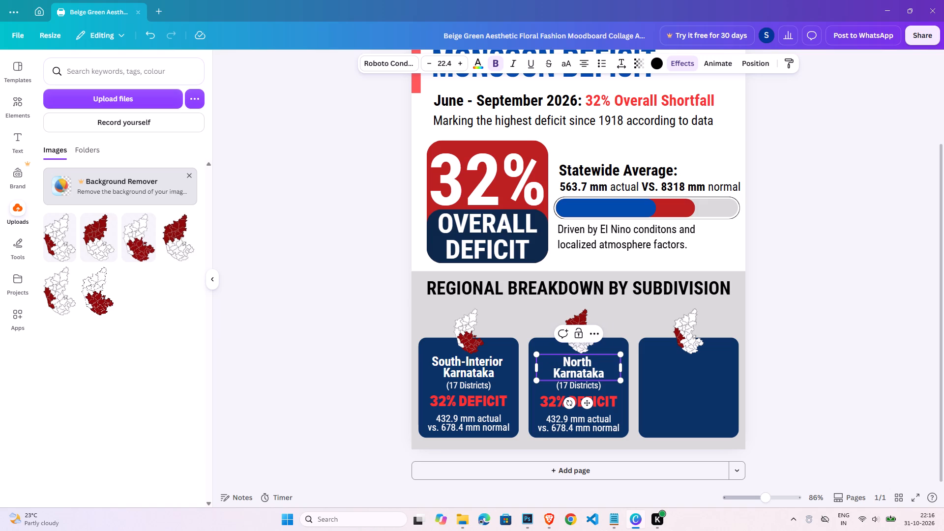
click(554, 372)
key(BackSpace)
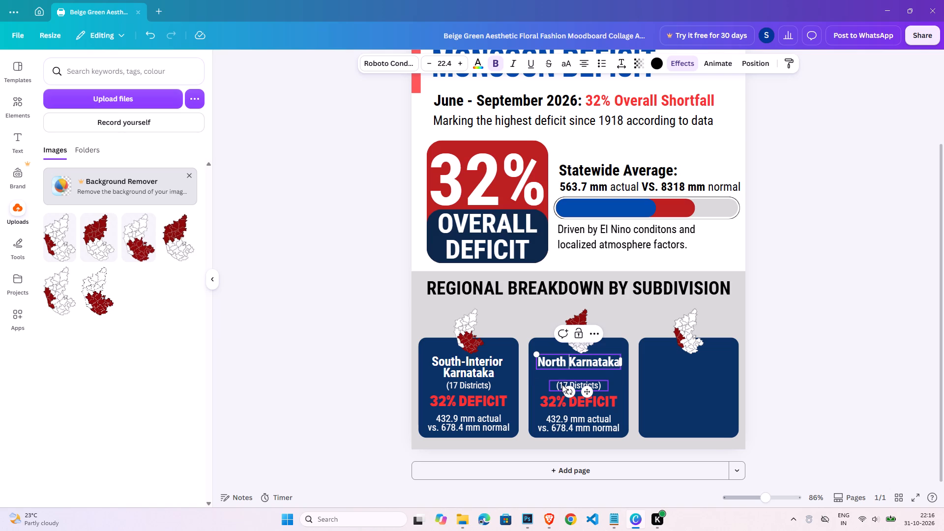
click(794, 376)
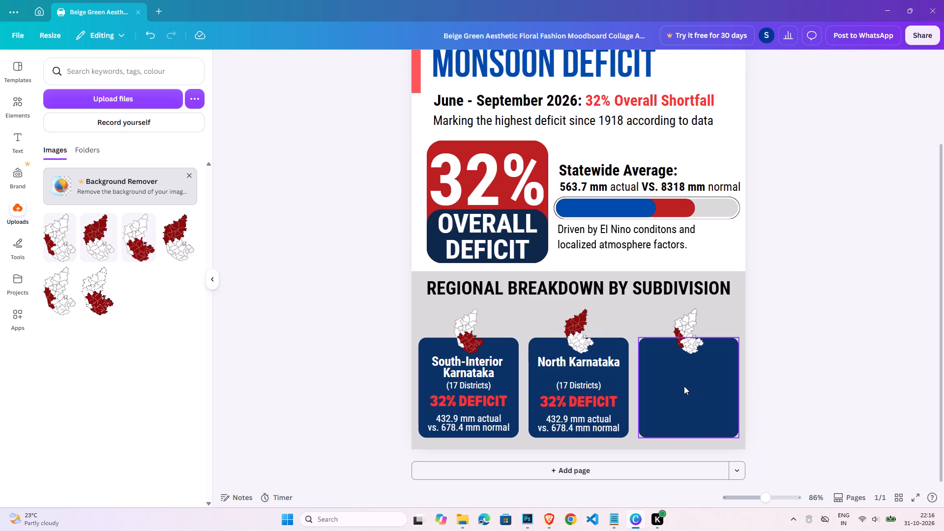
Nudge the district count on the second navy card up so it sits just beneath "North Karnataka".
click(574, 387)
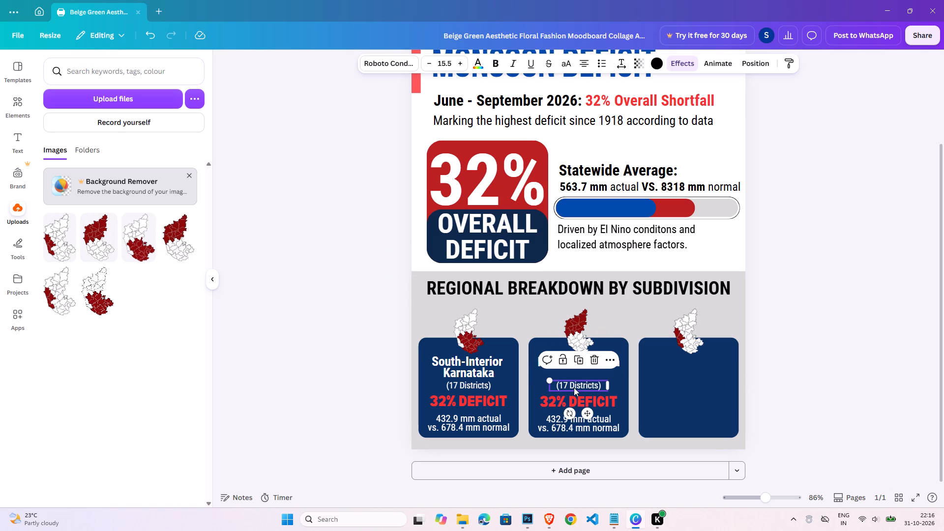
key(Up)
key(Up)
key(Up)
key(Up)
key(Up)
key(Up)
key(Up)
key(Down)
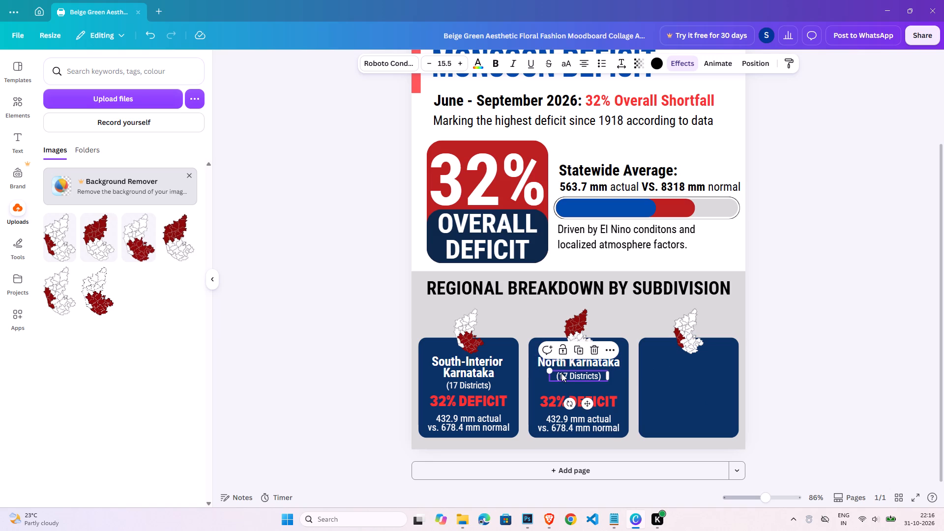
Change the district count on the second navy card to "(11 Districts)".
double_click(566, 377)
click(567, 374)
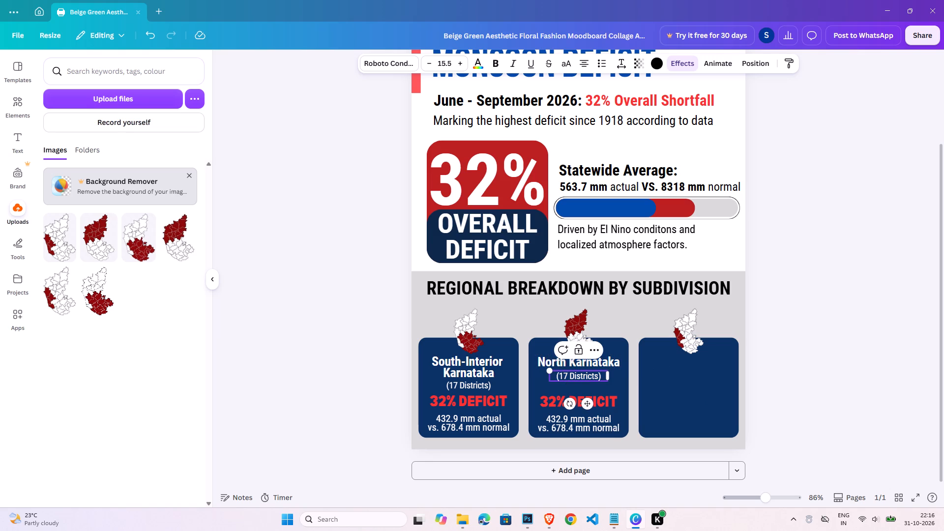
click(567, 375)
click(567, 375)
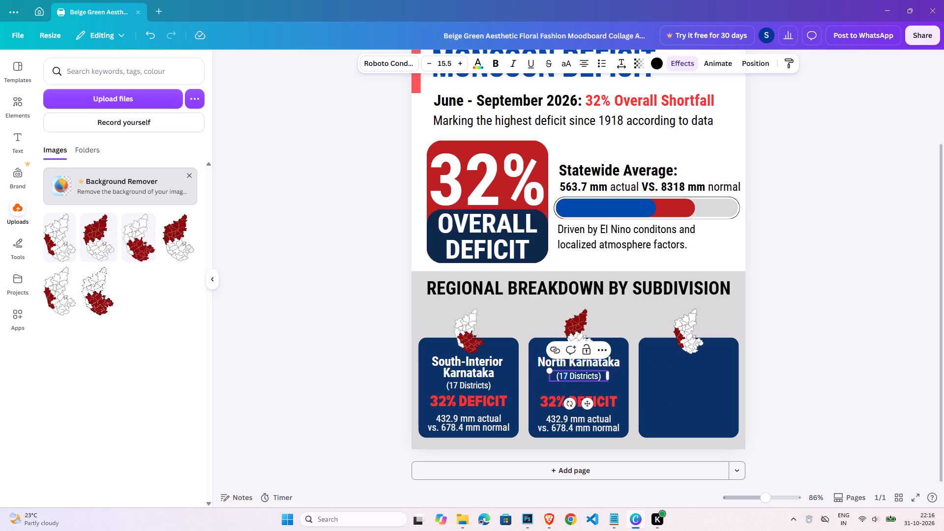
key(1)
click(805, 387)
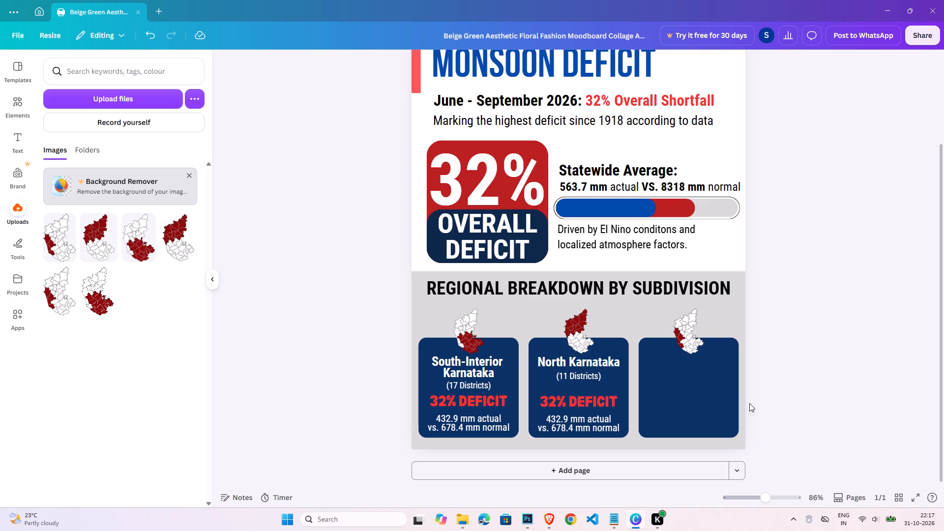
Change the deficit text on the first navy card to "36% DEFICIT".
double_click(448, 395)
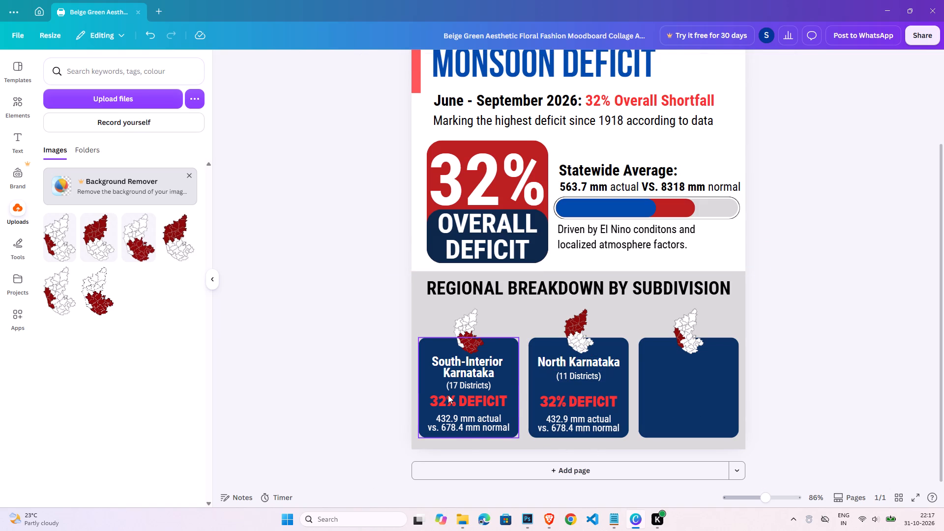
drag(446, 398, 441, 401)
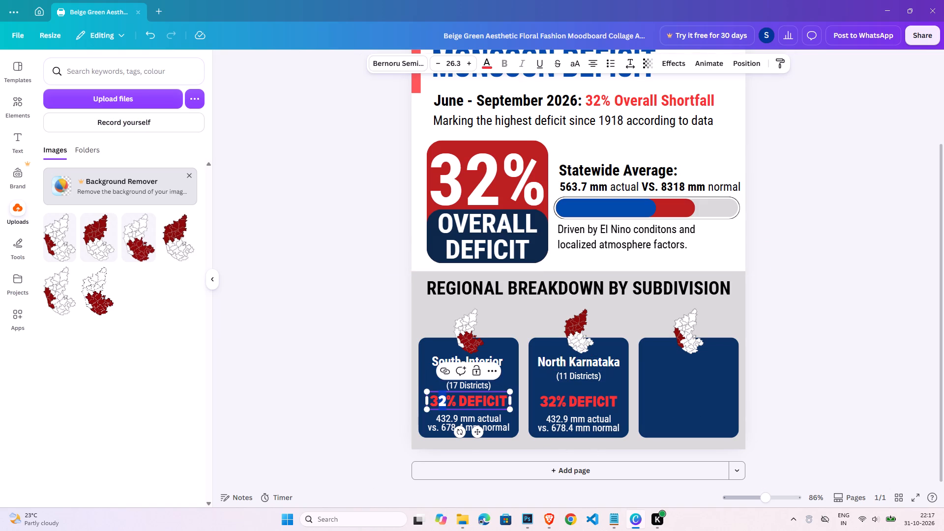
key(6)
click(845, 379)
Recolour the "32% DEFICIT" text on the second navy card to the default solid orange.
click(591, 397)
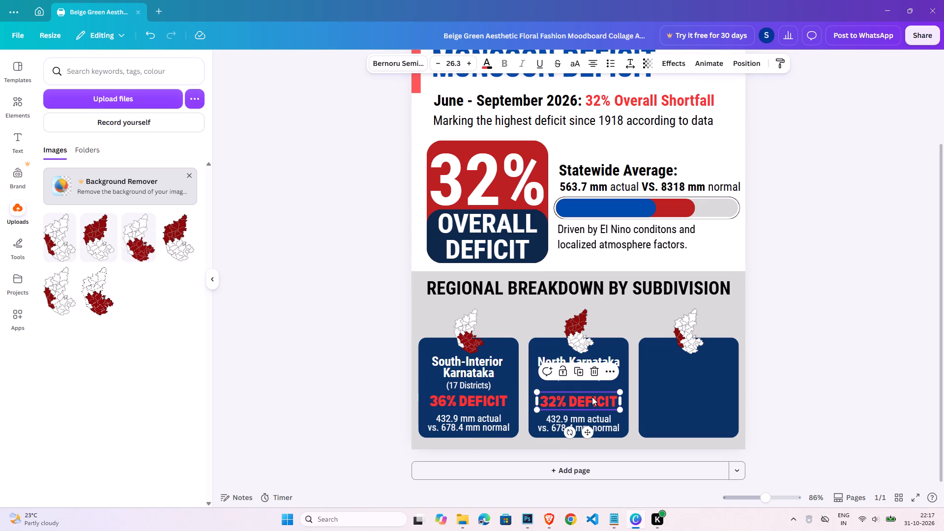
click(491, 63)
click(183, 442)
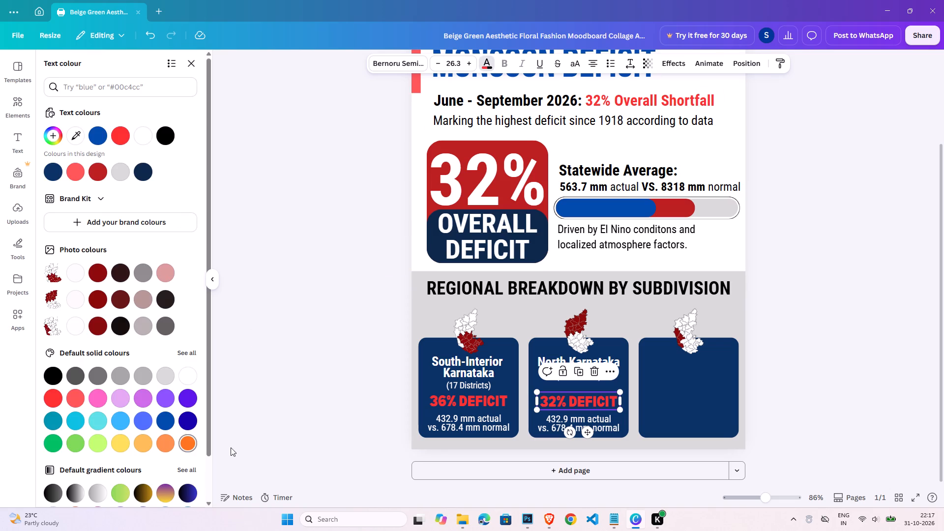
double_click(826, 343)
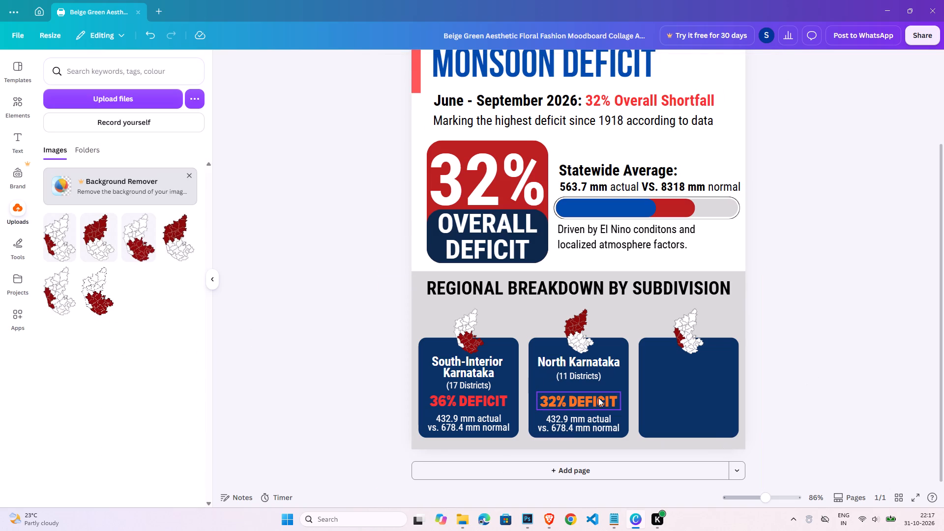
click(598, 398)
click(828, 386)
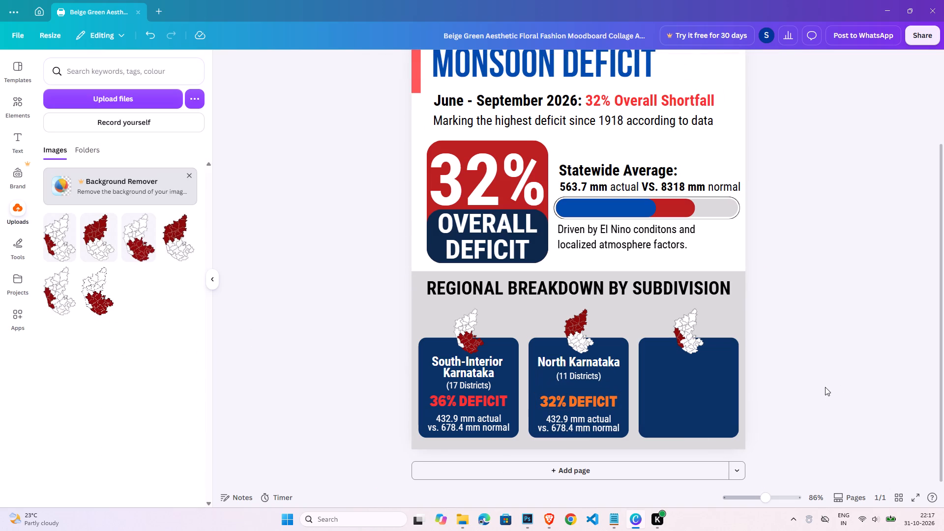
Change the rainfall figures on the second navy card to 329.1 mm actual and 480.8 mm normal.
double_click(556, 419)
click(558, 418)
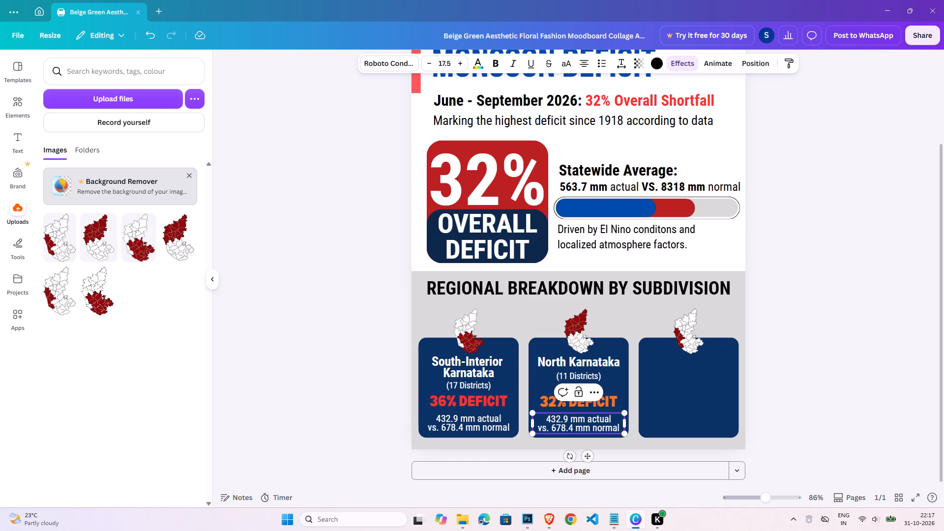
drag(567, 419, 548, 419)
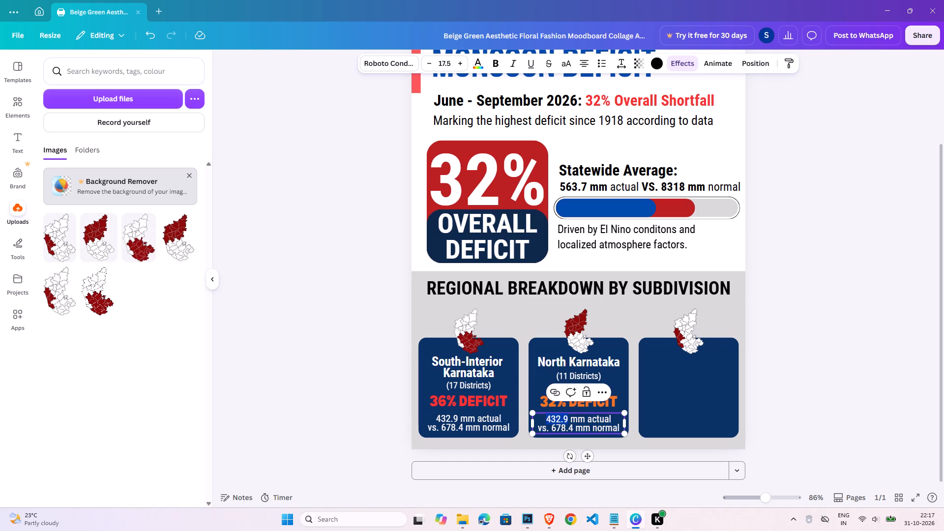
text(329)
text(.1)
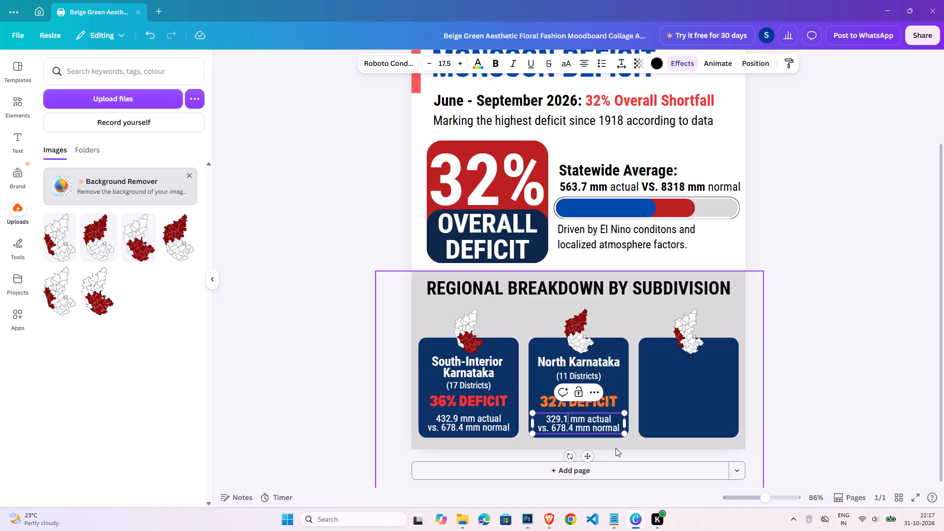
click(575, 432)
drag(550, 428, 568, 429)
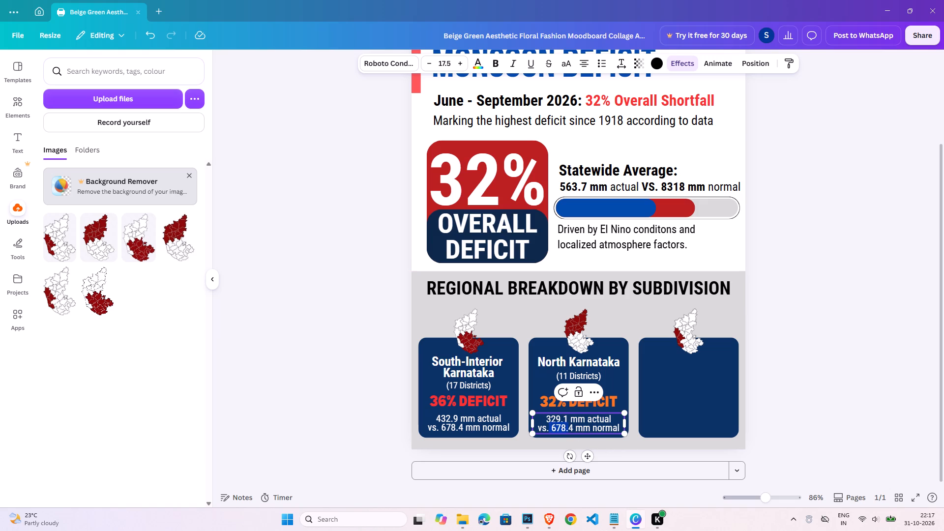
drag(568, 429, 573, 428)
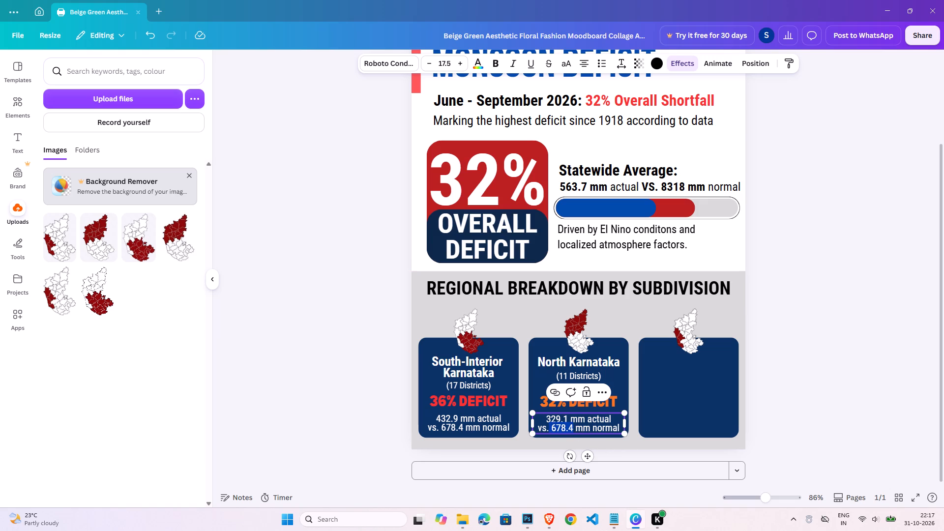
text(48)
key(0)
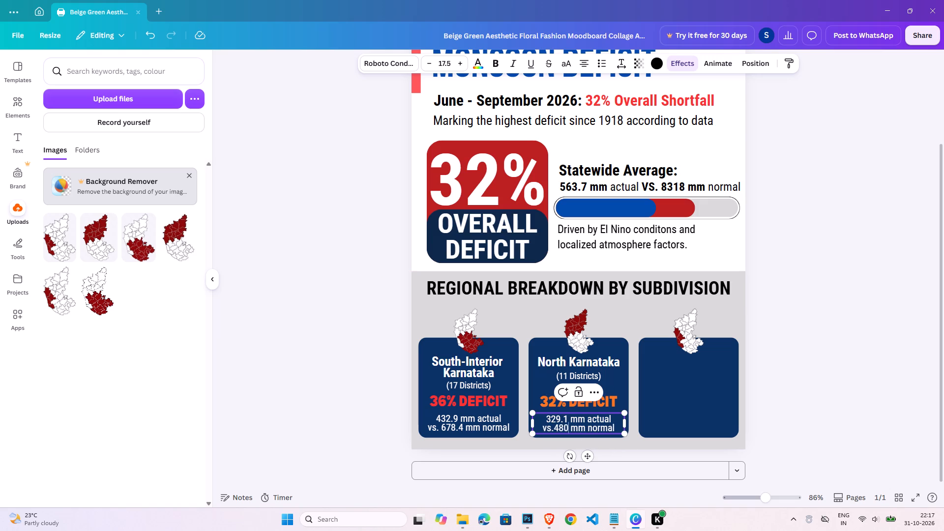
text(.8)
click(785, 406)
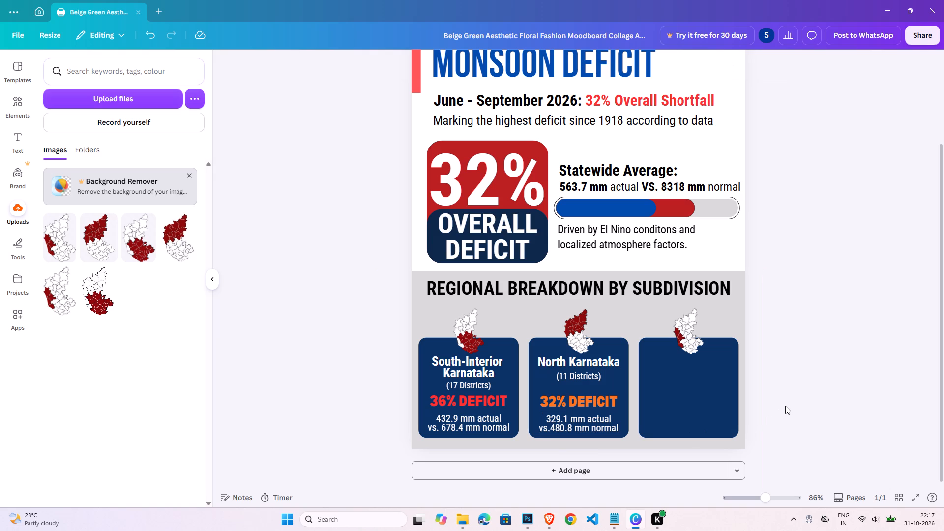
Make "432.9 mm" and "678.4 mm" bold in the first navy card's rainfall text.
click(586, 422)
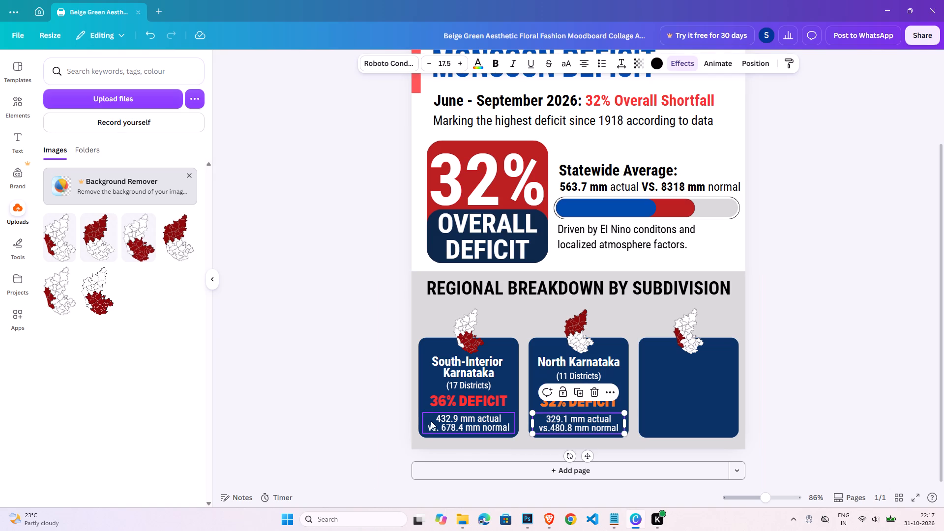
click(441, 416)
click(435, 417)
drag(437, 416, 473, 417)
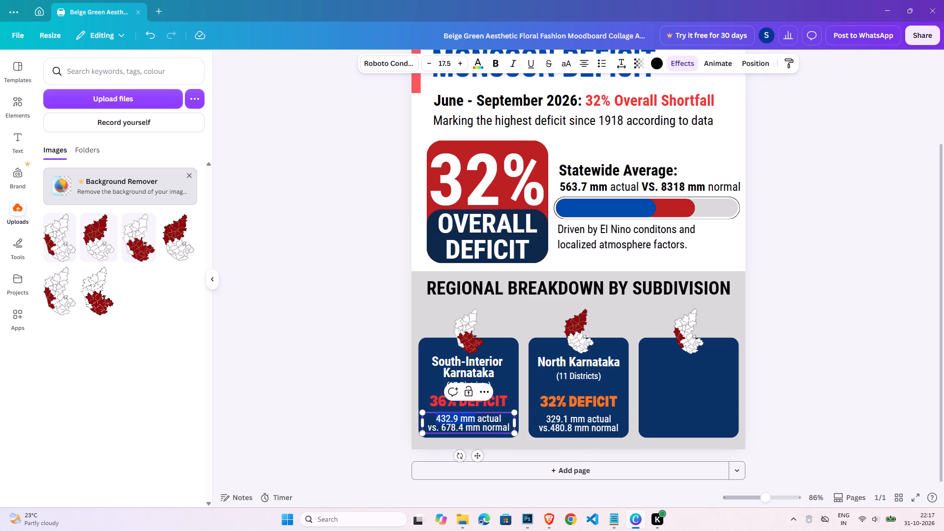
drag(473, 417, 473, 417)
click(499, 66)
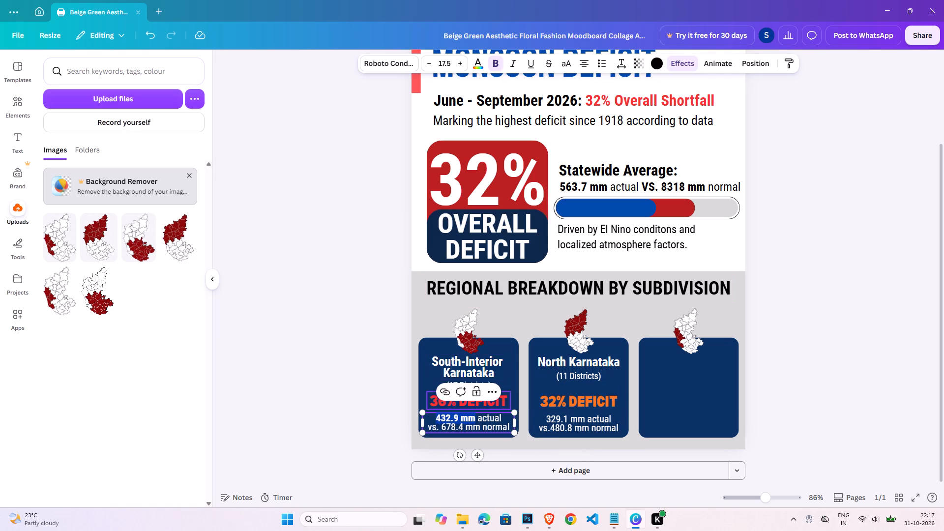
click(471, 422)
drag(442, 427, 478, 429)
click(500, 64)
Make "329.1 mm" and "480.8 mm" bold in the second navy card's rainfall text.
click(583, 420)
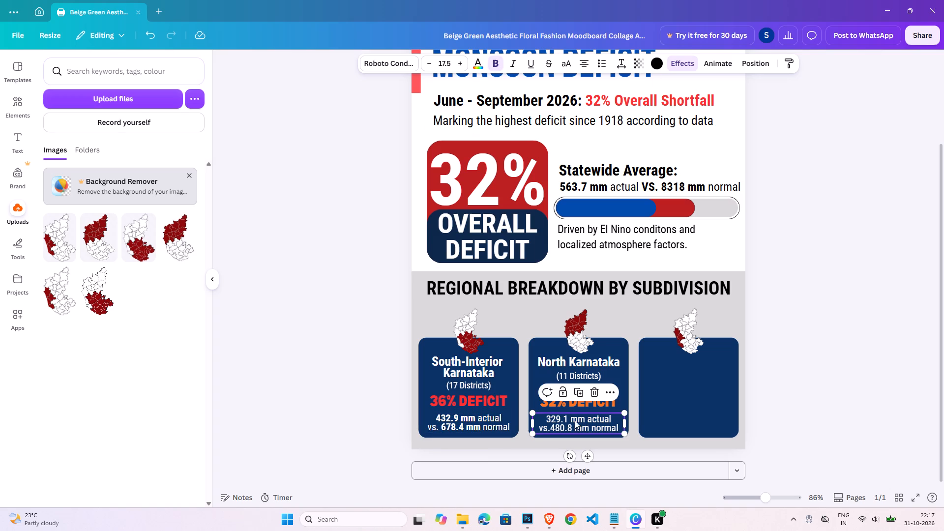
click(558, 419)
drag(544, 419, 575, 420)
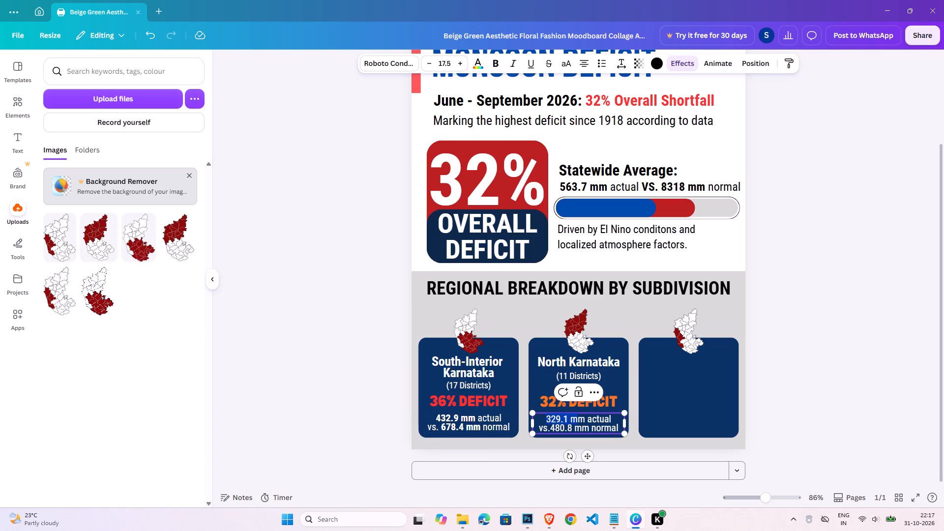
drag(575, 420, 585, 419)
click(498, 65)
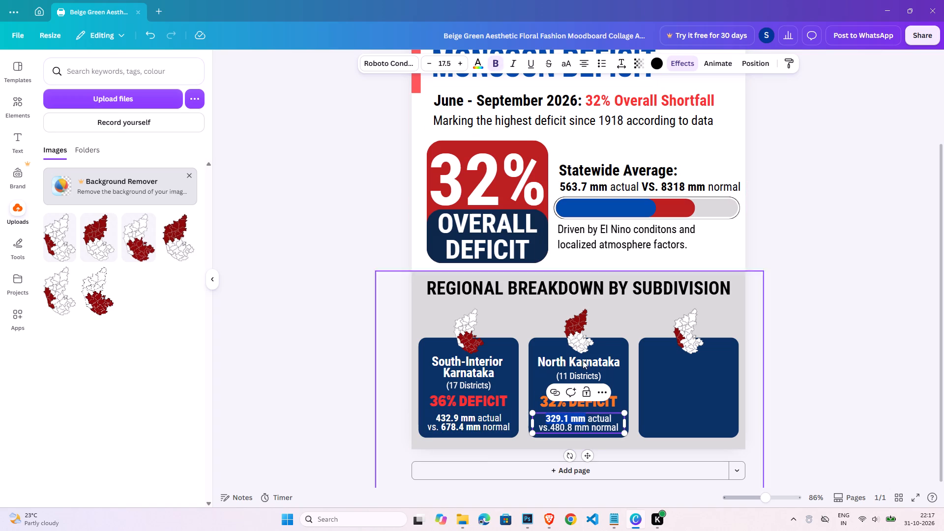
click(583, 425)
drag(552, 427, 583, 427)
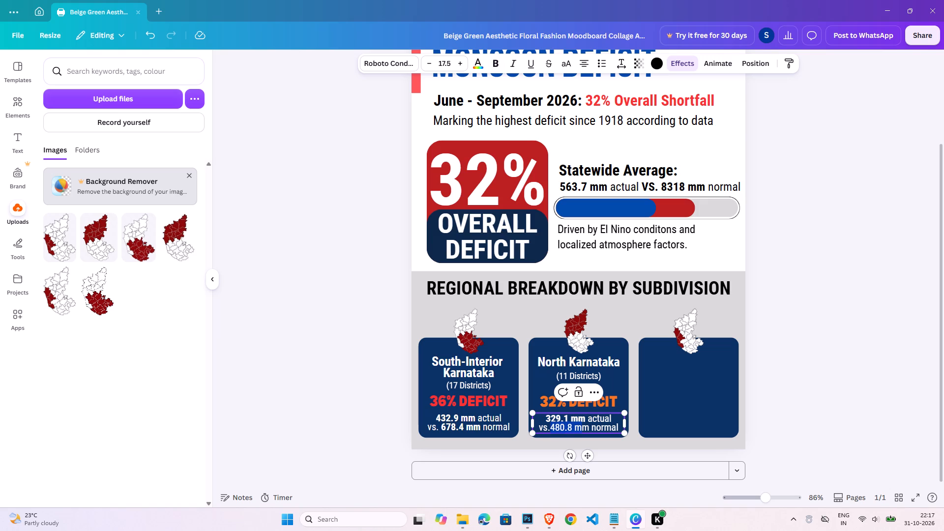
drag(583, 427, 587, 428)
click(494, 62)
click(793, 322)
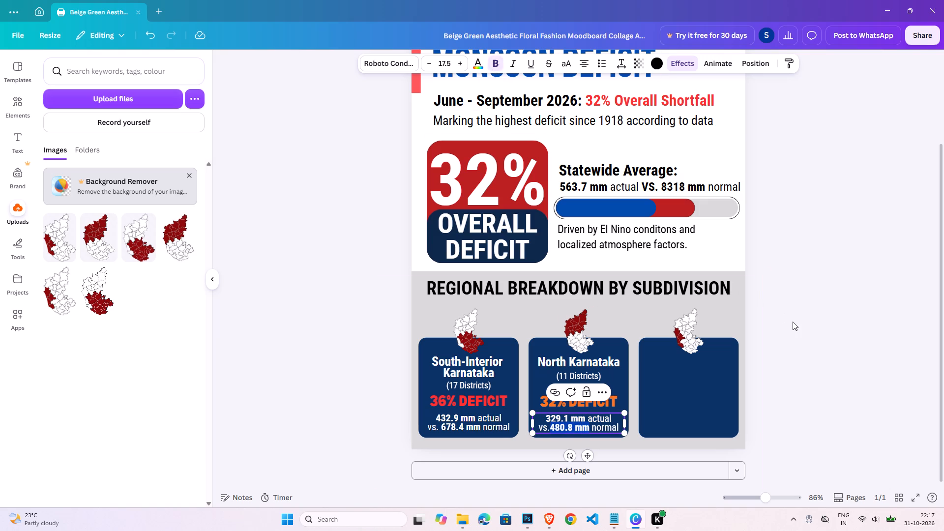
Set the line spacing of the first navy card's rainfall text to 1.
click(498, 426)
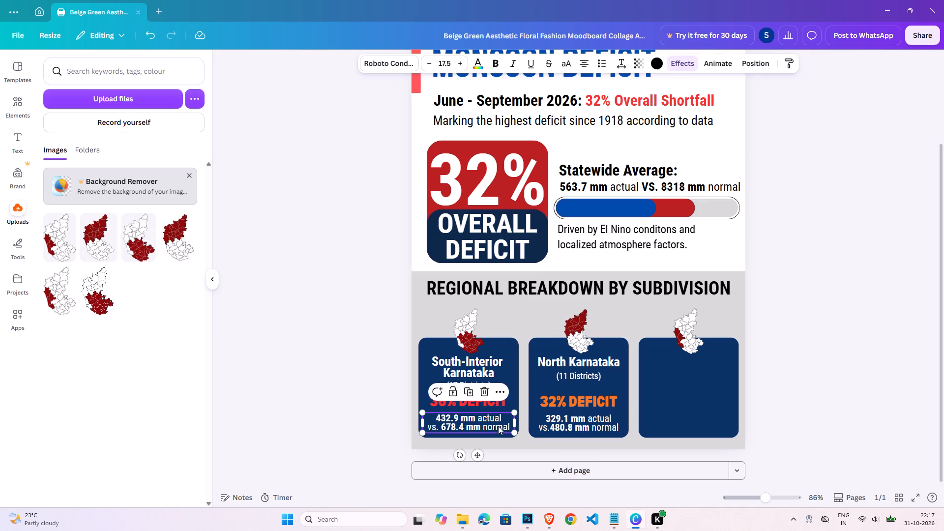
click(619, 64)
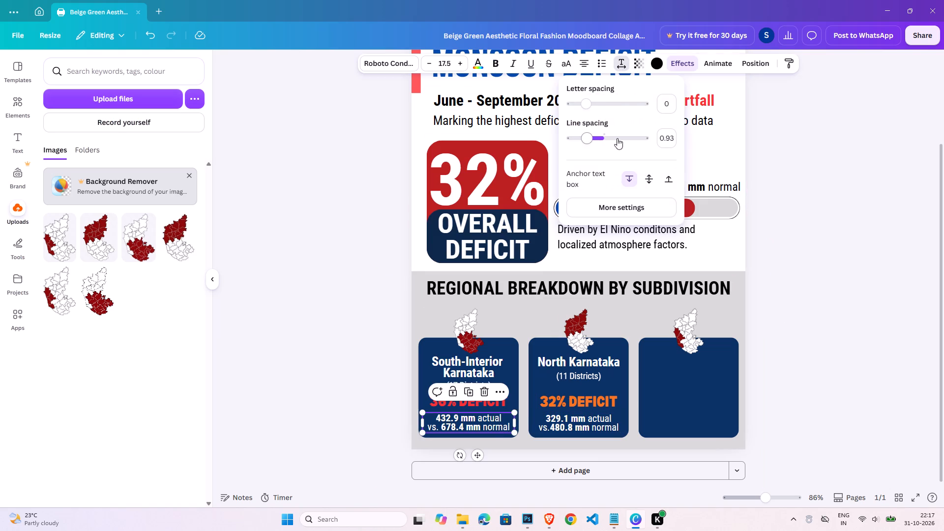
click(663, 137)
key(1)
key(Return)
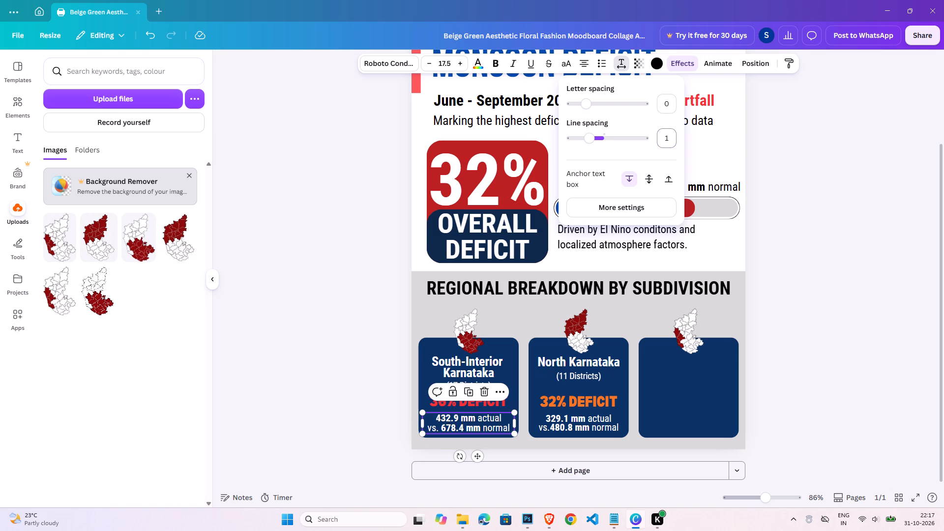
Set the line spacing of the second navy card's rainfall text to 1.
click(566, 418)
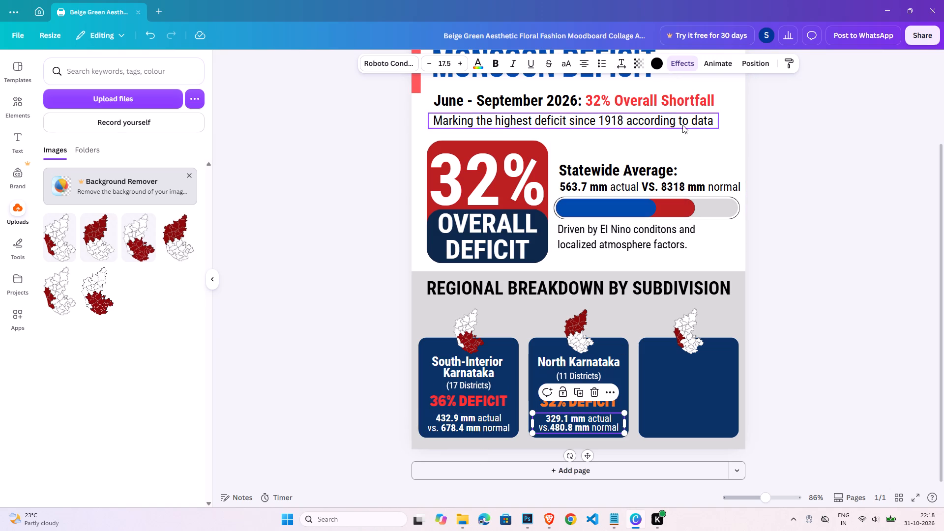
click(626, 59)
click(664, 139)
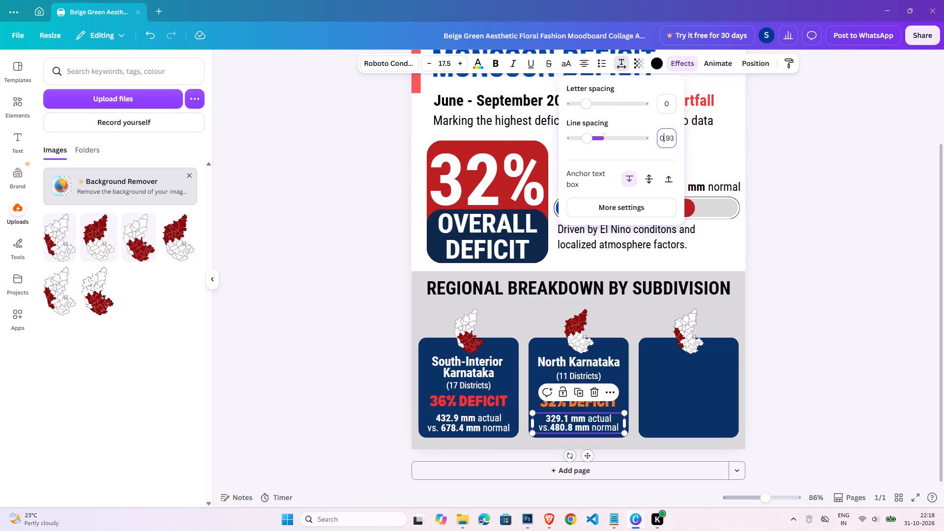
key(1)
key(Return)
click(817, 250)
click(818, 248)
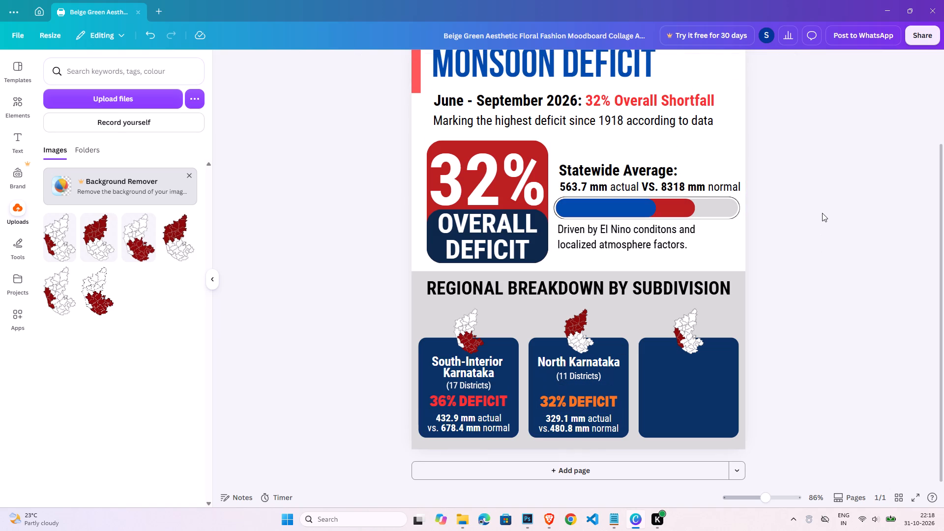
Paste the copied region name, district count, deficit and rainfall texts and place them on the third navy card below its map.
click(599, 373)
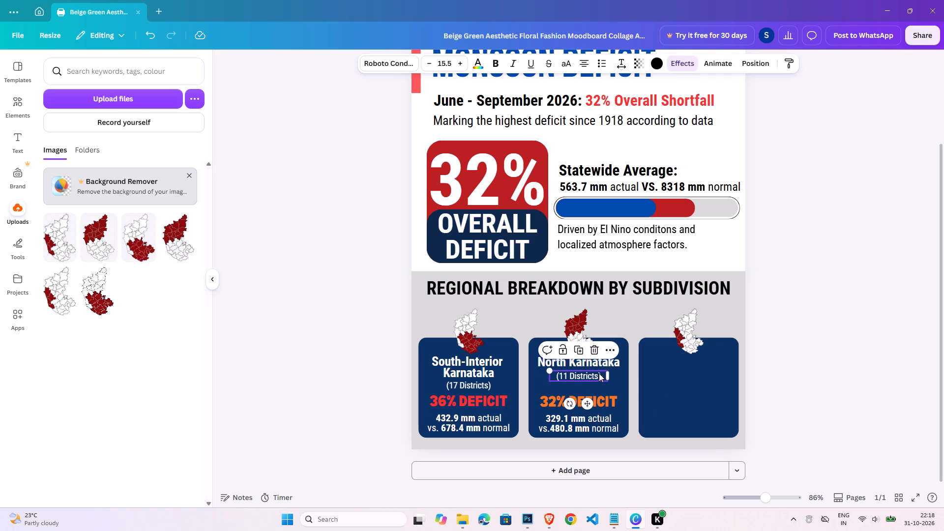
click(472, 370)
click(584, 368)
shift+click(587, 379)
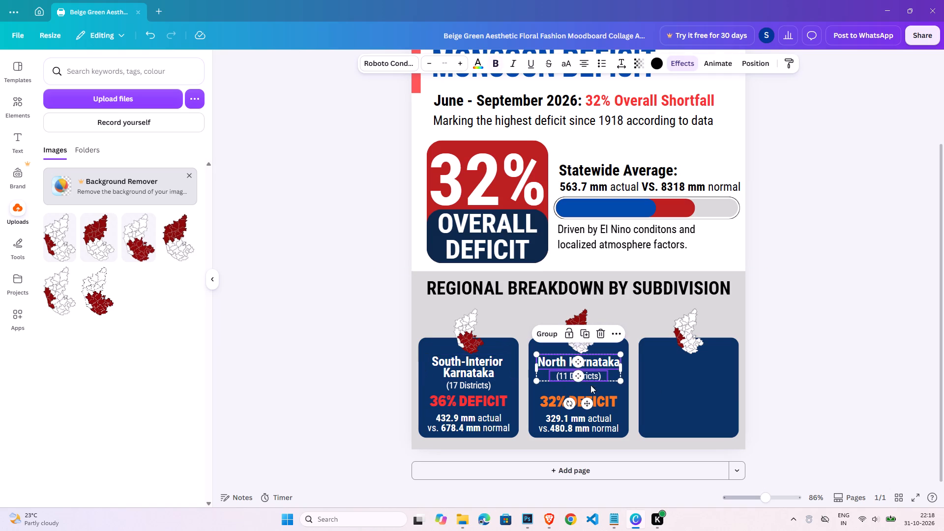
shift+click(602, 401)
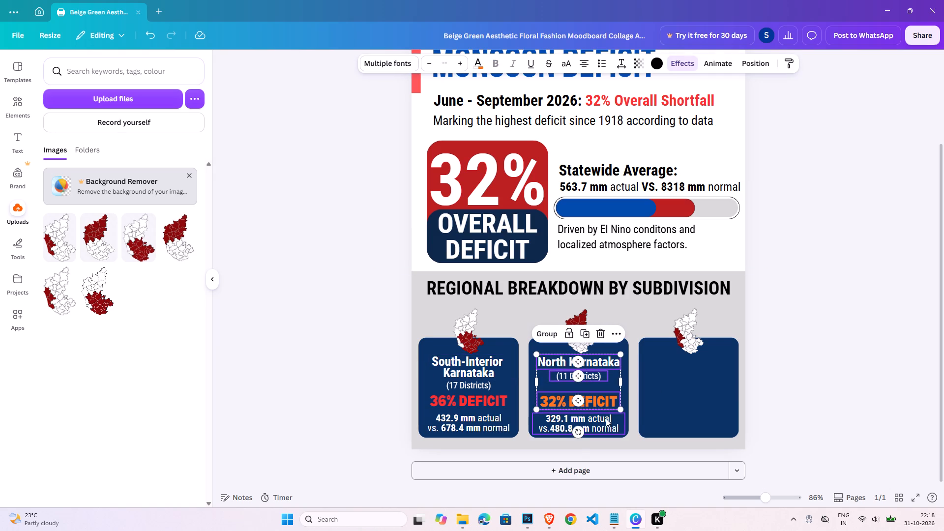
shift+click(605, 421)
key(ctrl+v)
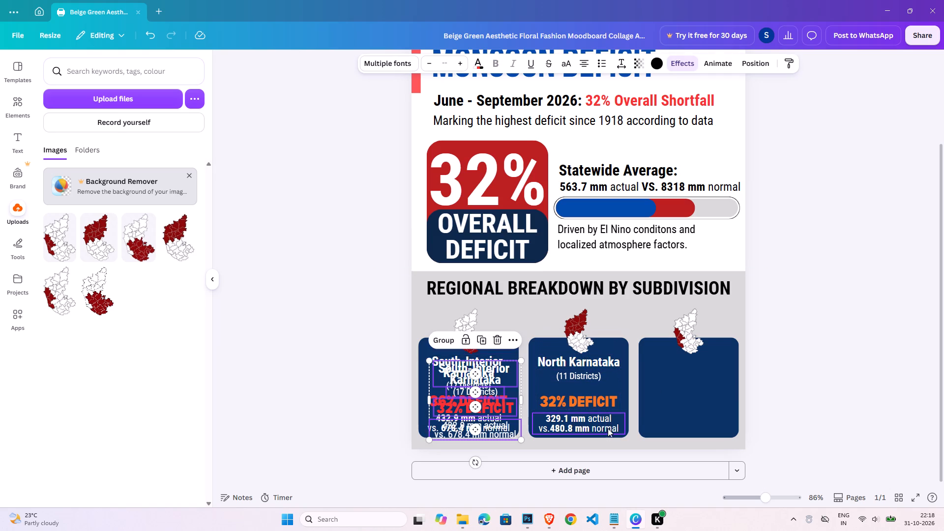
drag(491, 375, 689, 378)
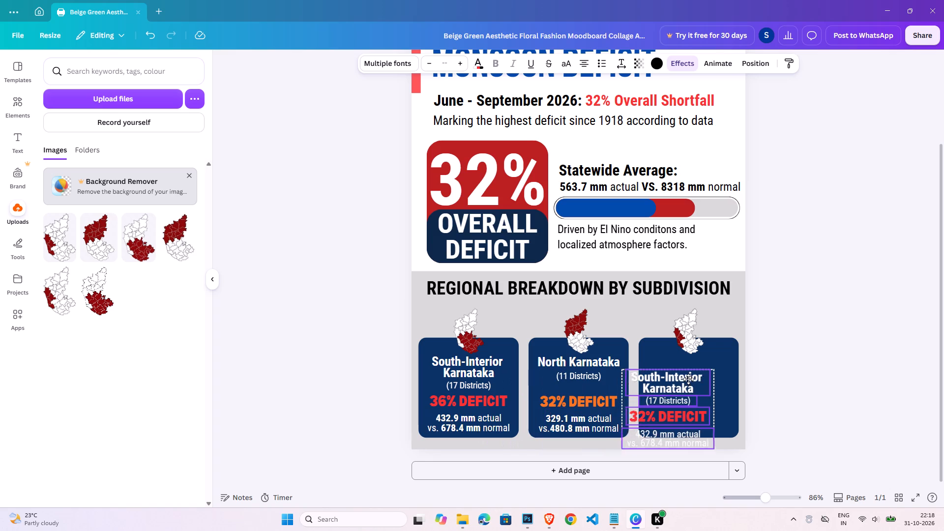
drag(689, 378, 704, 370)
click(815, 372)
click(690, 346)
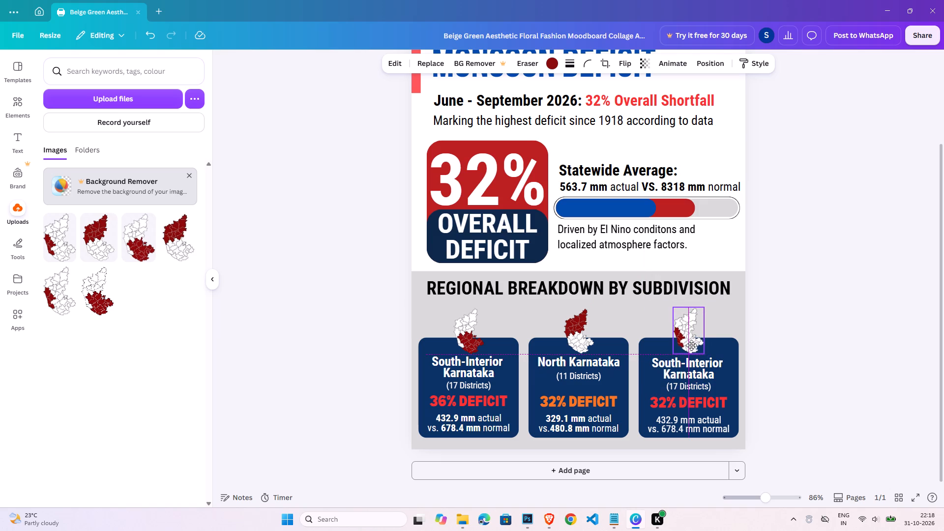
click(783, 381)
Change the third navy card's region name to "Coastal Karnataka" and widen its text box to fit one line.
click(718, 372)
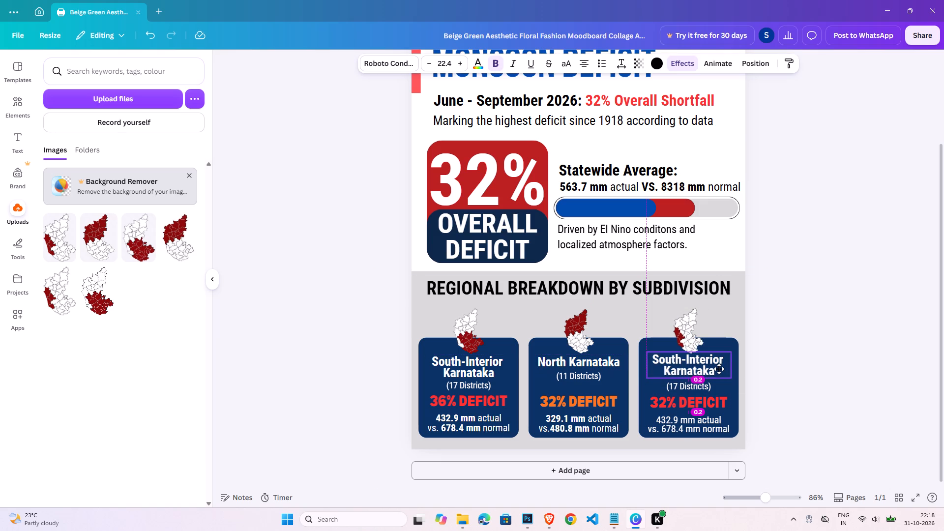
click(741, 363)
double_click(701, 368)
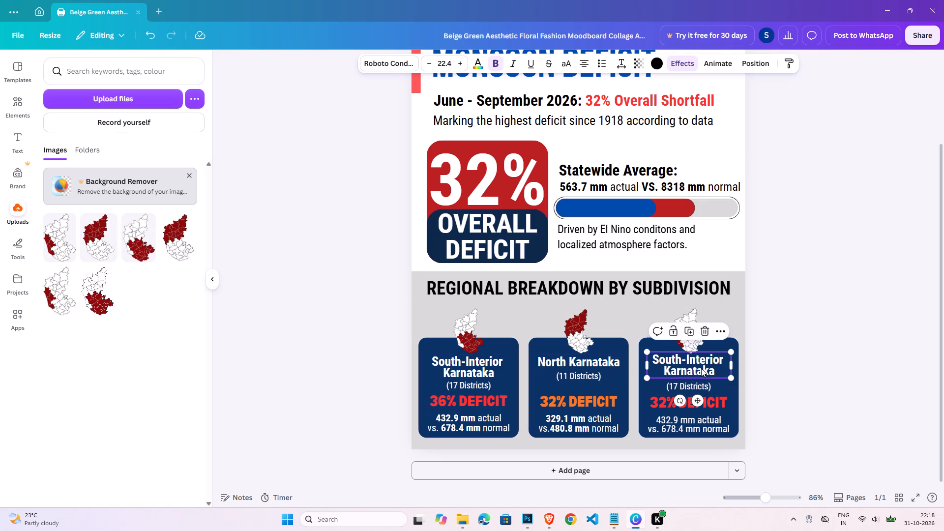
key(shift+c)
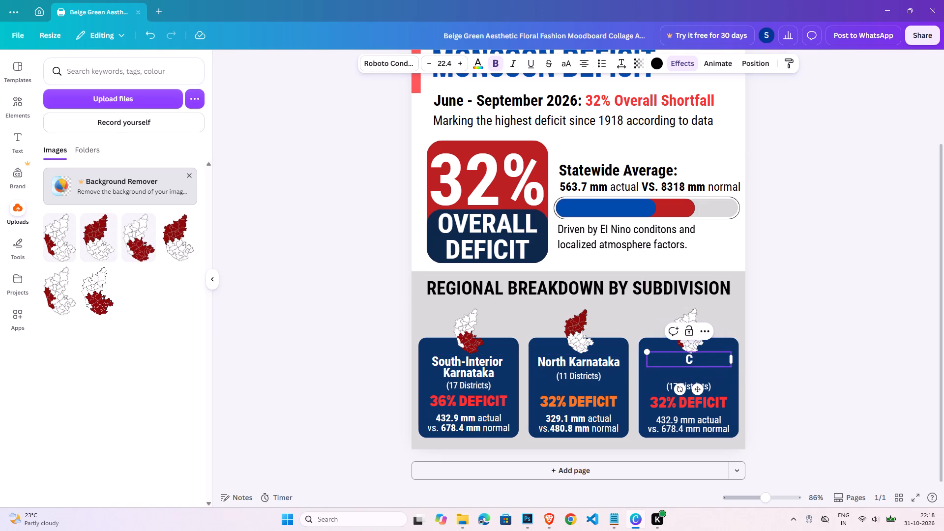
text(oastal)
key(space)
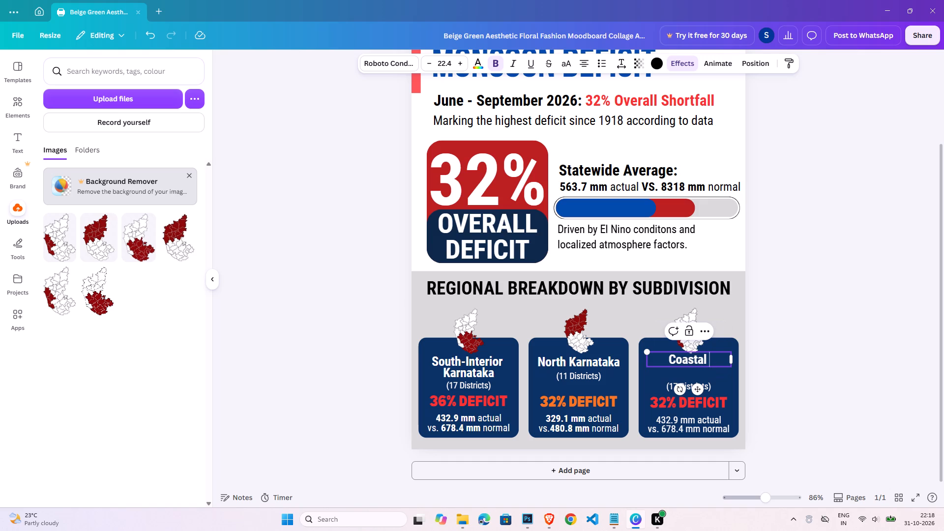
text(Karnataka)
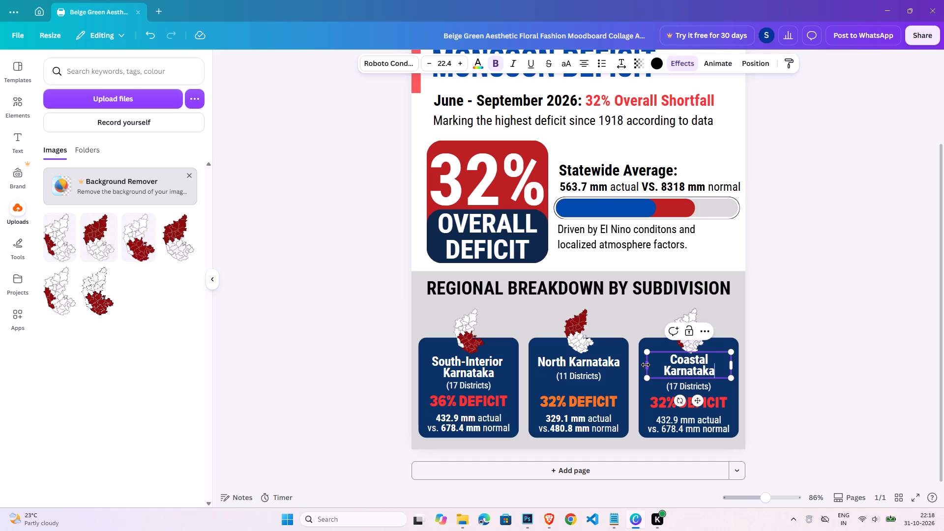
drag(646, 365, 636, 365)
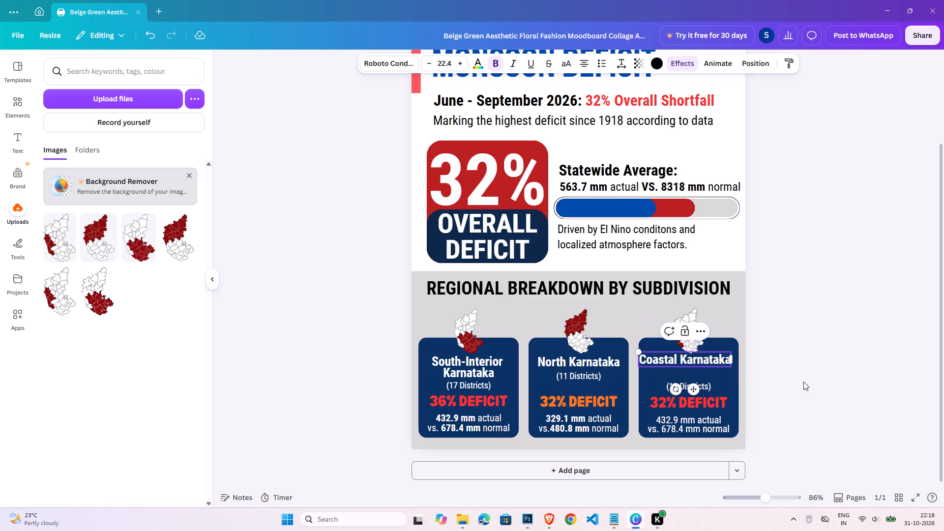
click(800, 384)
Centre "Coastal Karnataka" horizontally on the third navy card and line it up with the "North Karnataka" heading.
click(734, 381)
shift+click(714, 355)
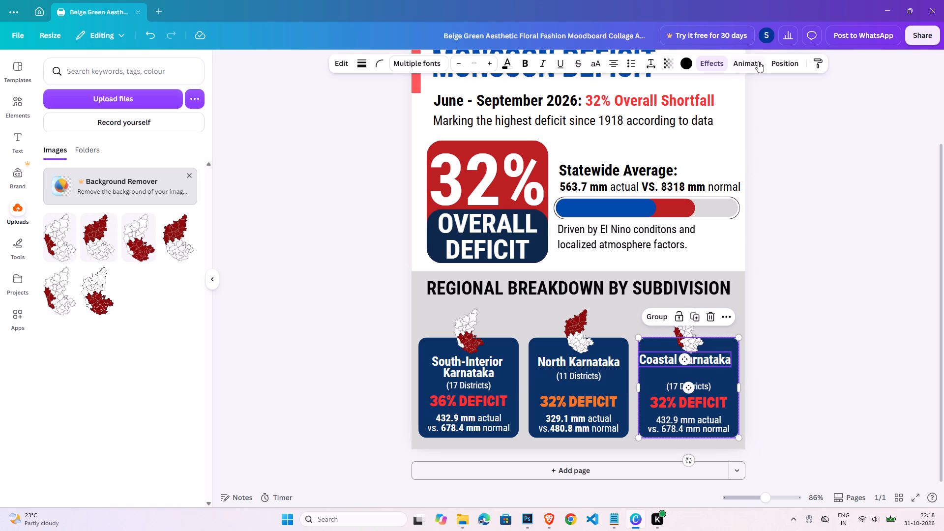
click(783, 54)
click(781, 65)
click(174, 207)
click(702, 366)
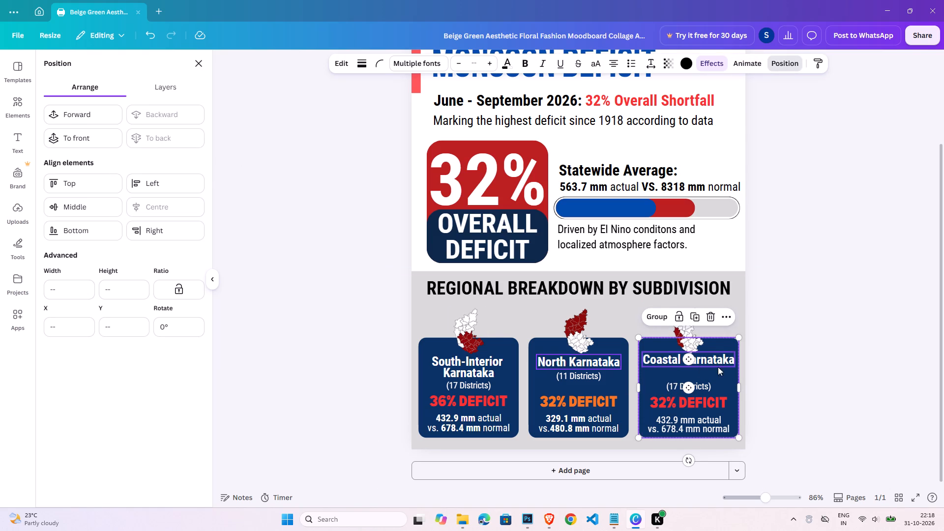
key(ctrl+z)
click(793, 369)
click(787, 355)
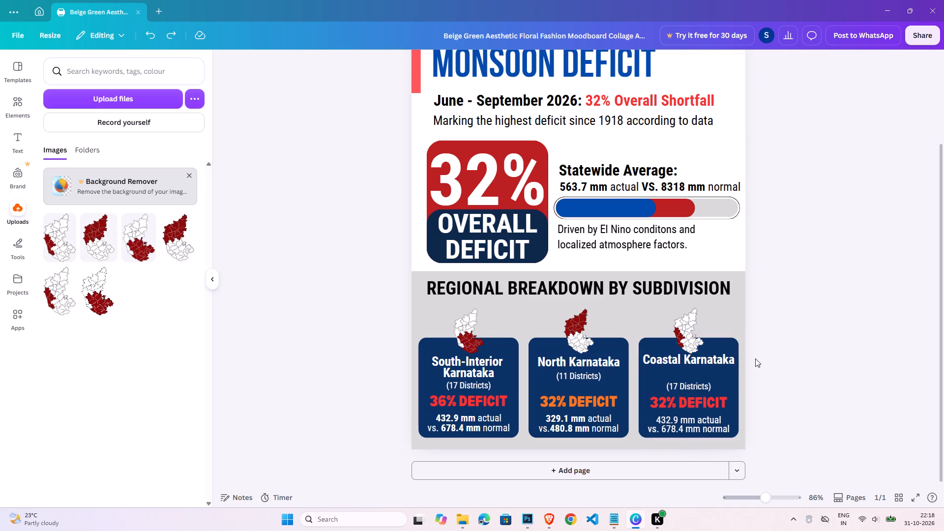
click(715, 360)
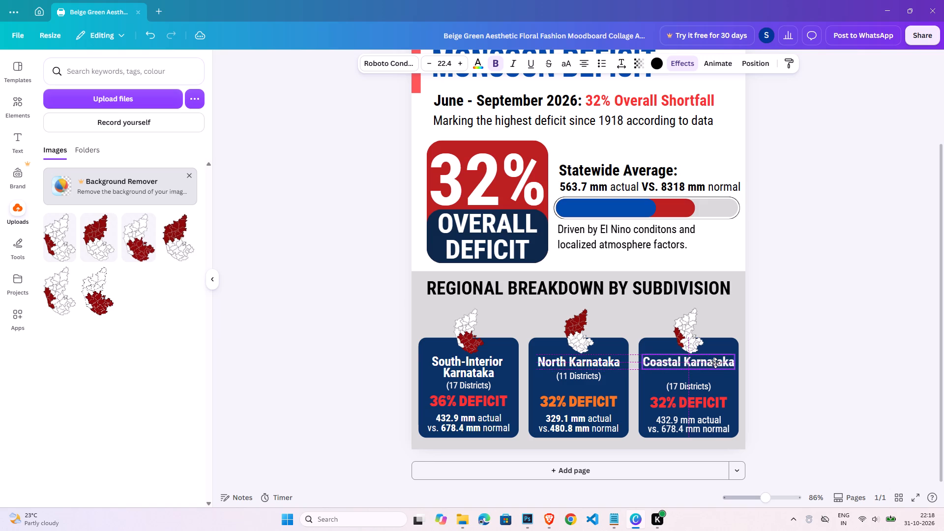
click(798, 364)
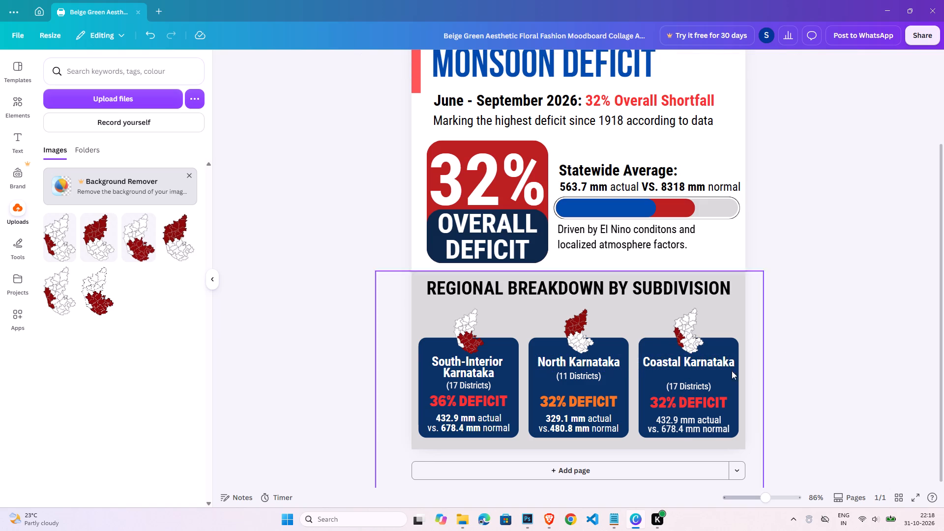
Move the third navy card's district count up beneath its heading and change it to "(3 Districts)".
drag(692, 386, 691, 374)
click(691, 374)
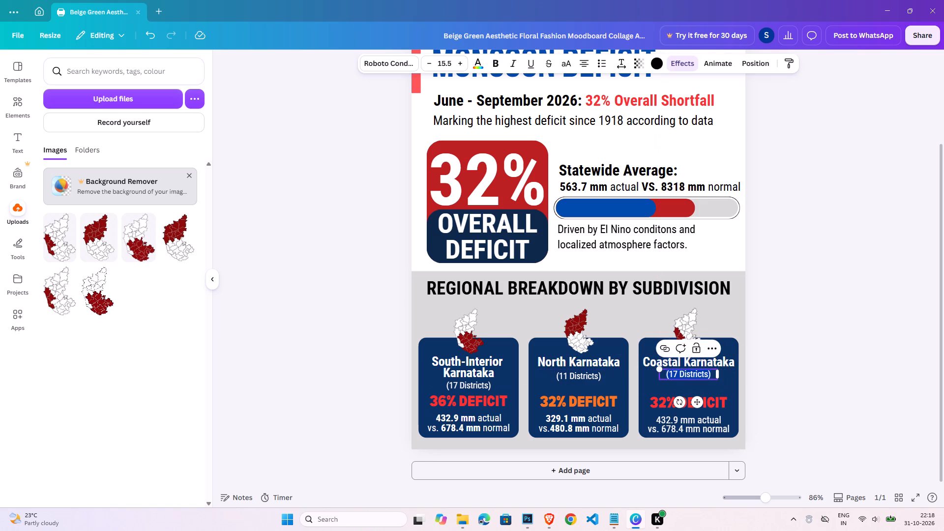
click(677, 373)
drag(677, 373, 672, 372)
key(3)
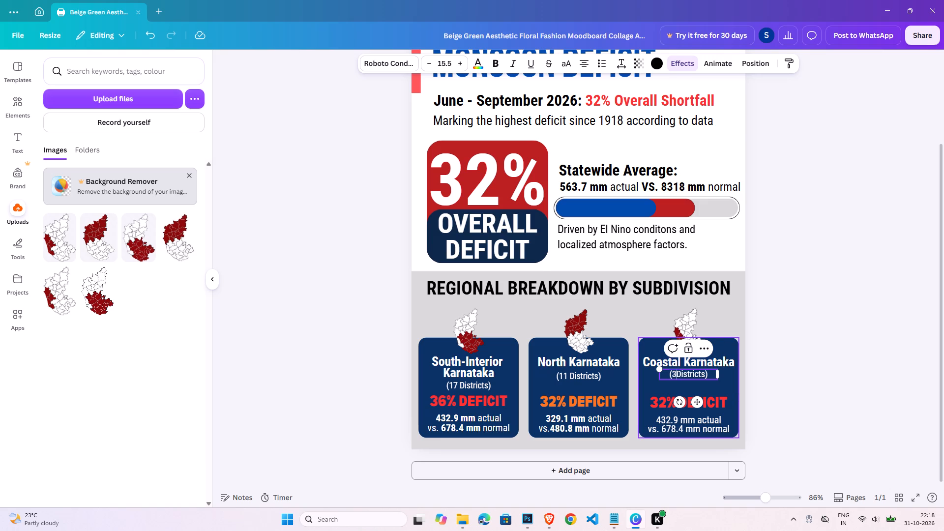
click(795, 396)
double_click(679, 372)
click(676, 373)
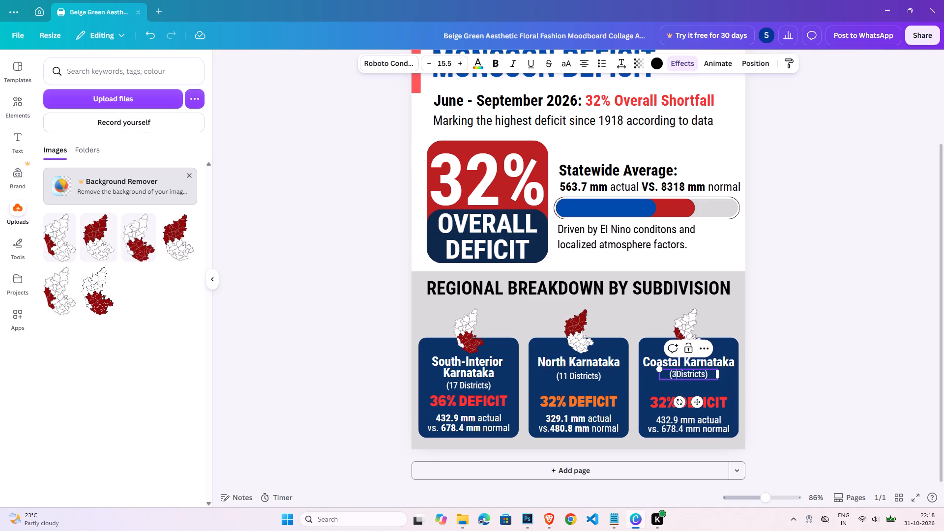
key(space)
click(775, 386)
Line up "(3 Districts)" with "(11 Districts)" and centre it horizontally on the third navy card.
click(704, 377)
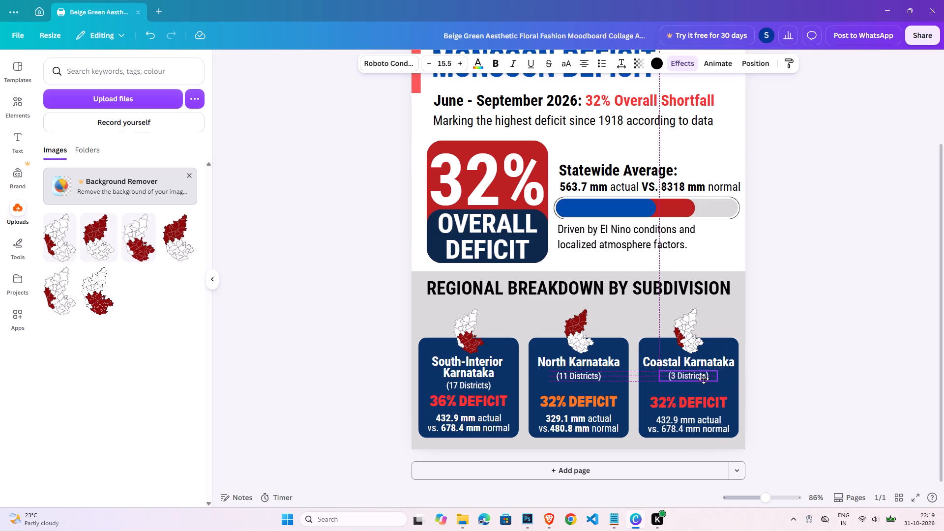
click(727, 380)
shift+click(704, 375)
click(782, 67)
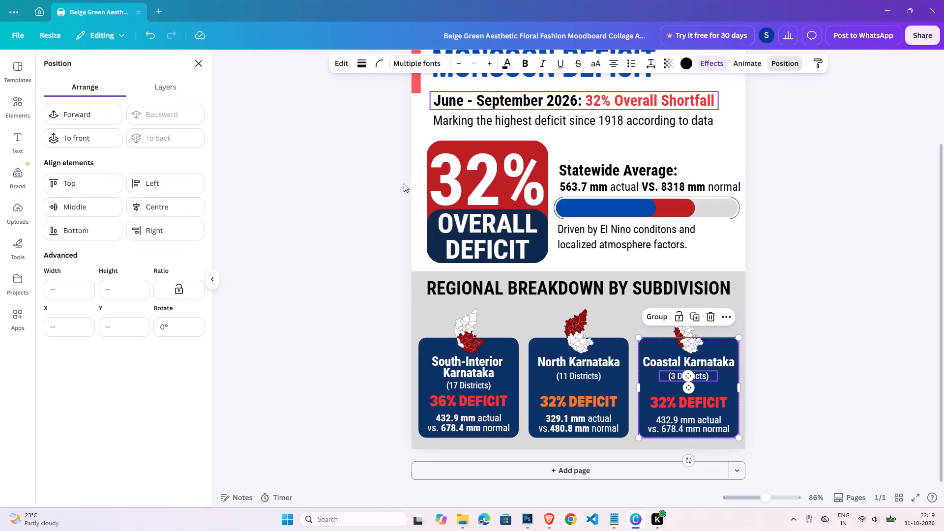
click(179, 210)
double_click(814, 375)
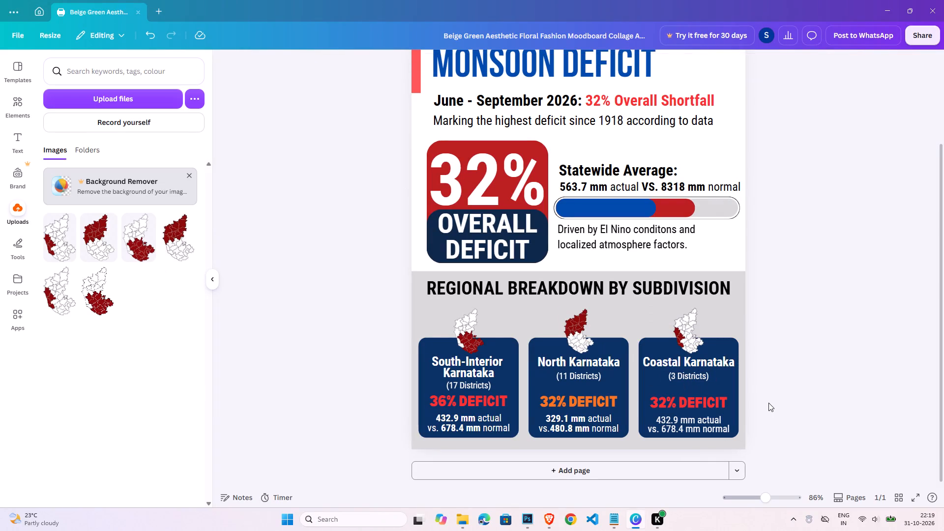
Change the deficit text on the third navy card to "28% DEFICIT".
double_click(659, 403)
click(665, 403)
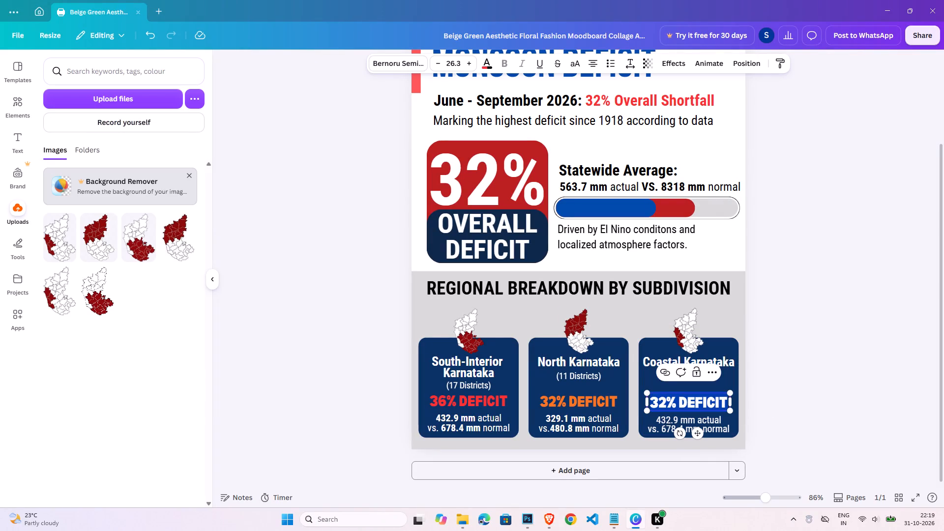
click(665, 403)
drag(666, 403, 653, 403)
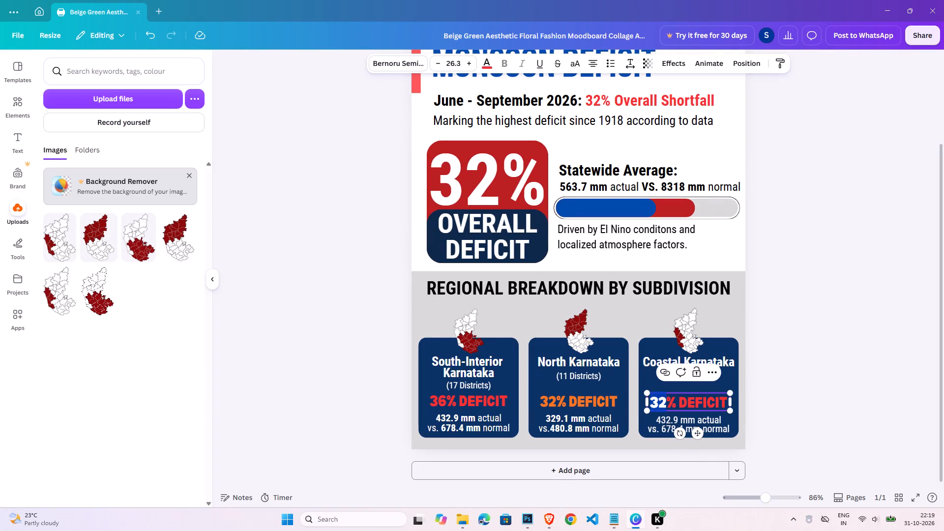
text(28)
click(662, 403)
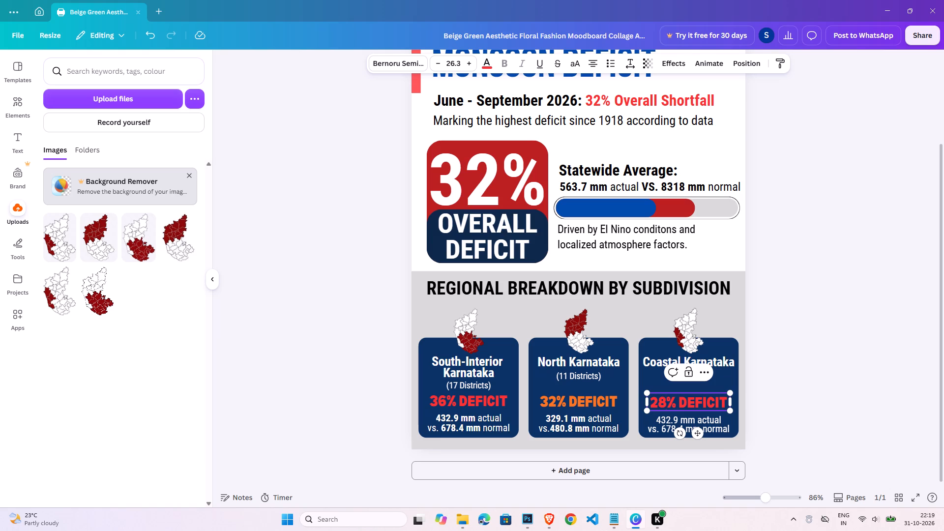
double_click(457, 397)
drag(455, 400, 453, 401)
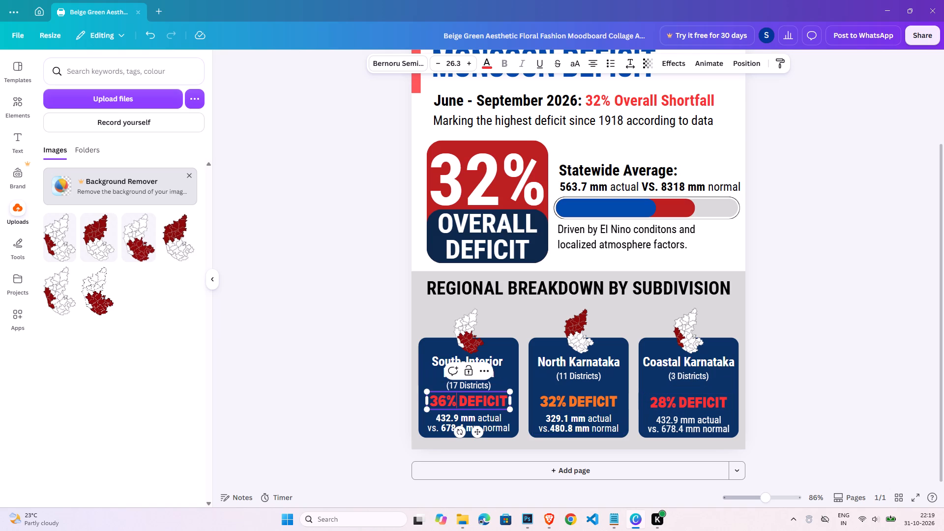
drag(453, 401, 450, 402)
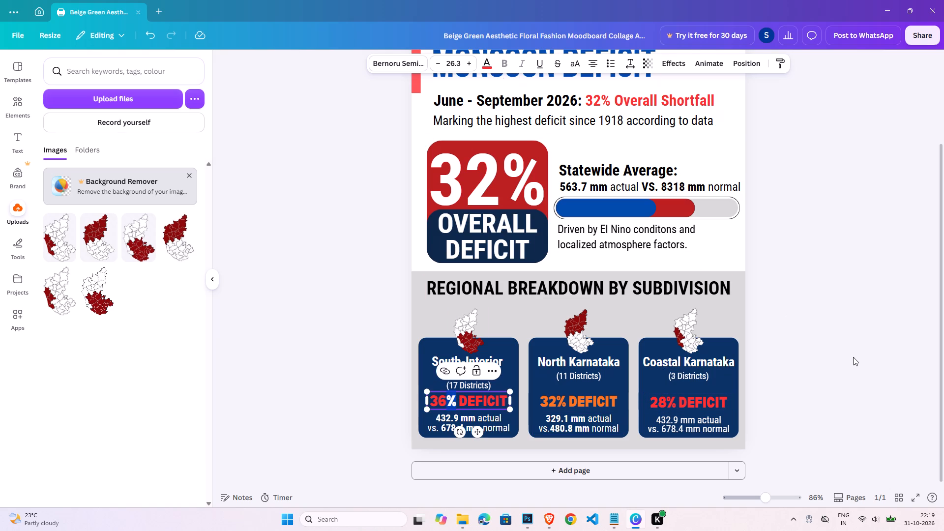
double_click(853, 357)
Move "28% DEFICIT" up slightly to line up with the deficit texts on the other two navy cards.
click(684, 404)
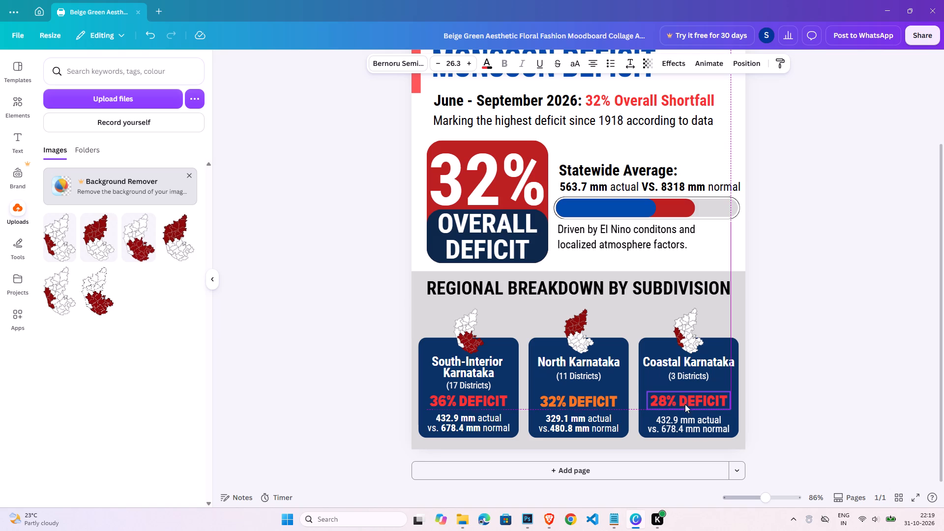
Change the actual rainfall figure on the third navy card, Coastal Karnataka, to 2,226.7 mm.
click(794, 405)
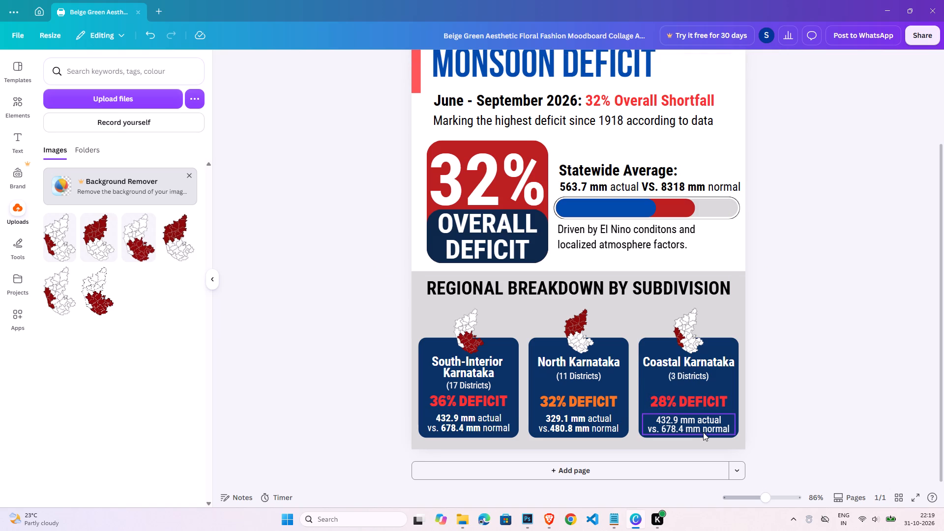
double_click(667, 418)
click(660, 418)
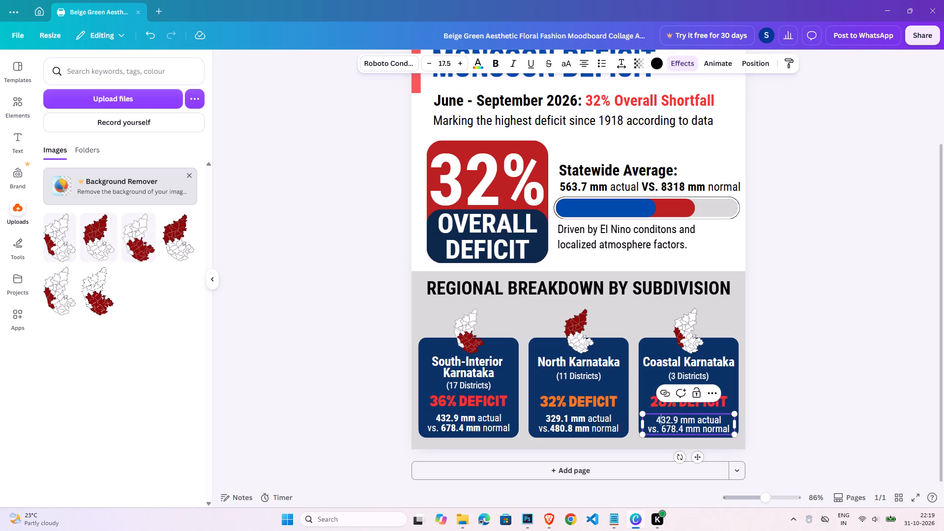
drag(657, 418, 678, 418)
key(2)
key(comma)
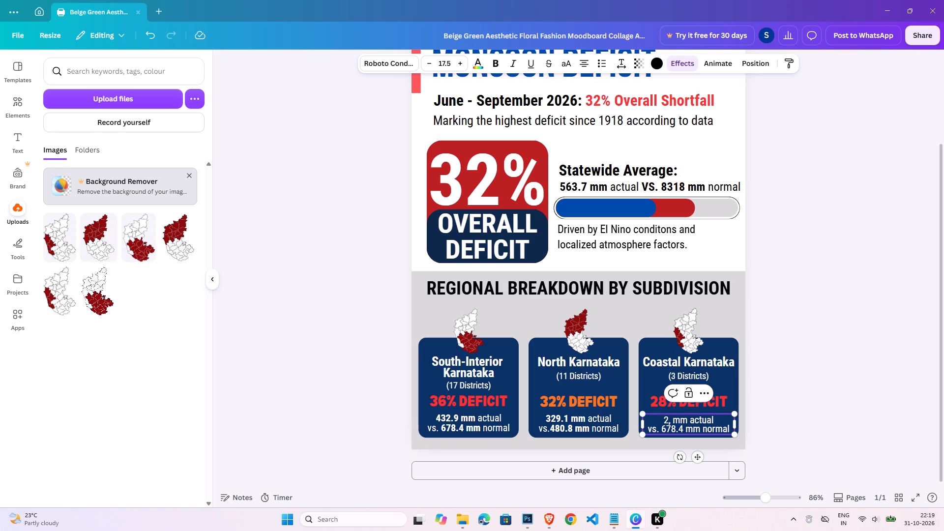
text(226.7)
Make "2,226.7 mm" bold in the Coastal Karnataka card's rainfall text.
click(673, 432)
drag(661, 429, 679, 428)
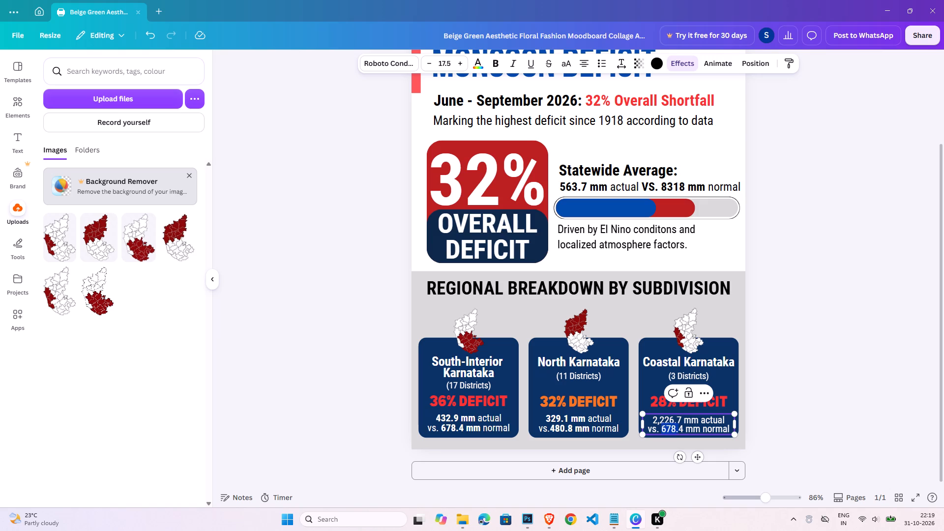
drag(679, 428, 681, 428)
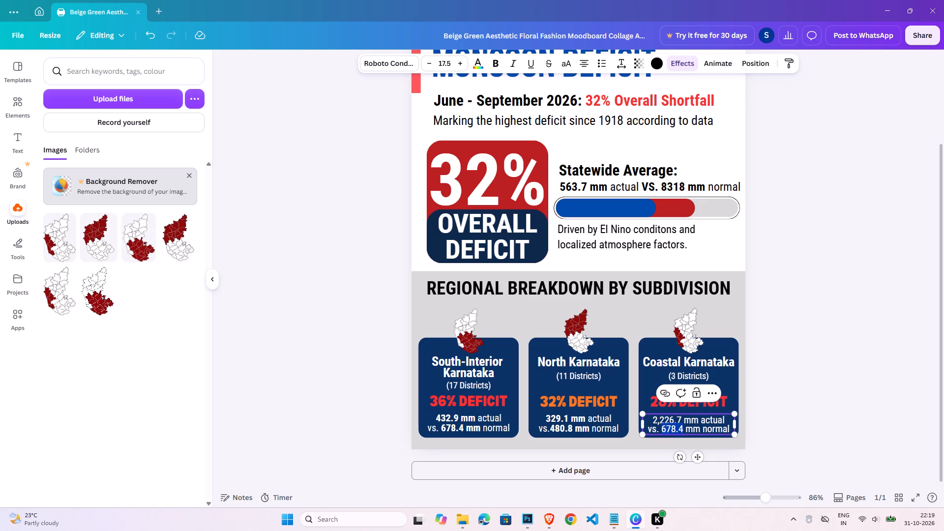
click(667, 421)
drag(651, 420, 696, 419)
click(498, 64)
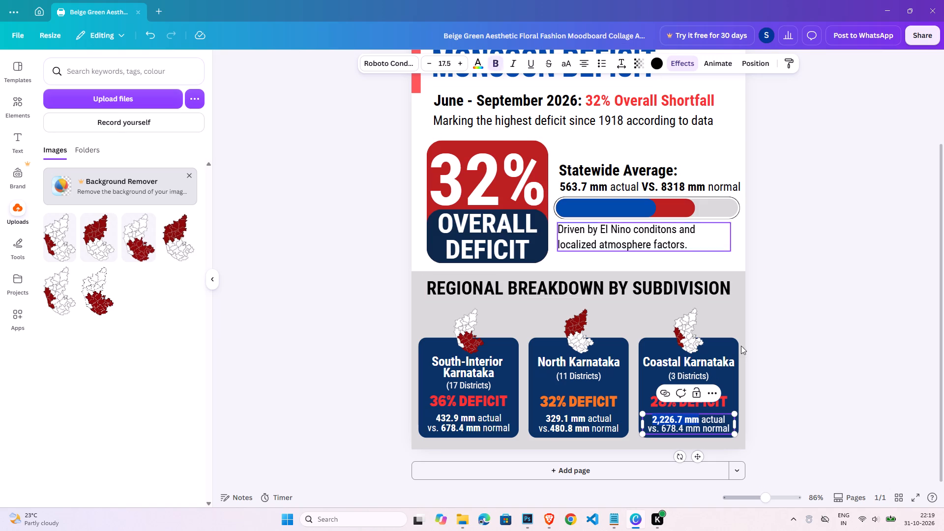
click(783, 371)
Change the normal rainfall figure on the Coastal Karnataka card to 3,093.9 mm.
click(692, 424)
click(669, 428)
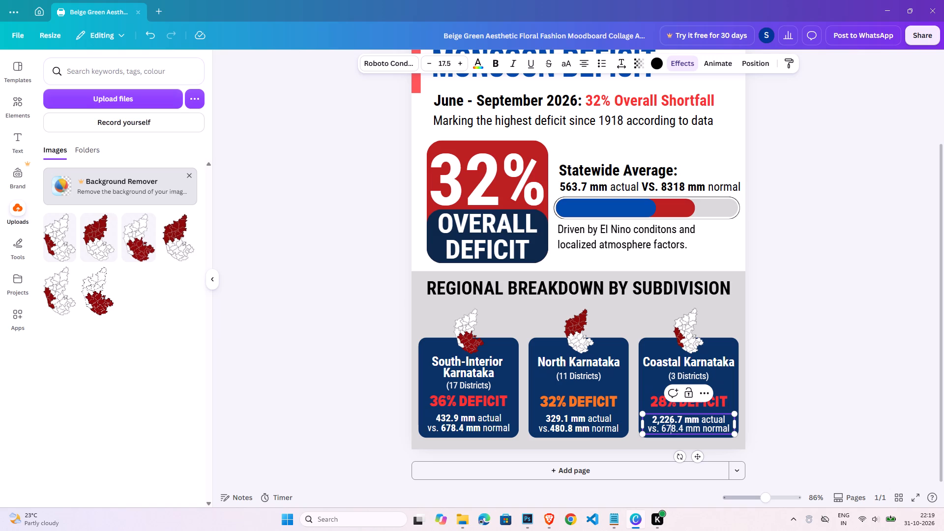
drag(663, 428, 698, 427)
drag(698, 427, 684, 426)
drag(684, 426, 682, 426)
key(3)
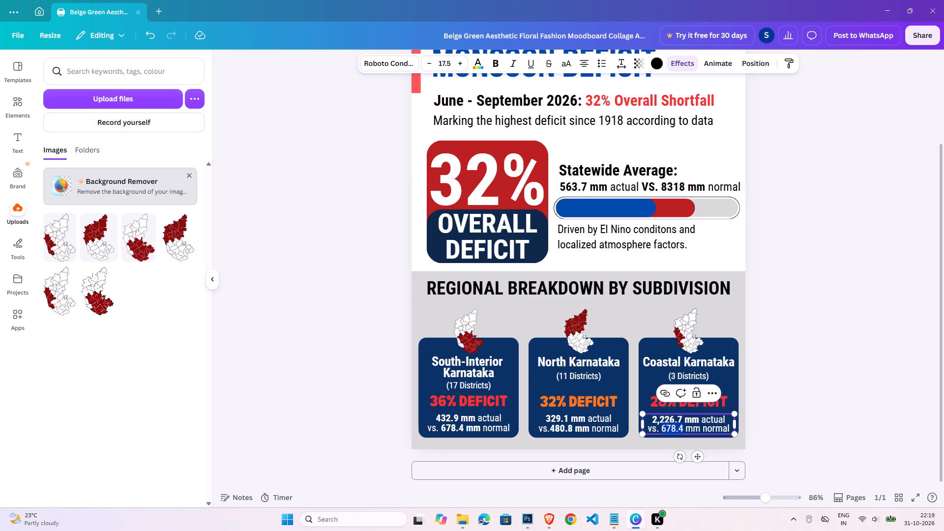
key(comma)
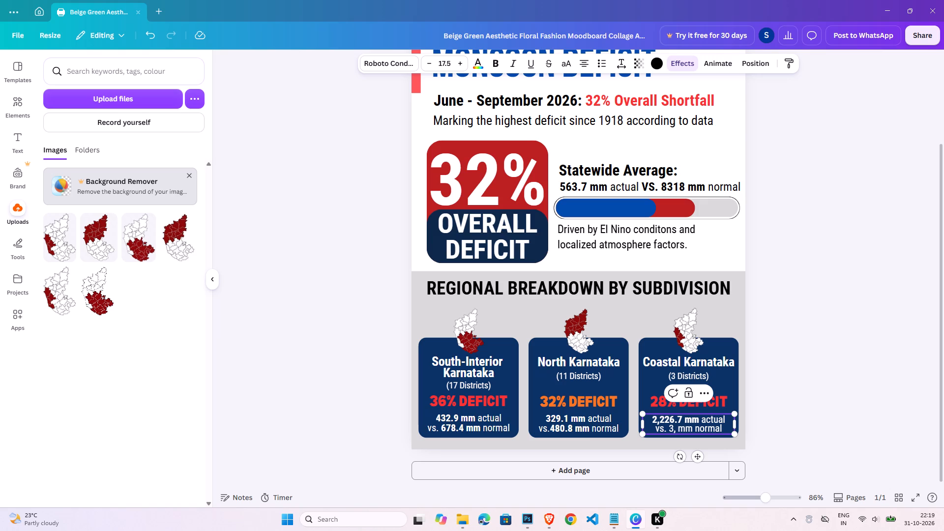
key(0)
text(93.)
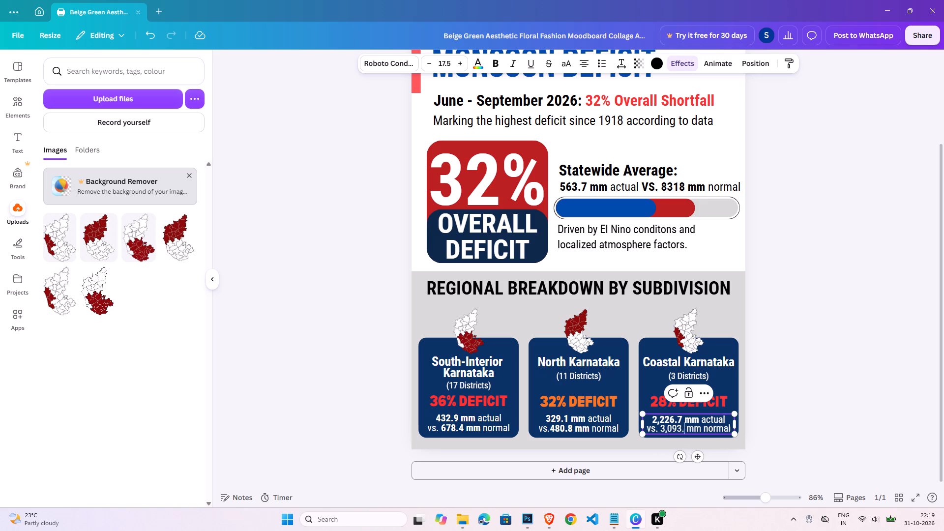
key(9)
Make "3,093.9 mm" bold in the Coastal Karnataka card's rainfall text.
click(663, 429)
drag(658, 429, 702, 426)
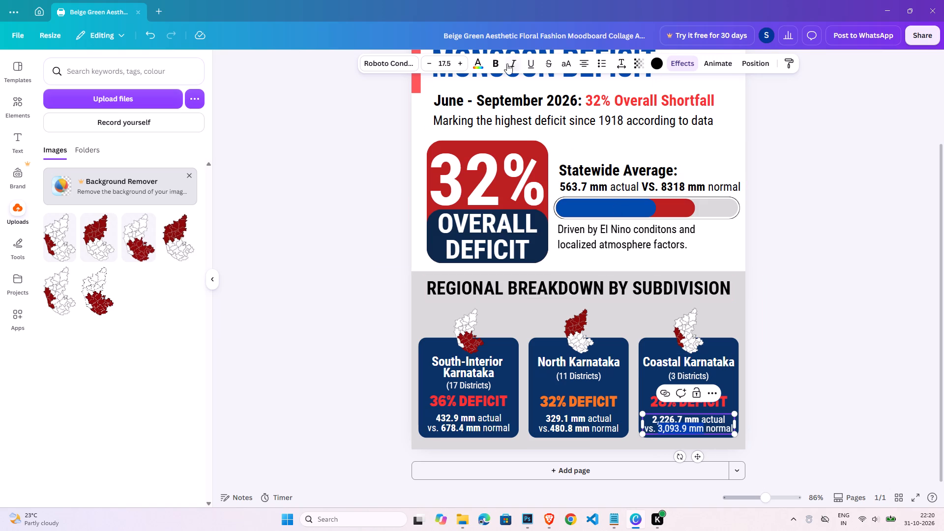
click(494, 66)
double_click(825, 439)
Set the line spacing of the Coastal Karnataka card's rainfall text to 1.
click(706, 426)
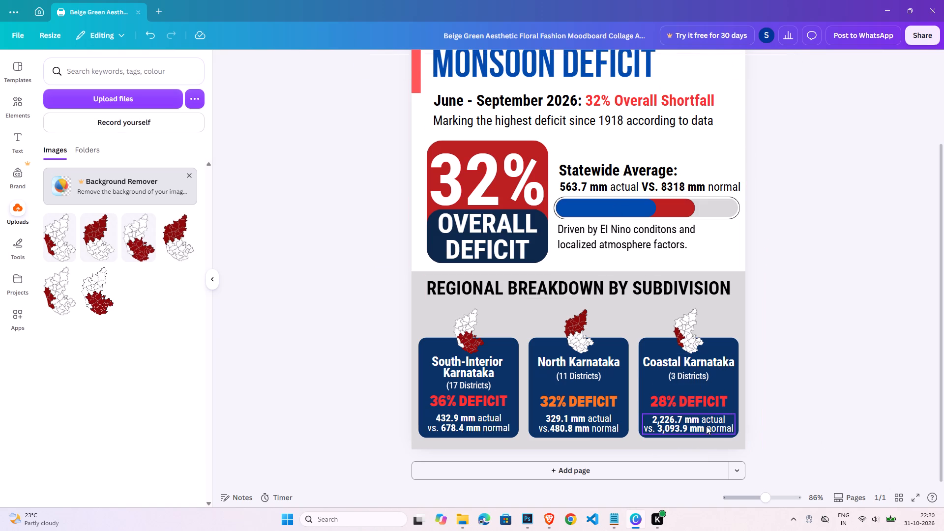
click(623, 56)
click(664, 140)
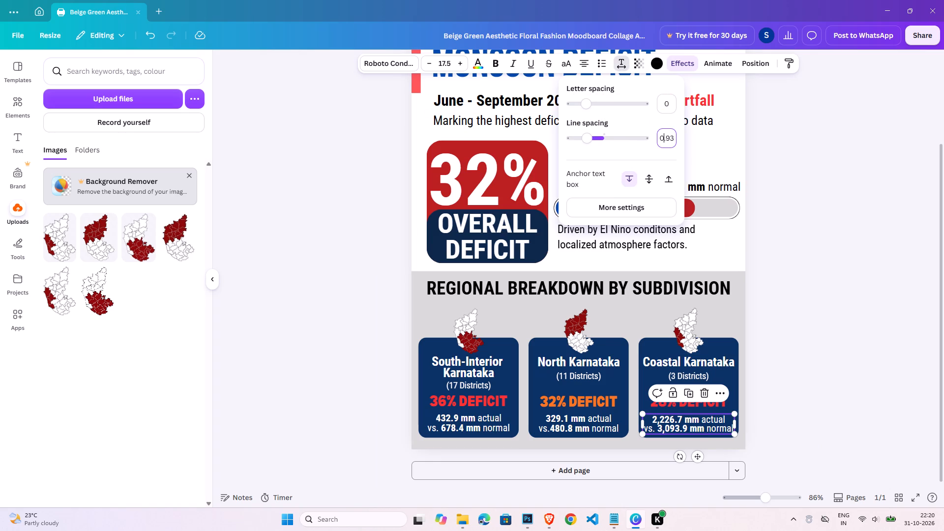
key(1)
key(Return)
double_click(853, 297)
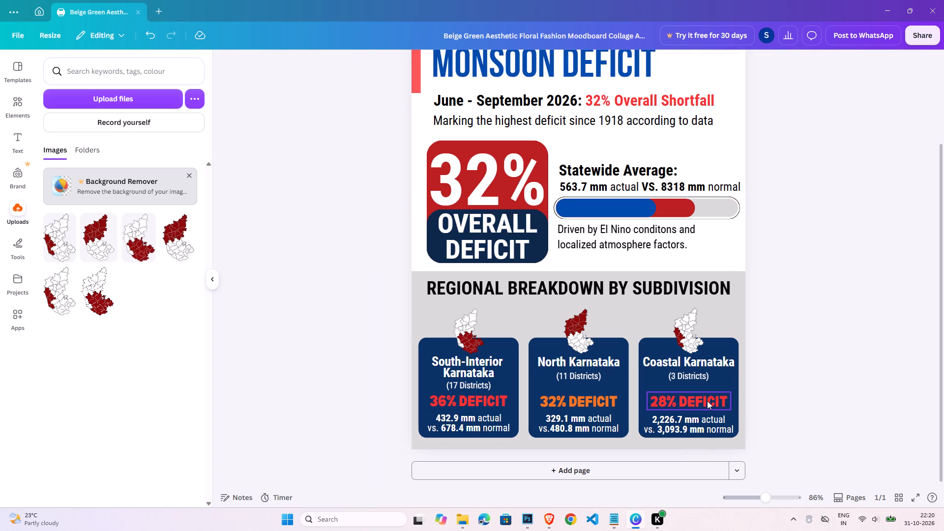
Recolour the "28% DEFICIT" text on the Coastal Karnataka card light yellow.
click(707, 401)
click(490, 55)
click(488, 65)
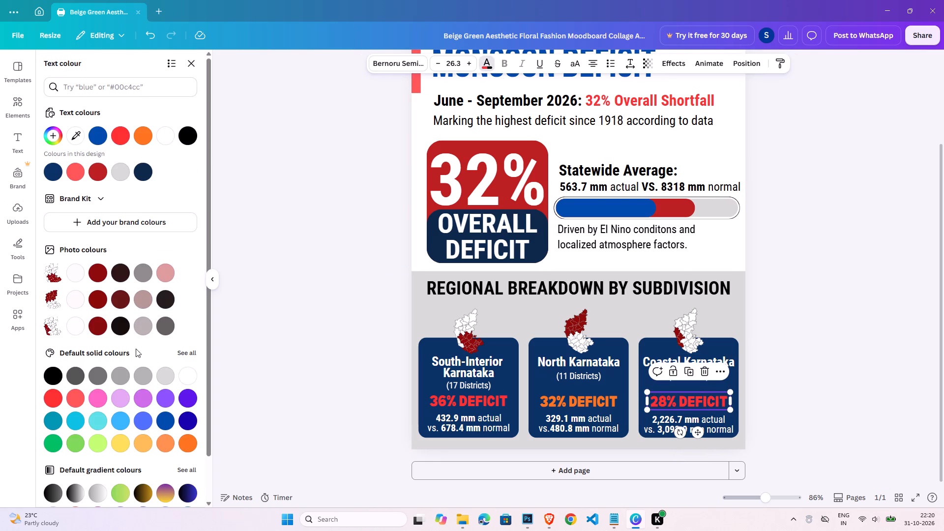
click(128, 444)
double_click(858, 342)
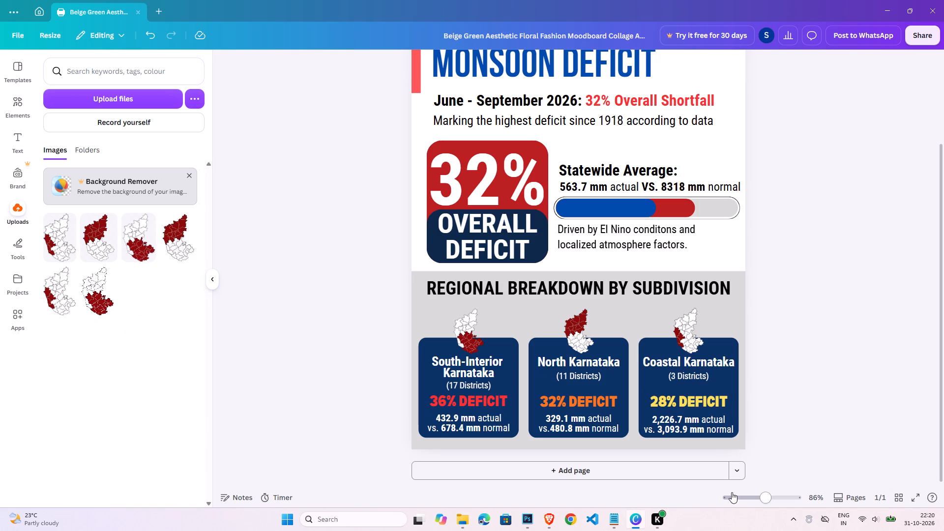
Check the whole page and set the design's download file type to PNG.
drag(763, 497, 759, 498)
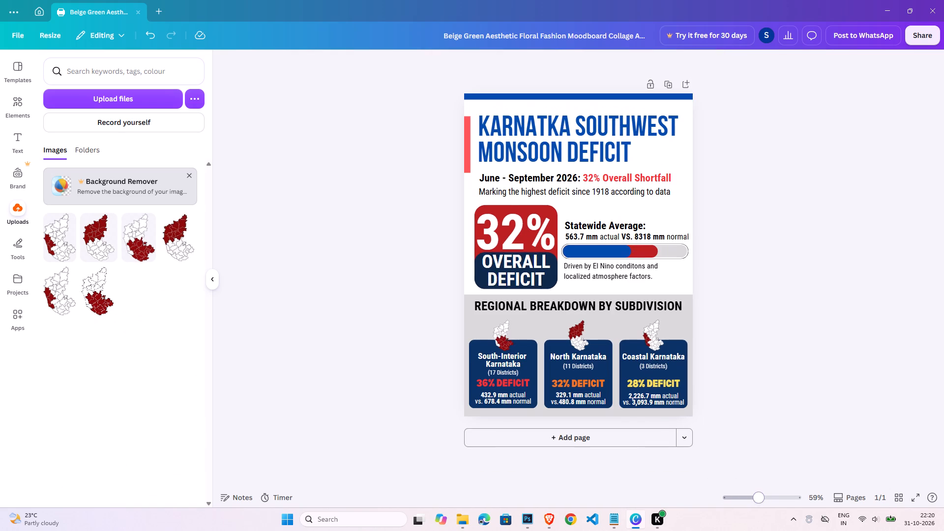
click(787, 395)
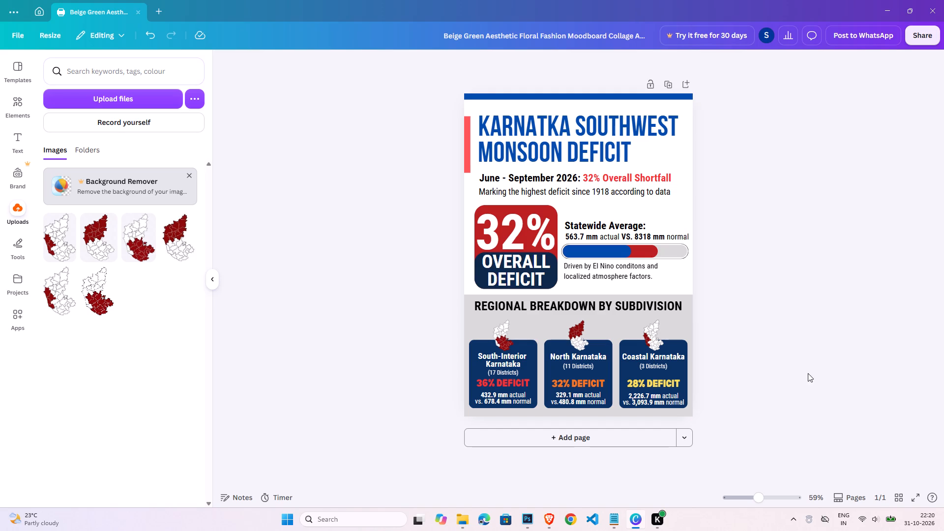
click(924, 38)
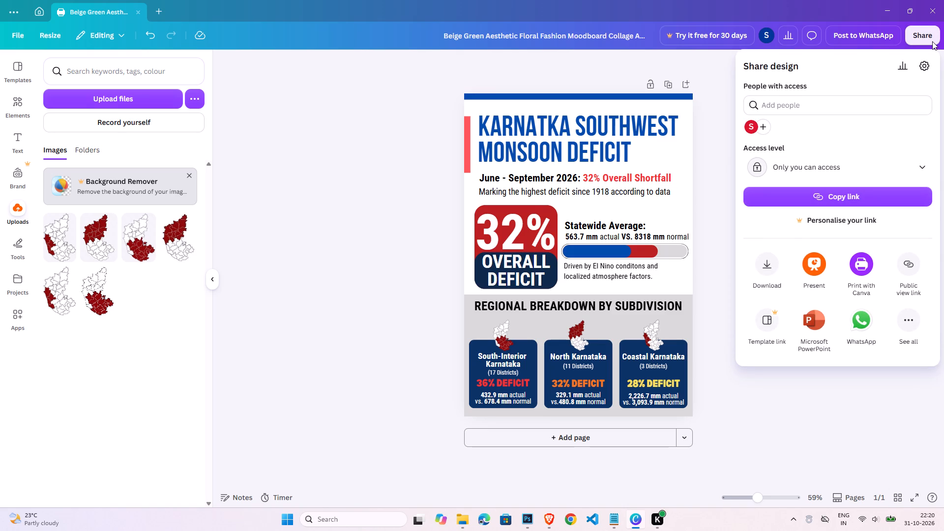
click(767, 272)
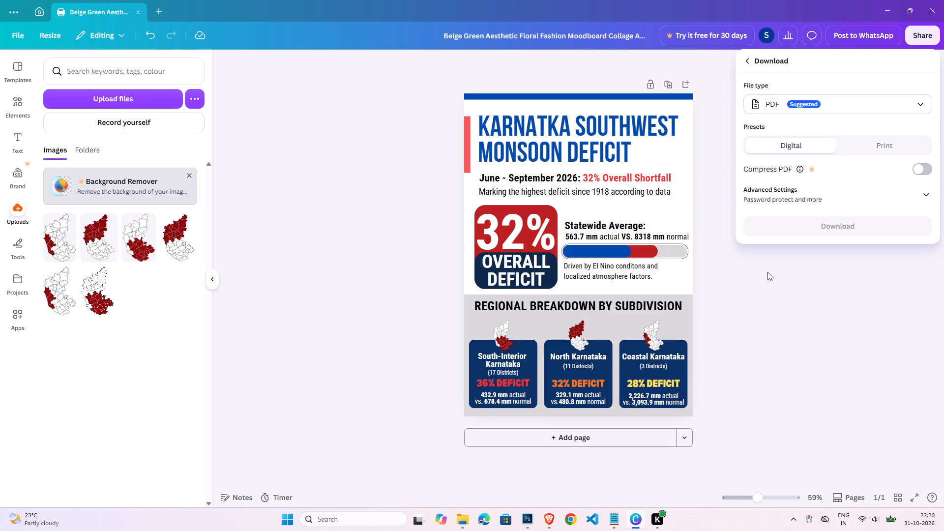
click(850, 101)
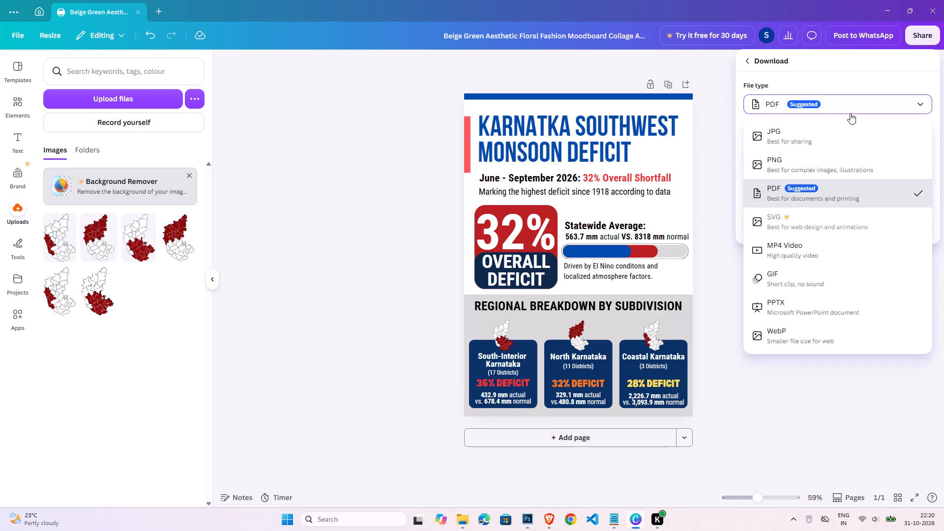
click(848, 159)
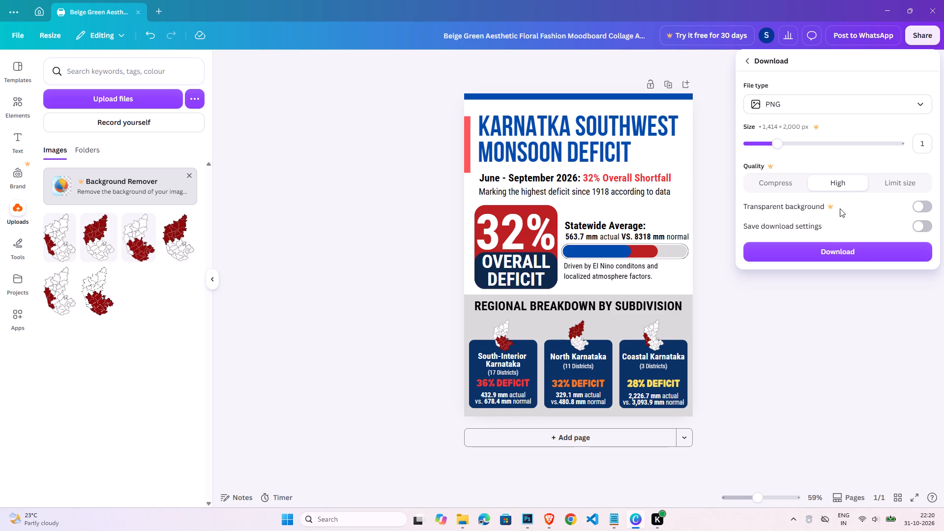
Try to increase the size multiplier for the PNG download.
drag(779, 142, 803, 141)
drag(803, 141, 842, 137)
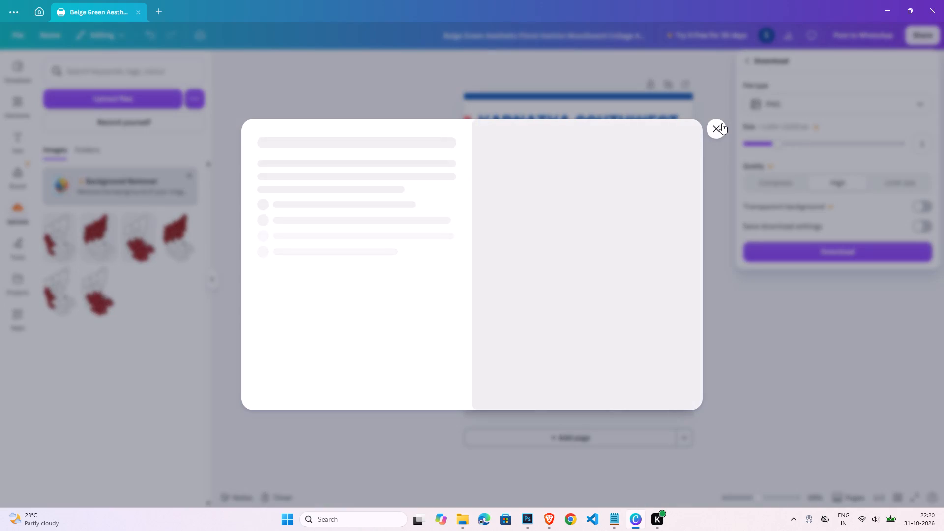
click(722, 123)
Download the design as a high-quality PNG and save it in the Downloads folder under the suggested file name.
click(925, 33)
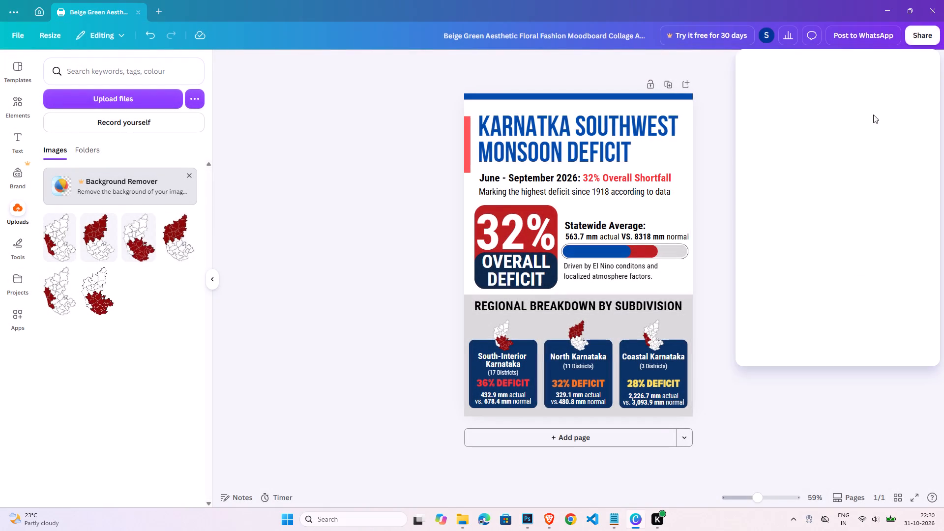
click(778, 270)
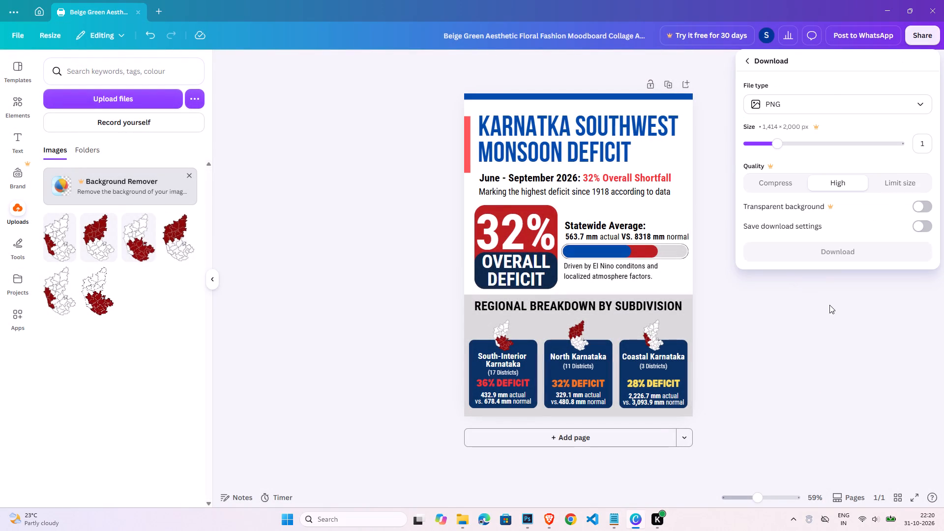
click(843, 249)
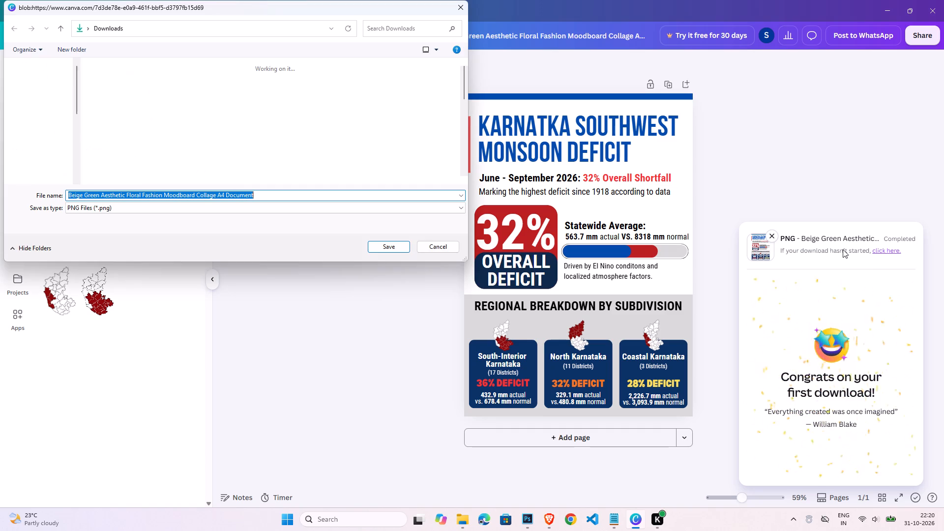
click(392, 244)
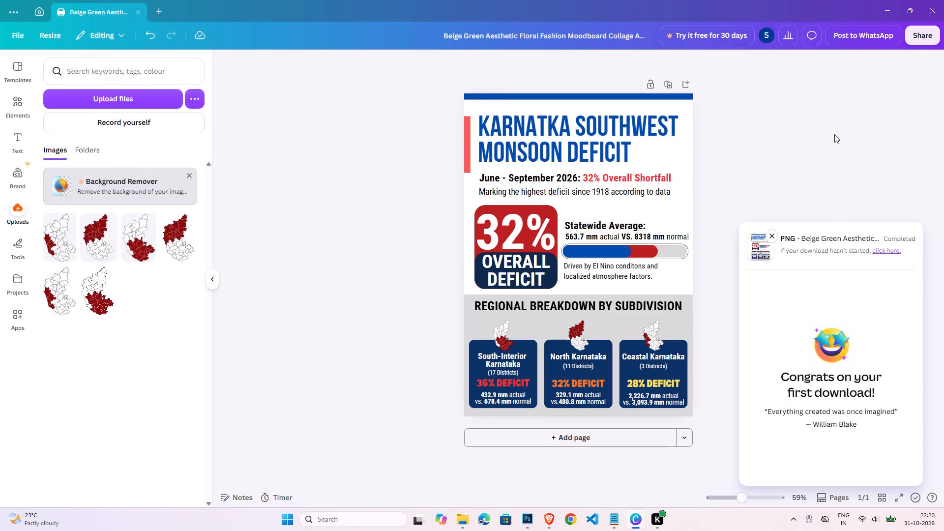
Switch to File Explorer and open the Downloads folder to find the exported PNG.
click(464, 521)
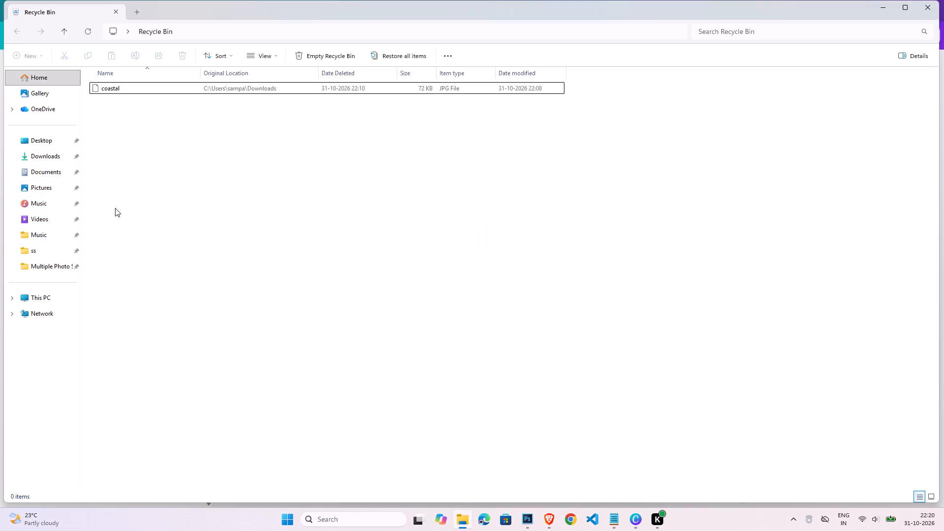
click(53, 155)
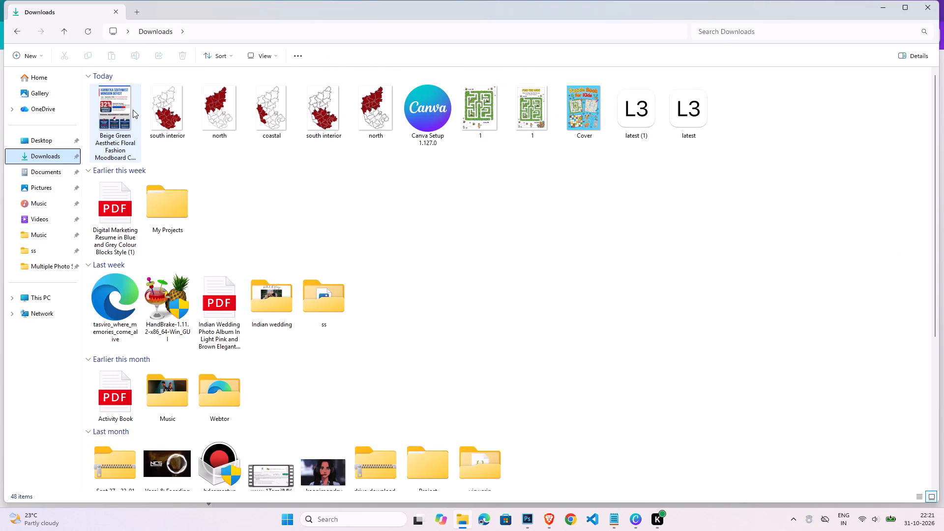
Open the exported monsoon deficit PNG in Photos, examine the whole page at full window size, and close the viewer.
double_click(125, 111)
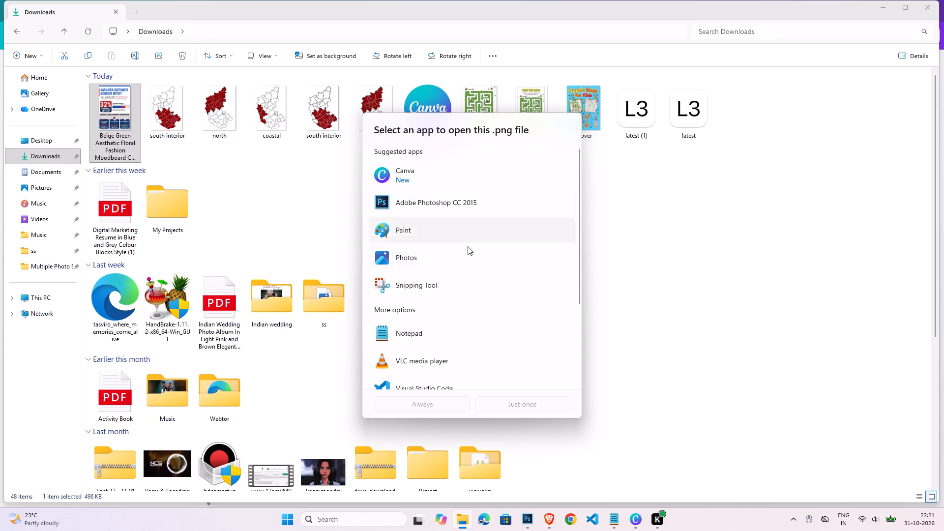
double_click(465, 261)
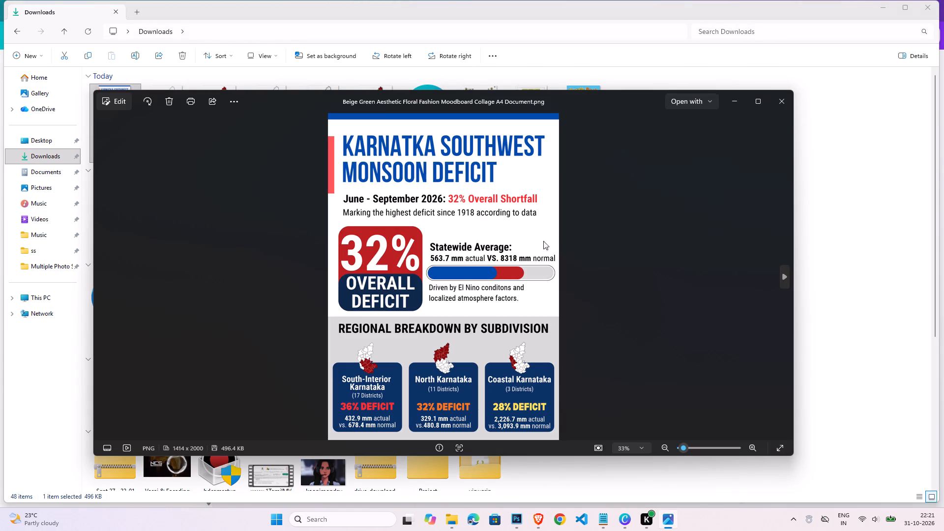
click(567, 235)
click(753, 100)
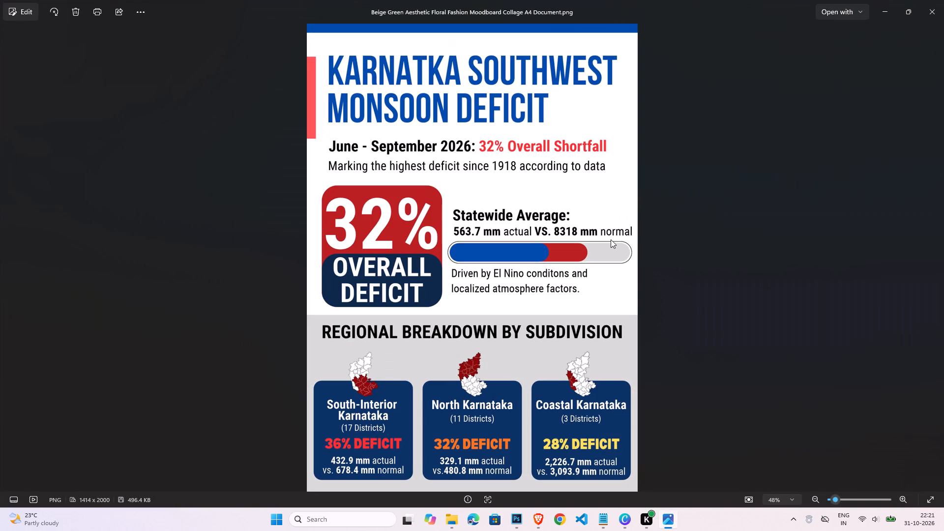
click(702, 223)
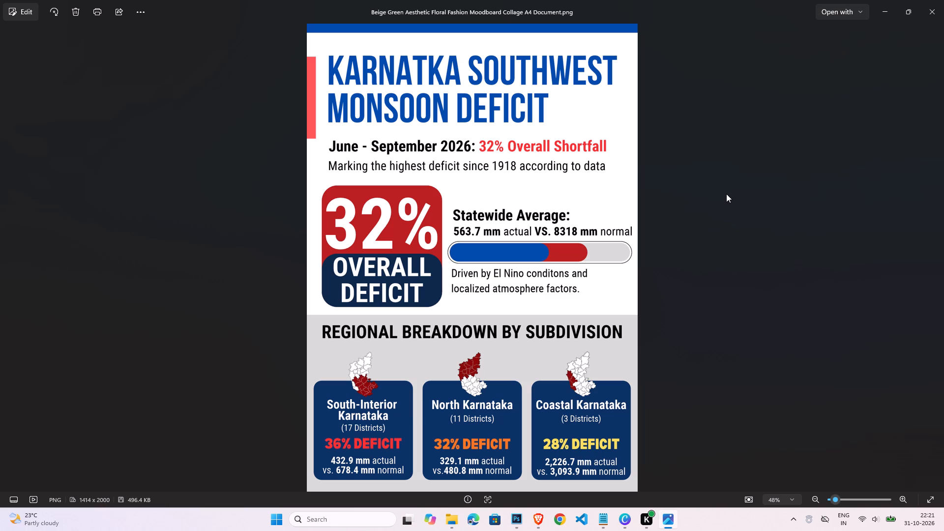
click(939, 14)
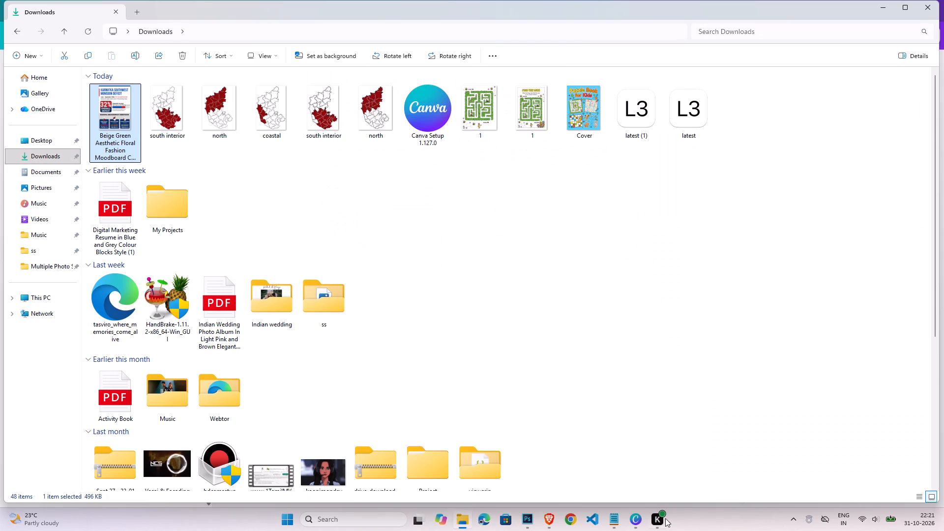